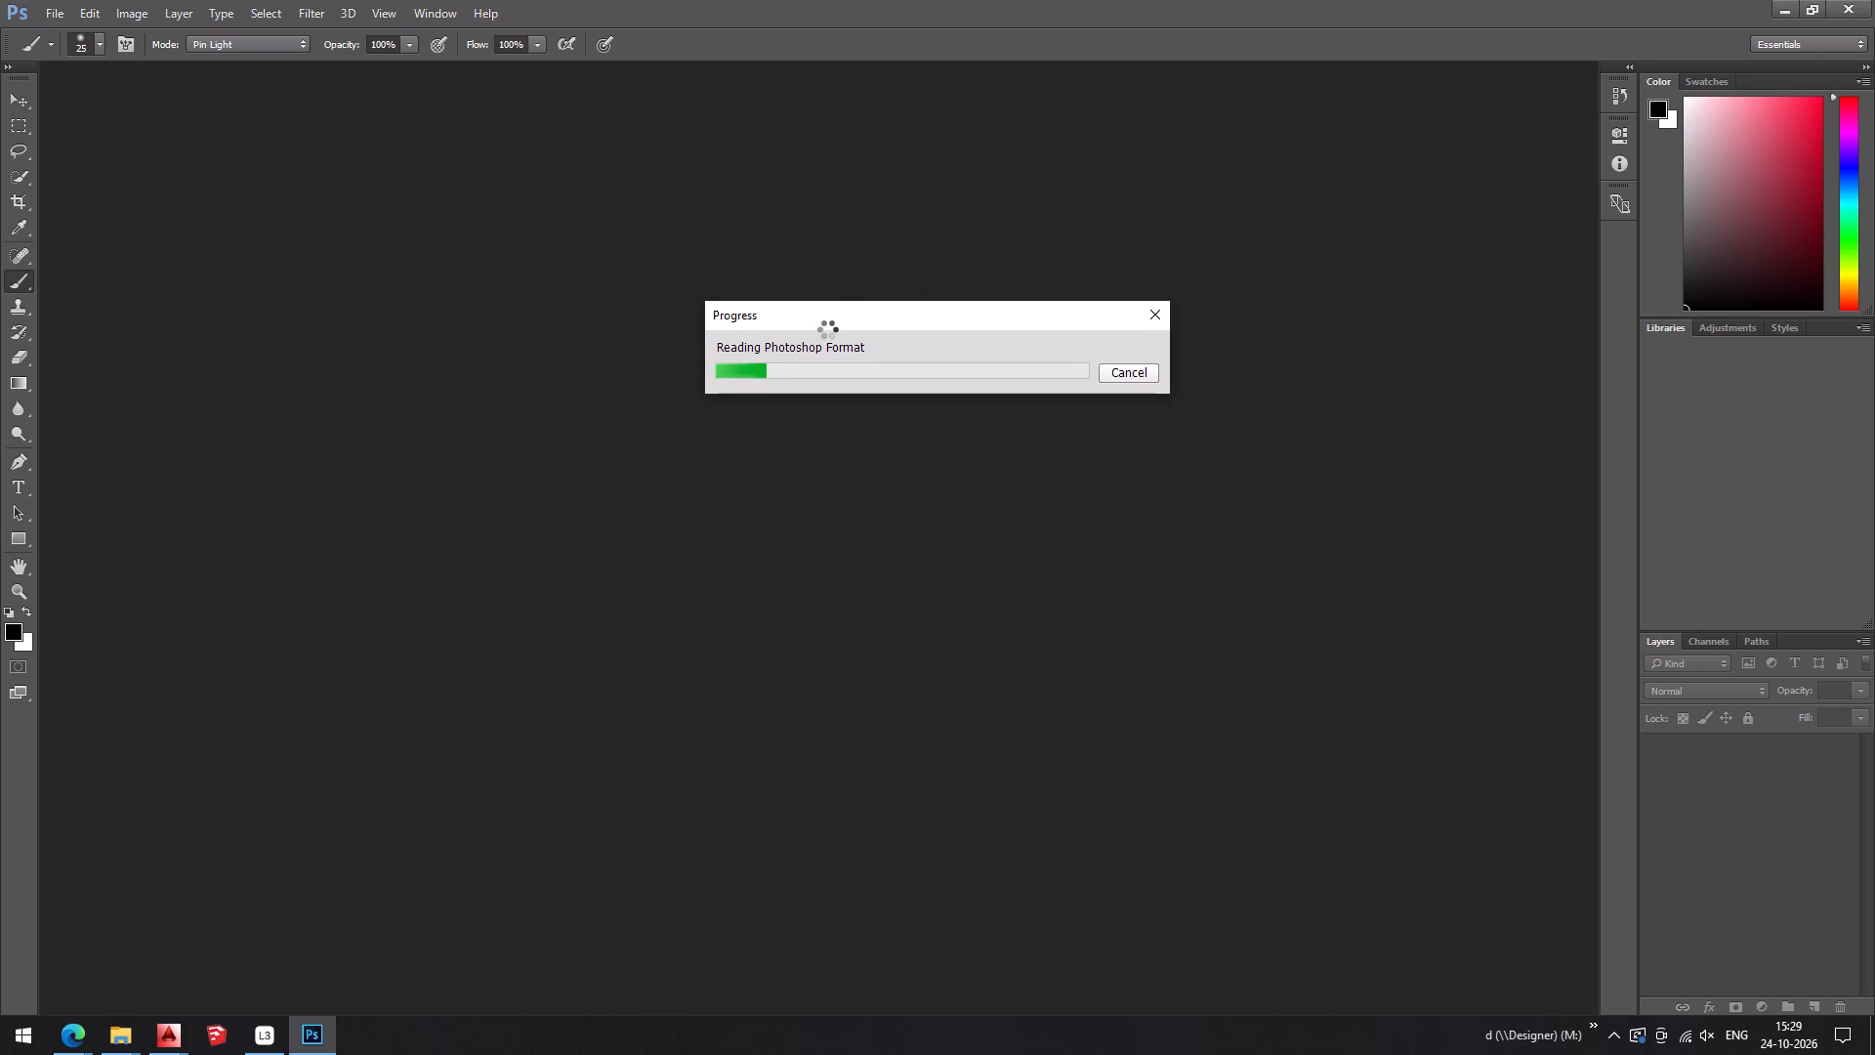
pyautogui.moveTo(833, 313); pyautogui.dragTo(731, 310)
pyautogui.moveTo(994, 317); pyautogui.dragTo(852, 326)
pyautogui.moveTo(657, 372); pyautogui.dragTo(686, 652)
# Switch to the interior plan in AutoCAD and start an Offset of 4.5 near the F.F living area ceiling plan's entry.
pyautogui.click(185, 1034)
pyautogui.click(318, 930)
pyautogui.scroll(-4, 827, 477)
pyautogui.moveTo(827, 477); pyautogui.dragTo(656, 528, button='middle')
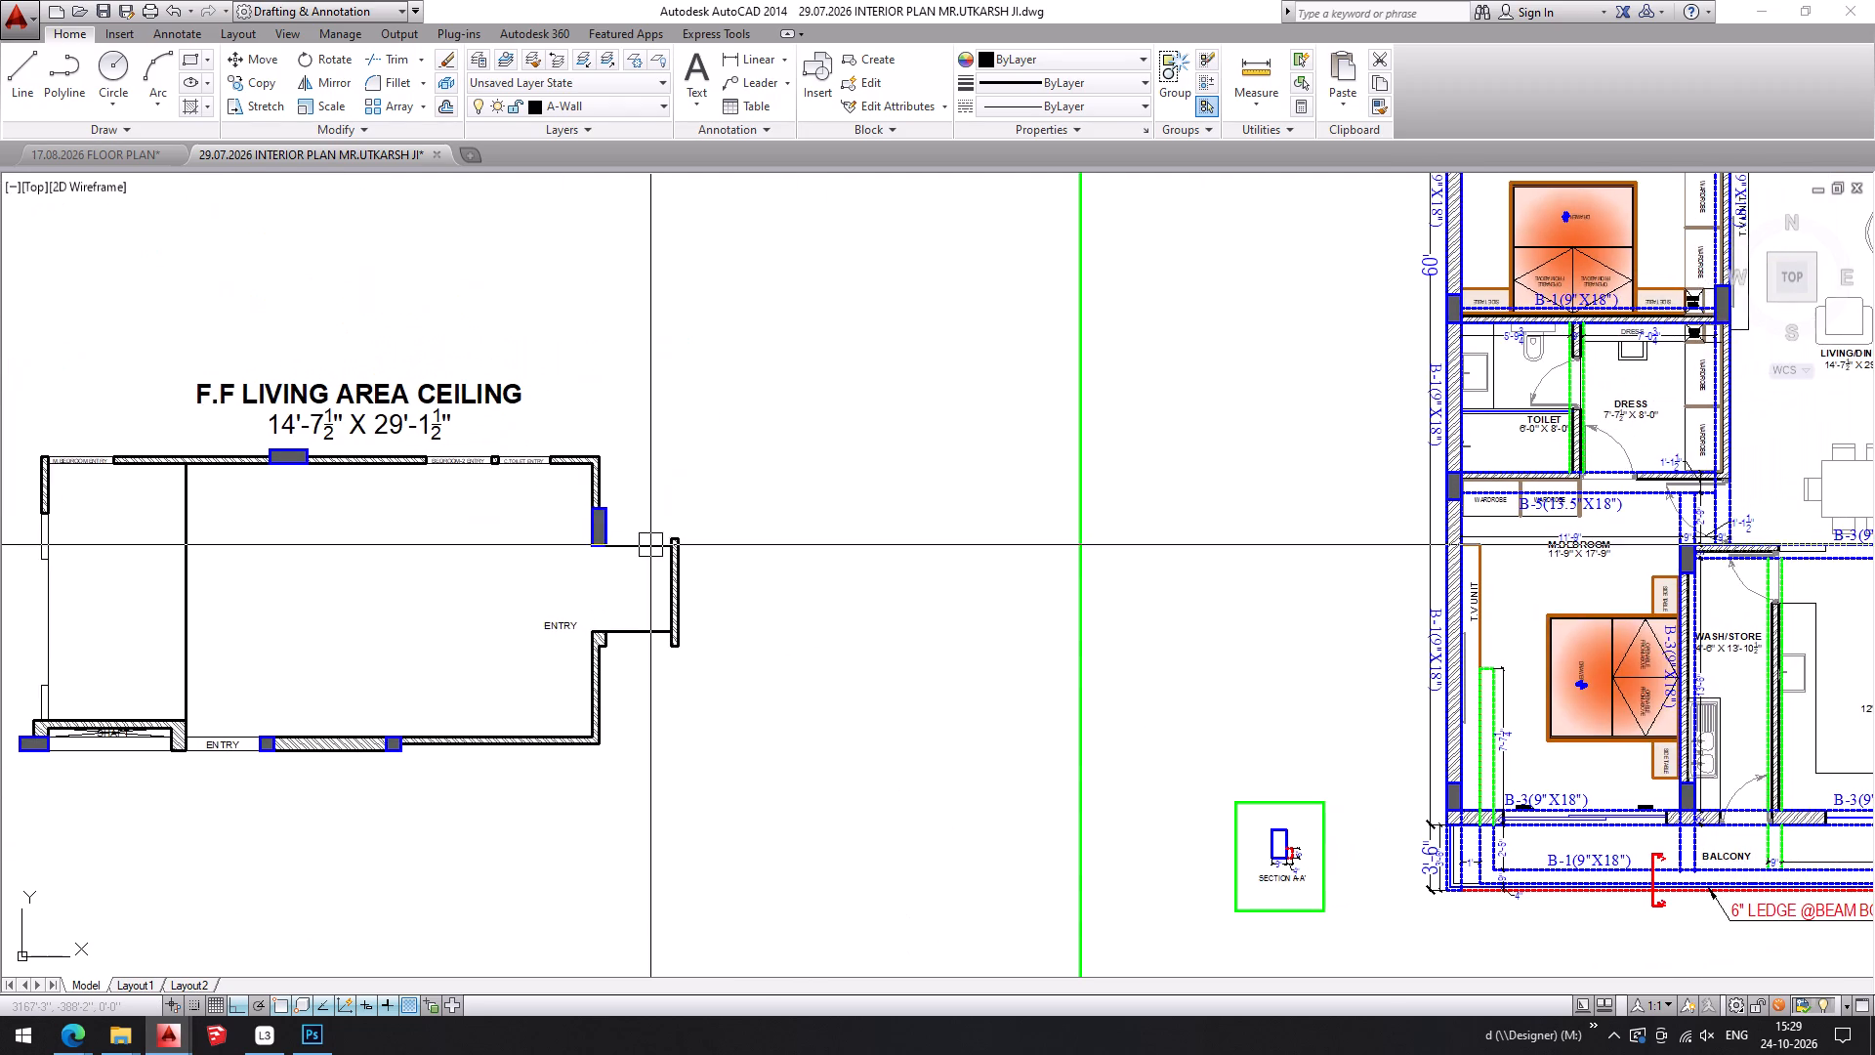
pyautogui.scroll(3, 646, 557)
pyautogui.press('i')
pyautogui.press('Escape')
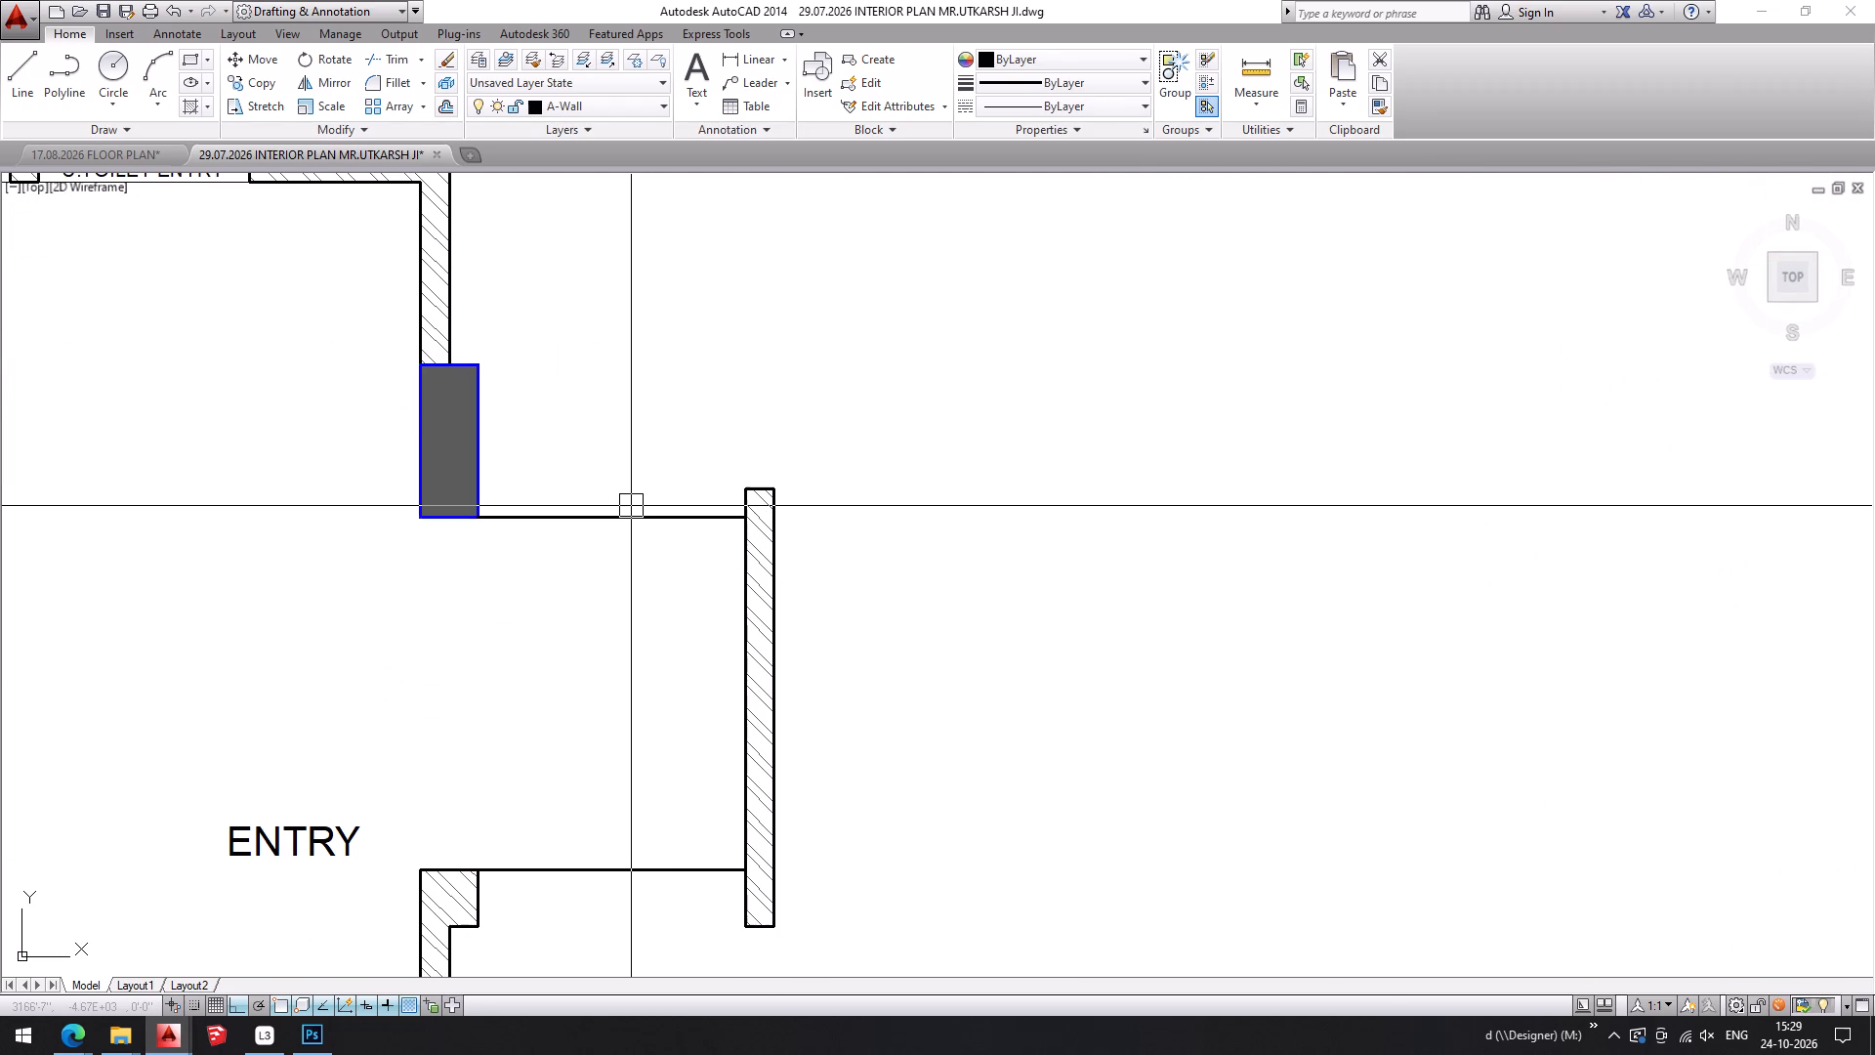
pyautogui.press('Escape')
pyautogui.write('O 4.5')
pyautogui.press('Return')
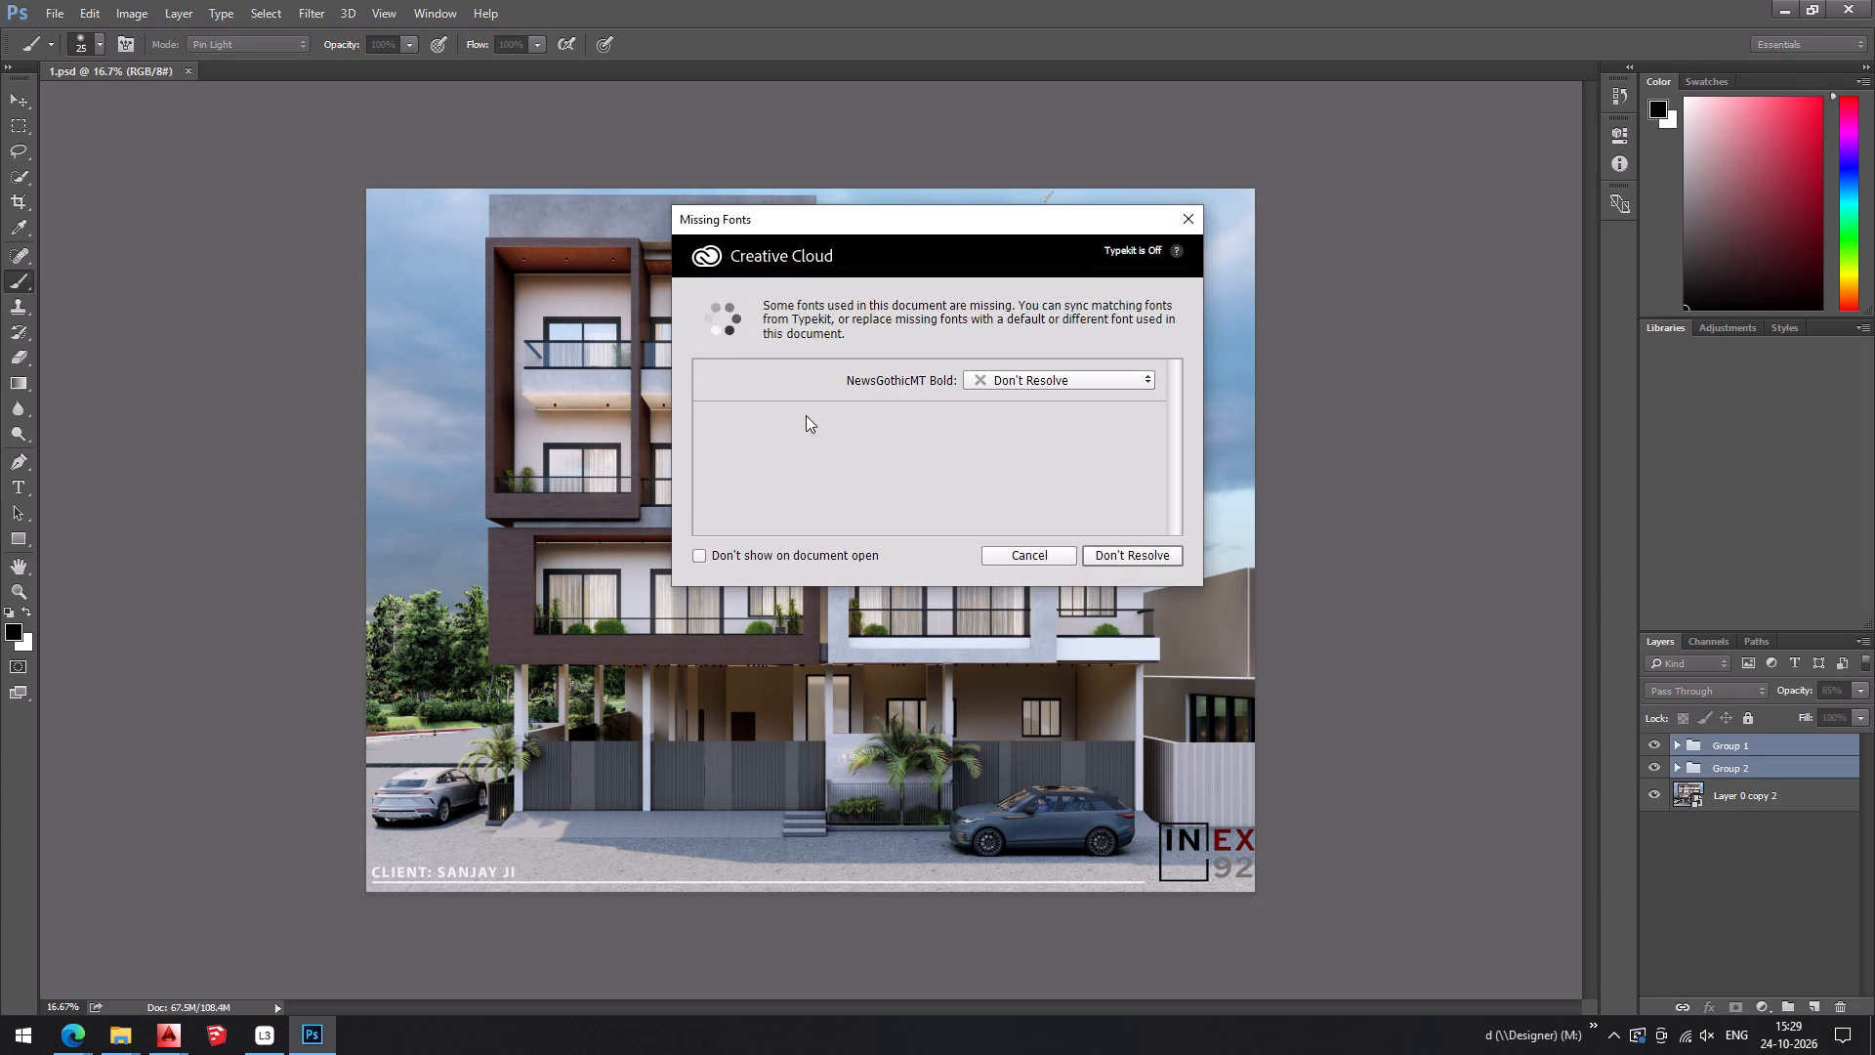
# Dismiss the missing fonts dialog for 1.psd in Photoshop without replacing the NewsGothicMT Bold font.
pyautogui.click(1194, 218)
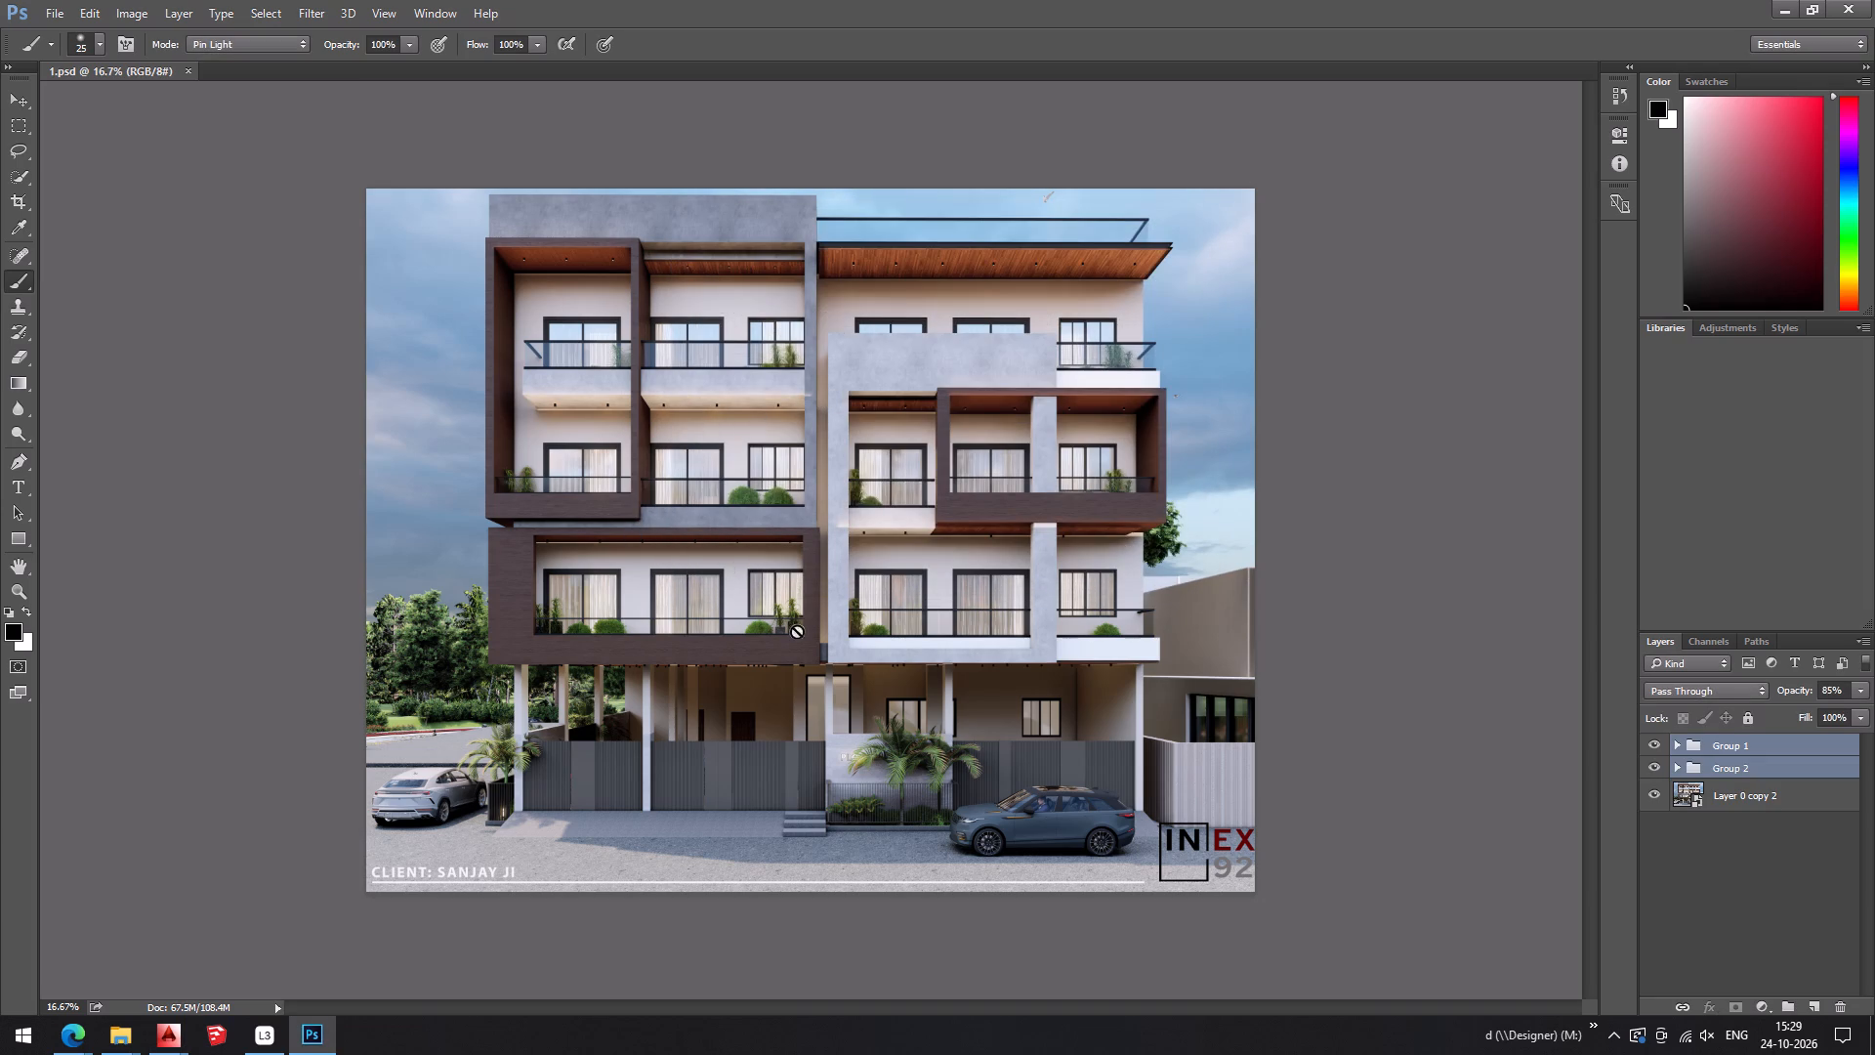
pyautogui.middleClick(782, 428)
pyautogui.press('space')
# Delete the hidden LIVING ROOM text layer from Group 1 of 1.psd.
pyautogui.click(22, 108)
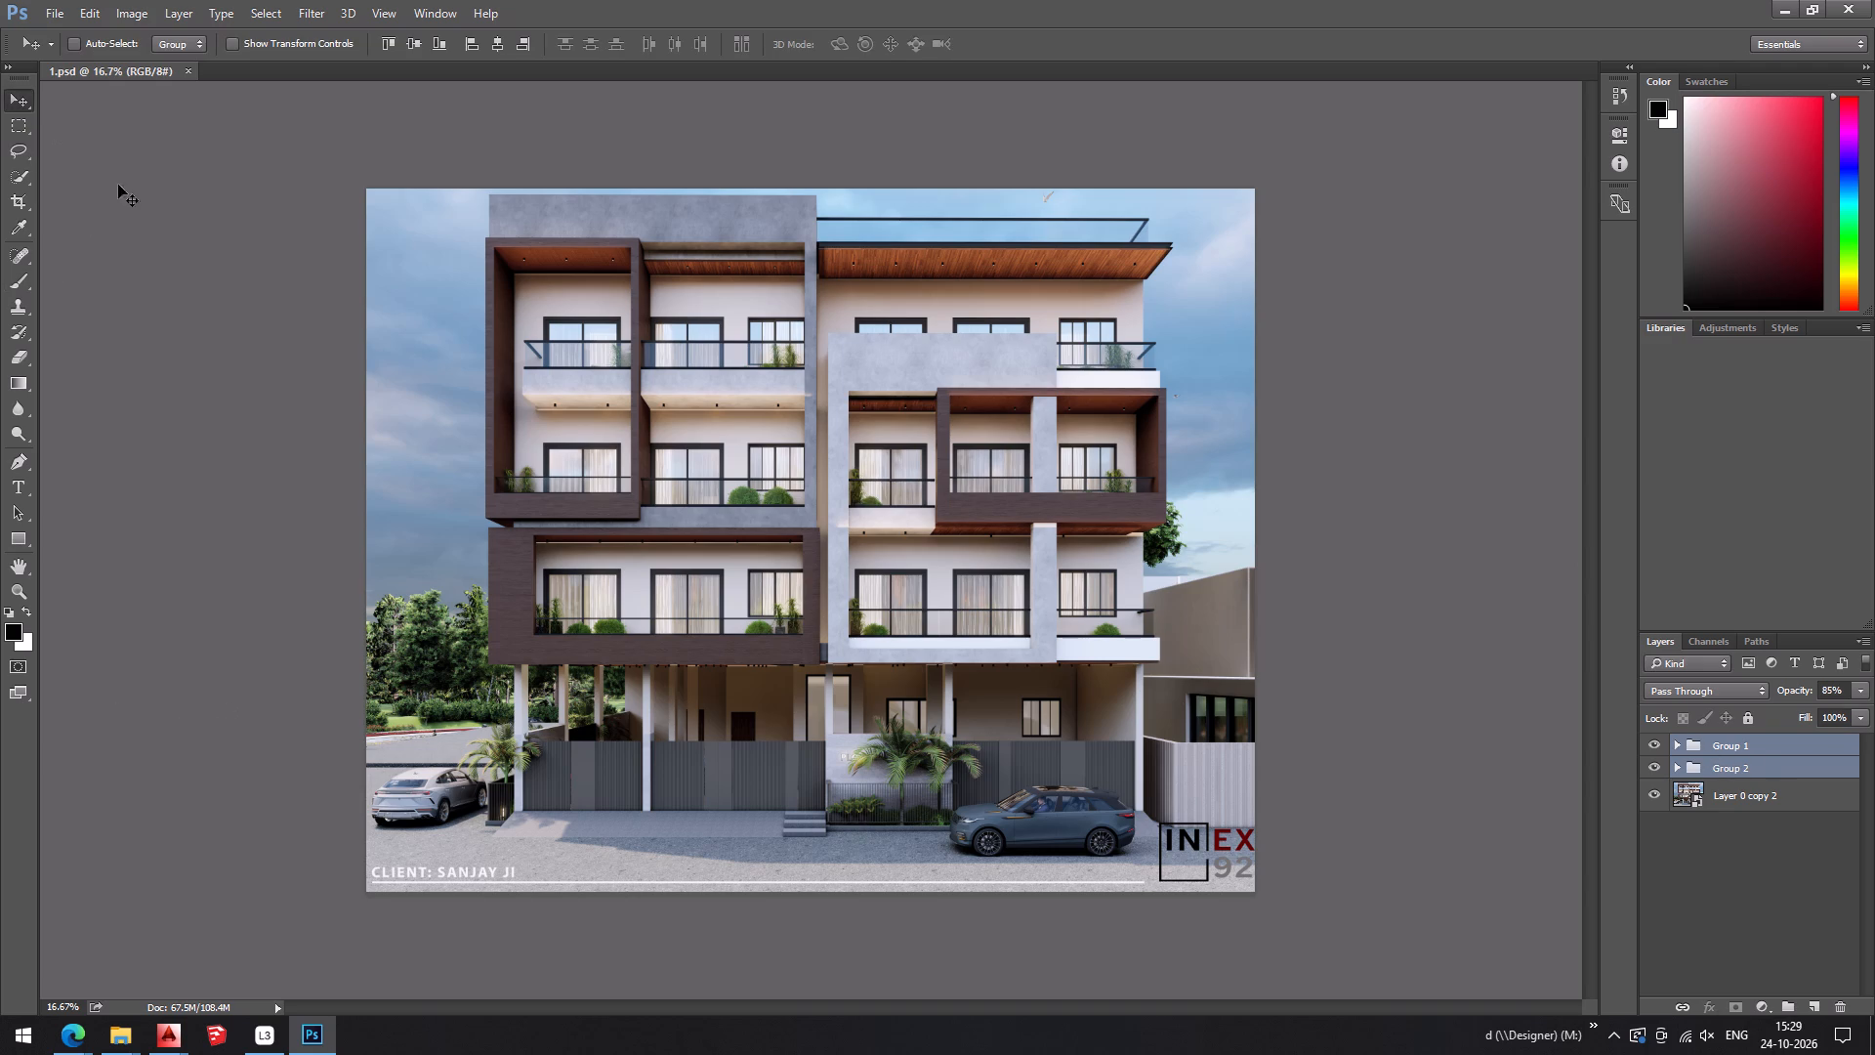
pyautogui.click(1728, 746)
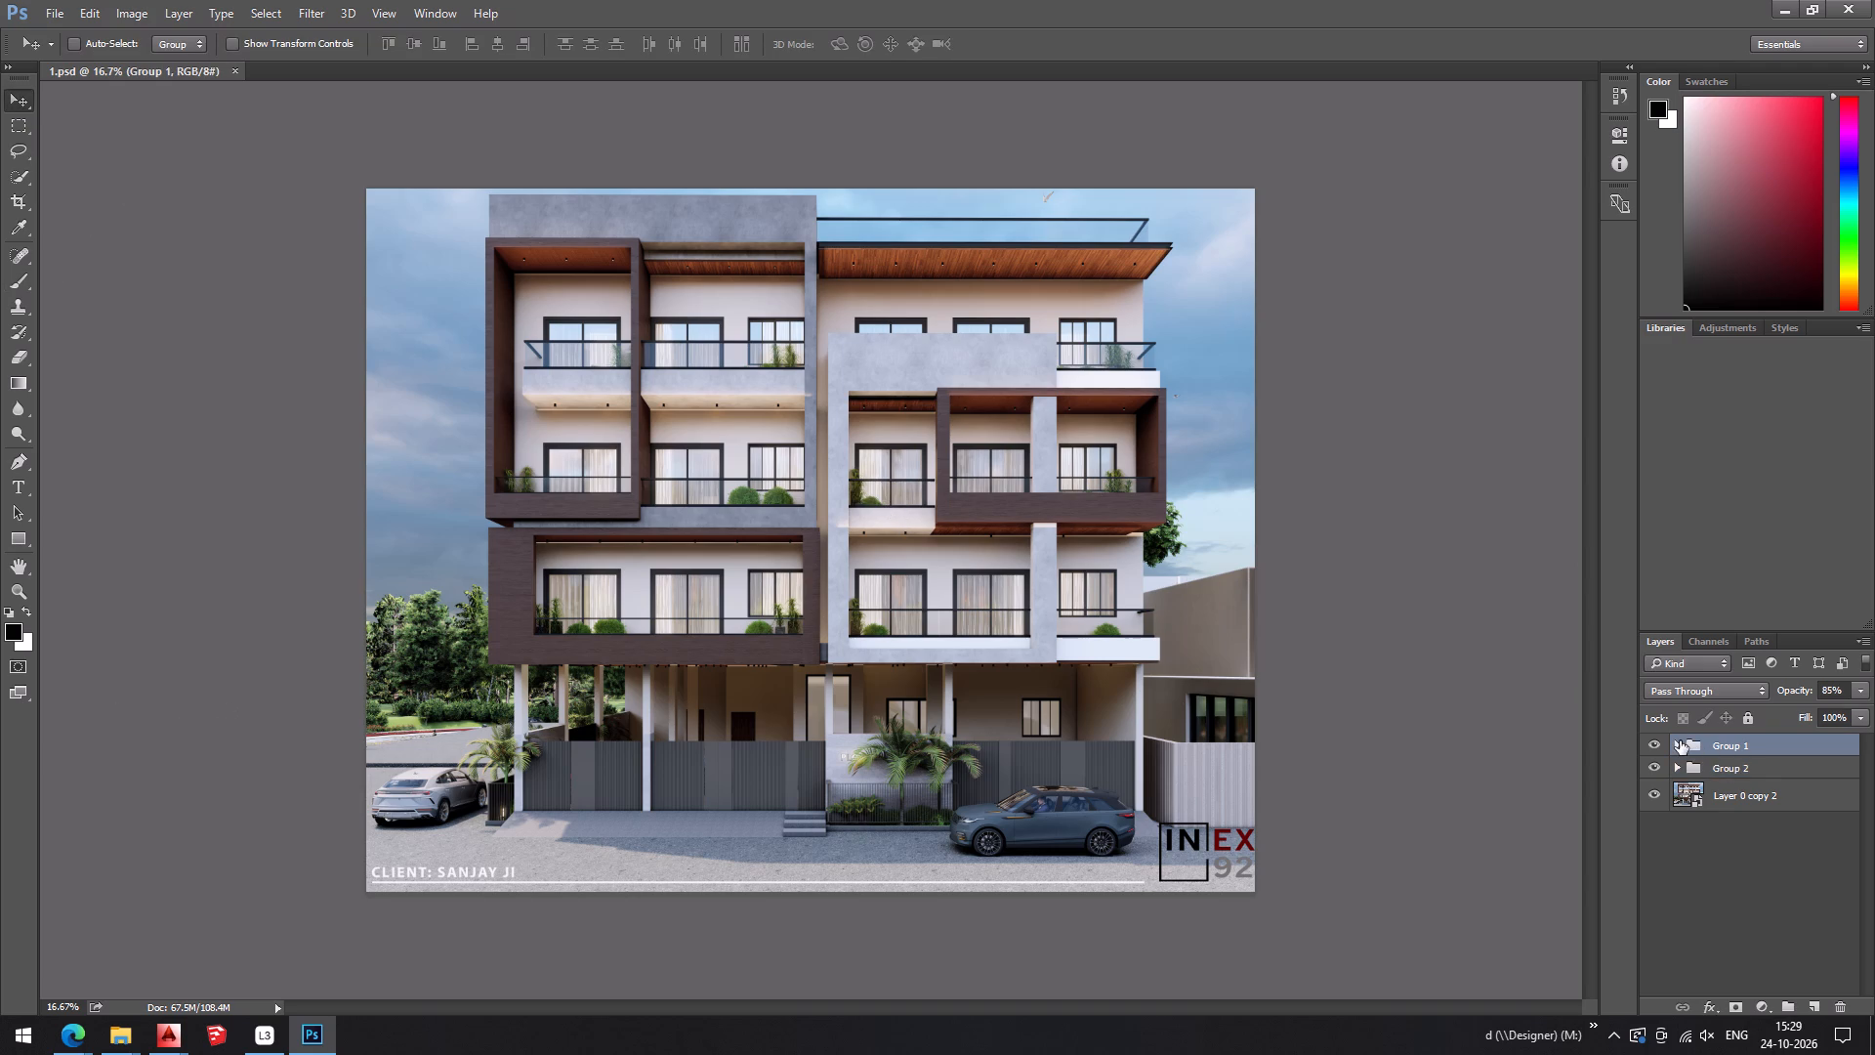
pyautogui.click(1680, 740)
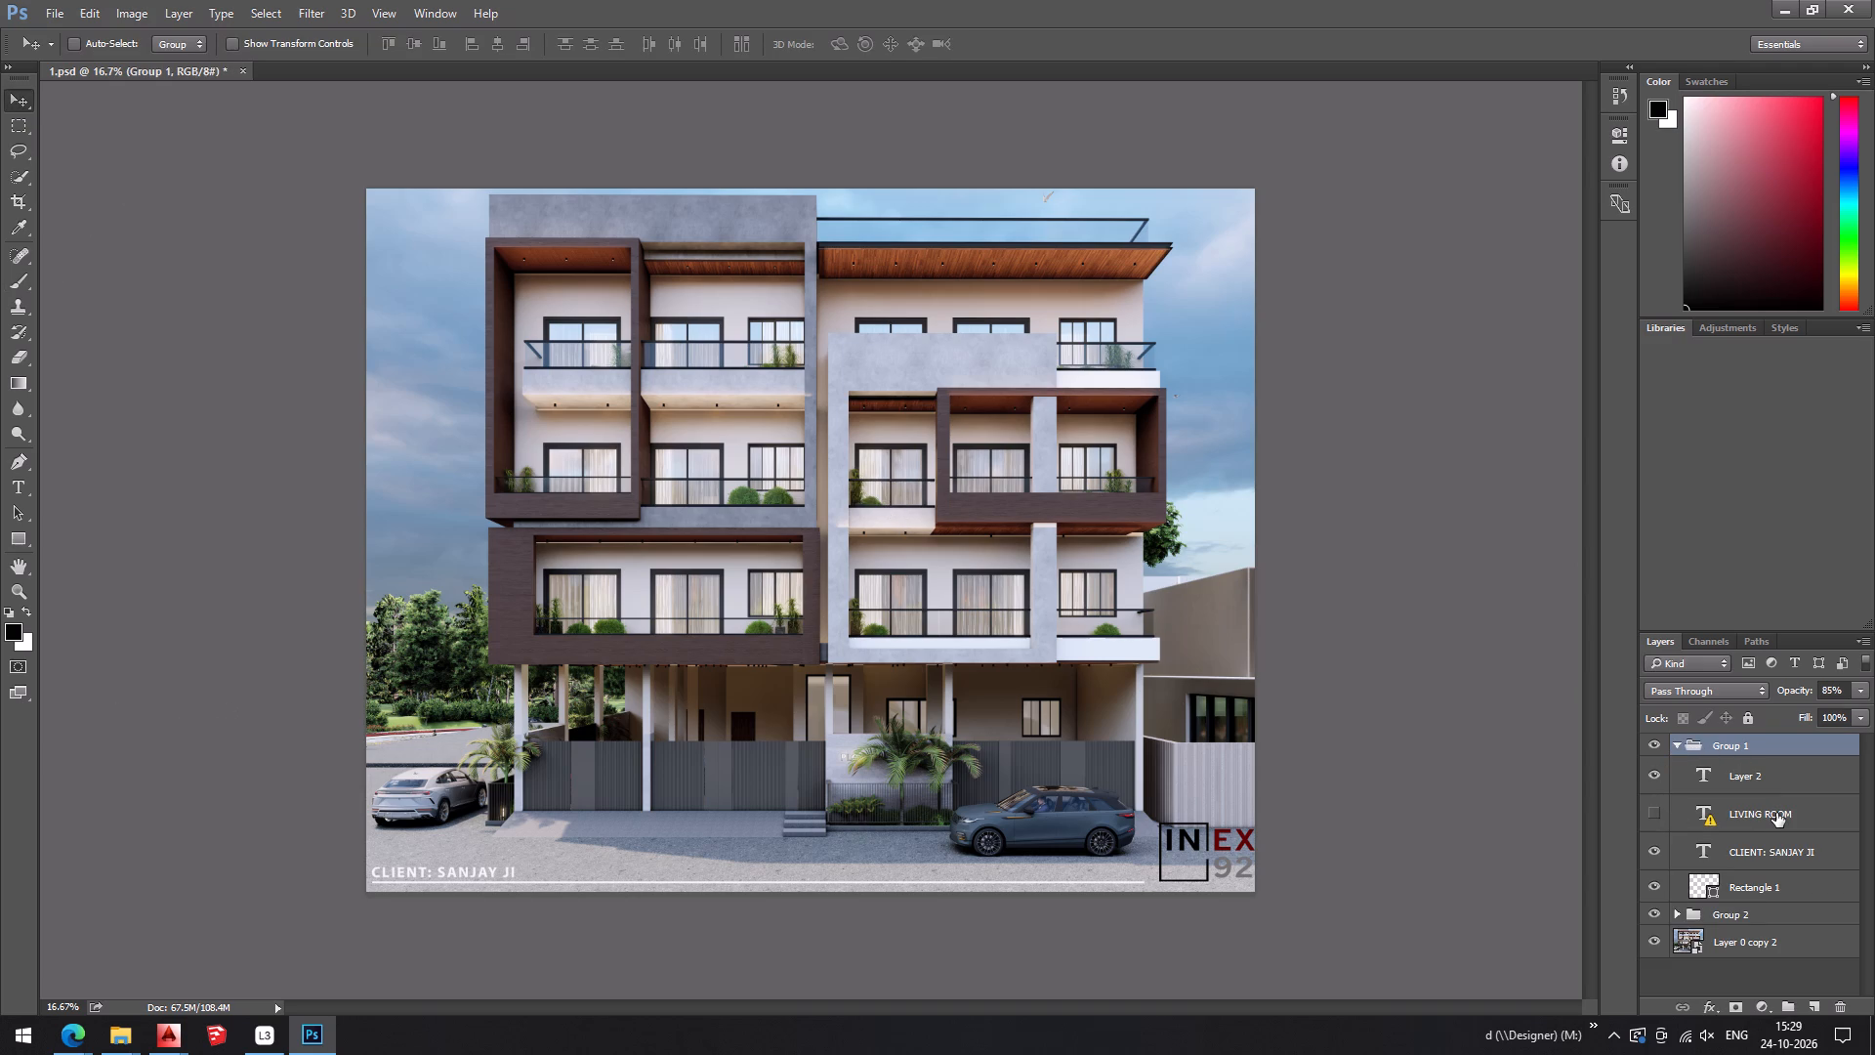
pyautogui.click(1776, 813)
pyautogui.press('Delete')
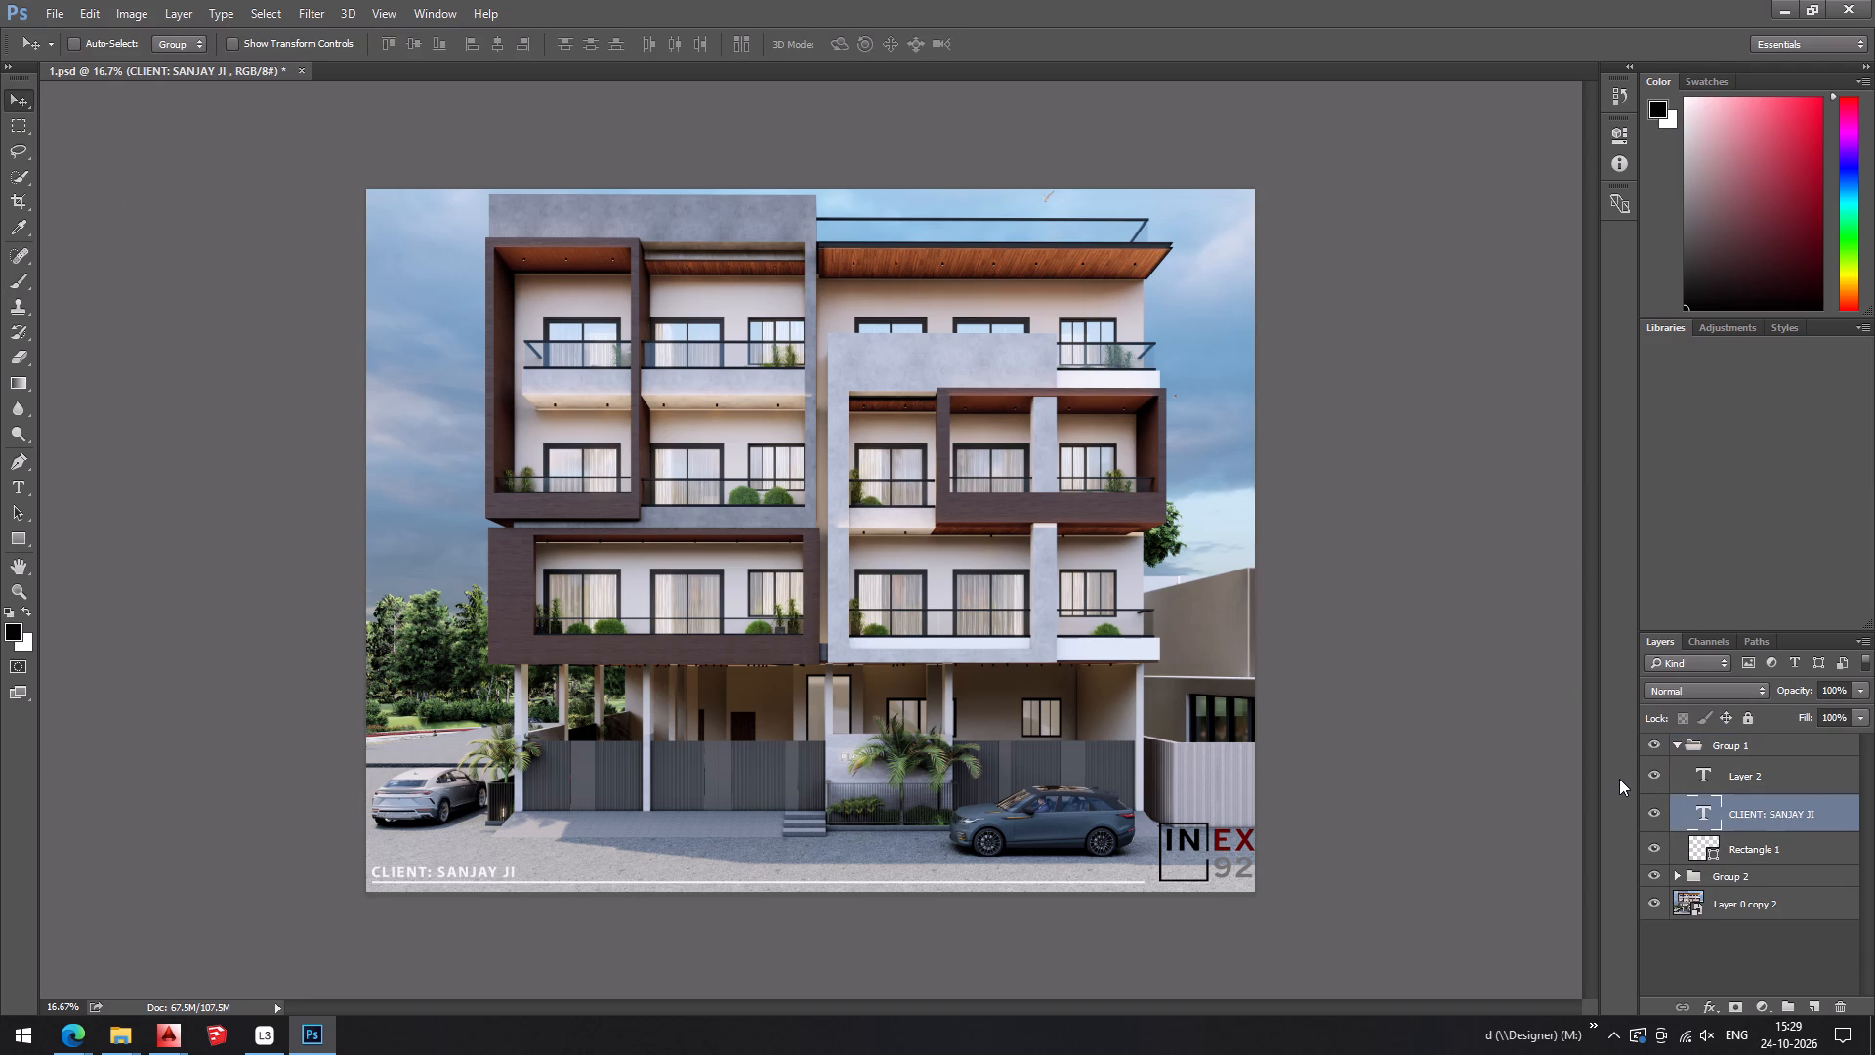
# Duplicate the client text layer in Group 1 and rename the copy VIEW.
pyautogui.moveTo(1754, 813); pyautogui.dragTo(1788, 958)
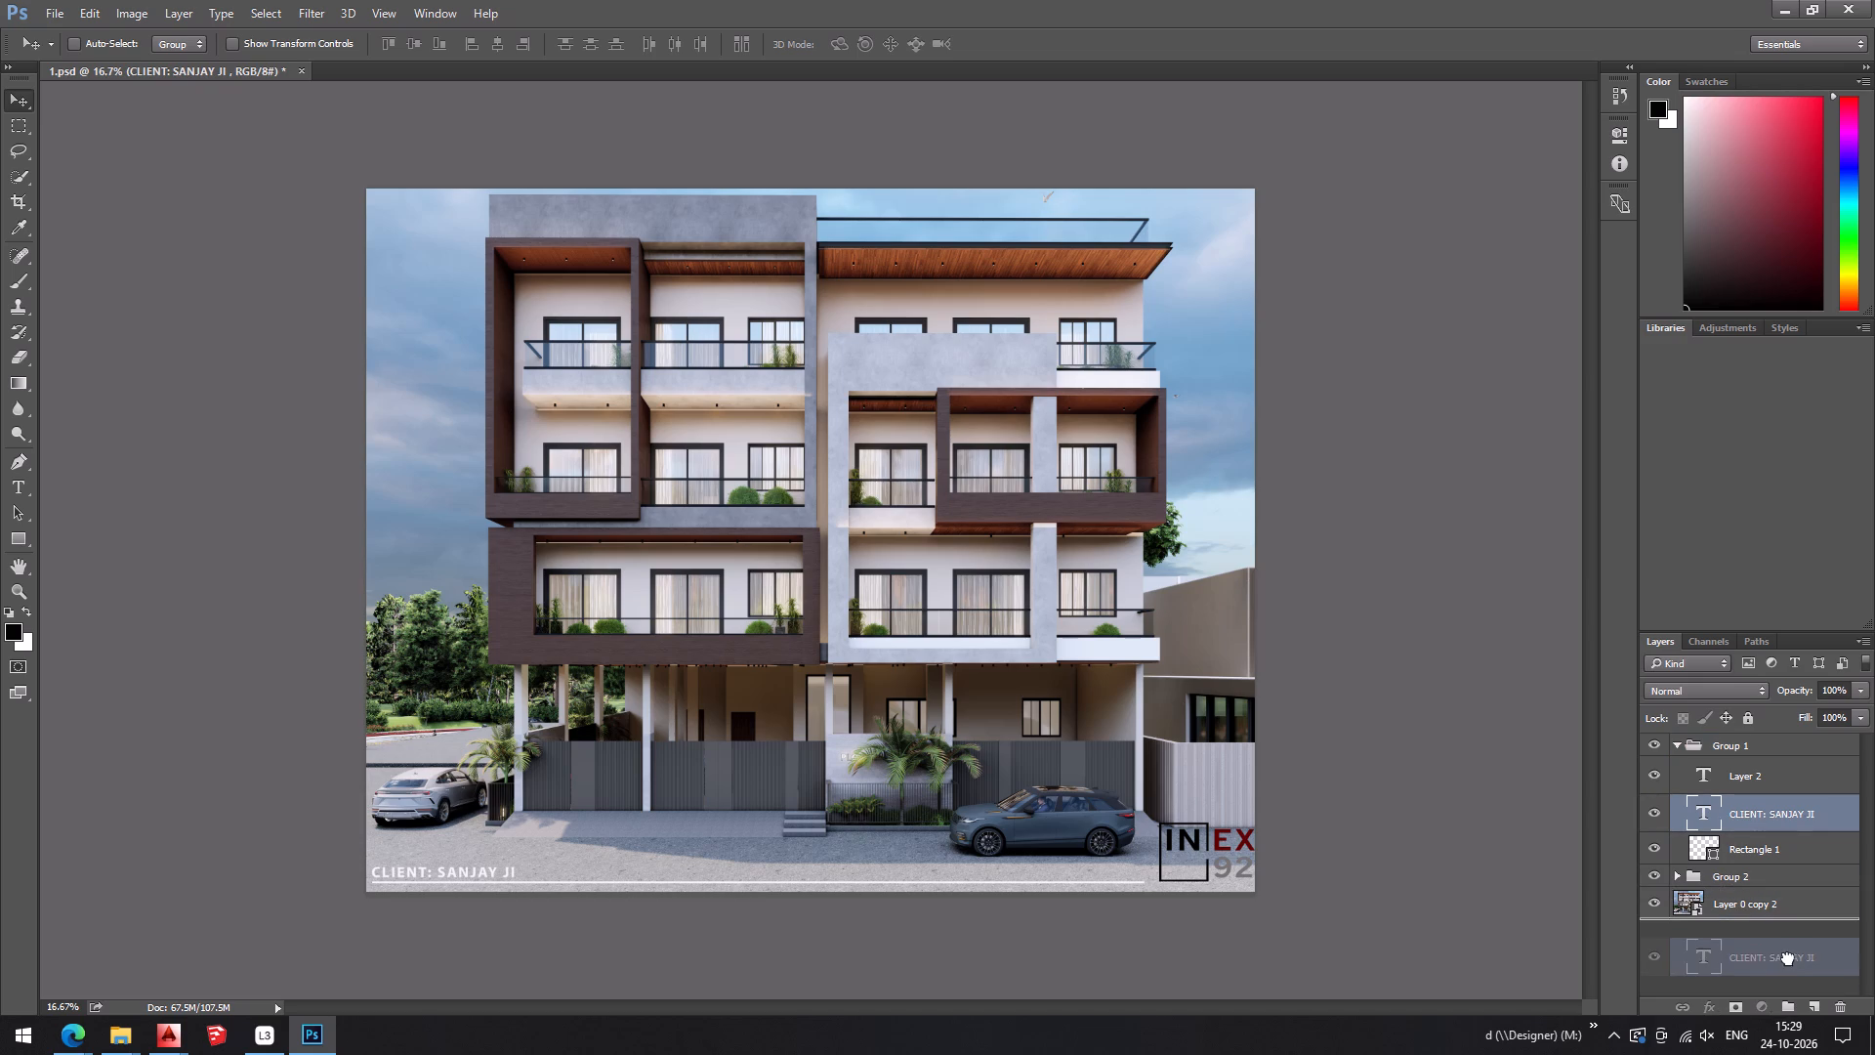
pyautogui.moveTo(1788, 958); pyautogui.dragTo(1814, 1012)
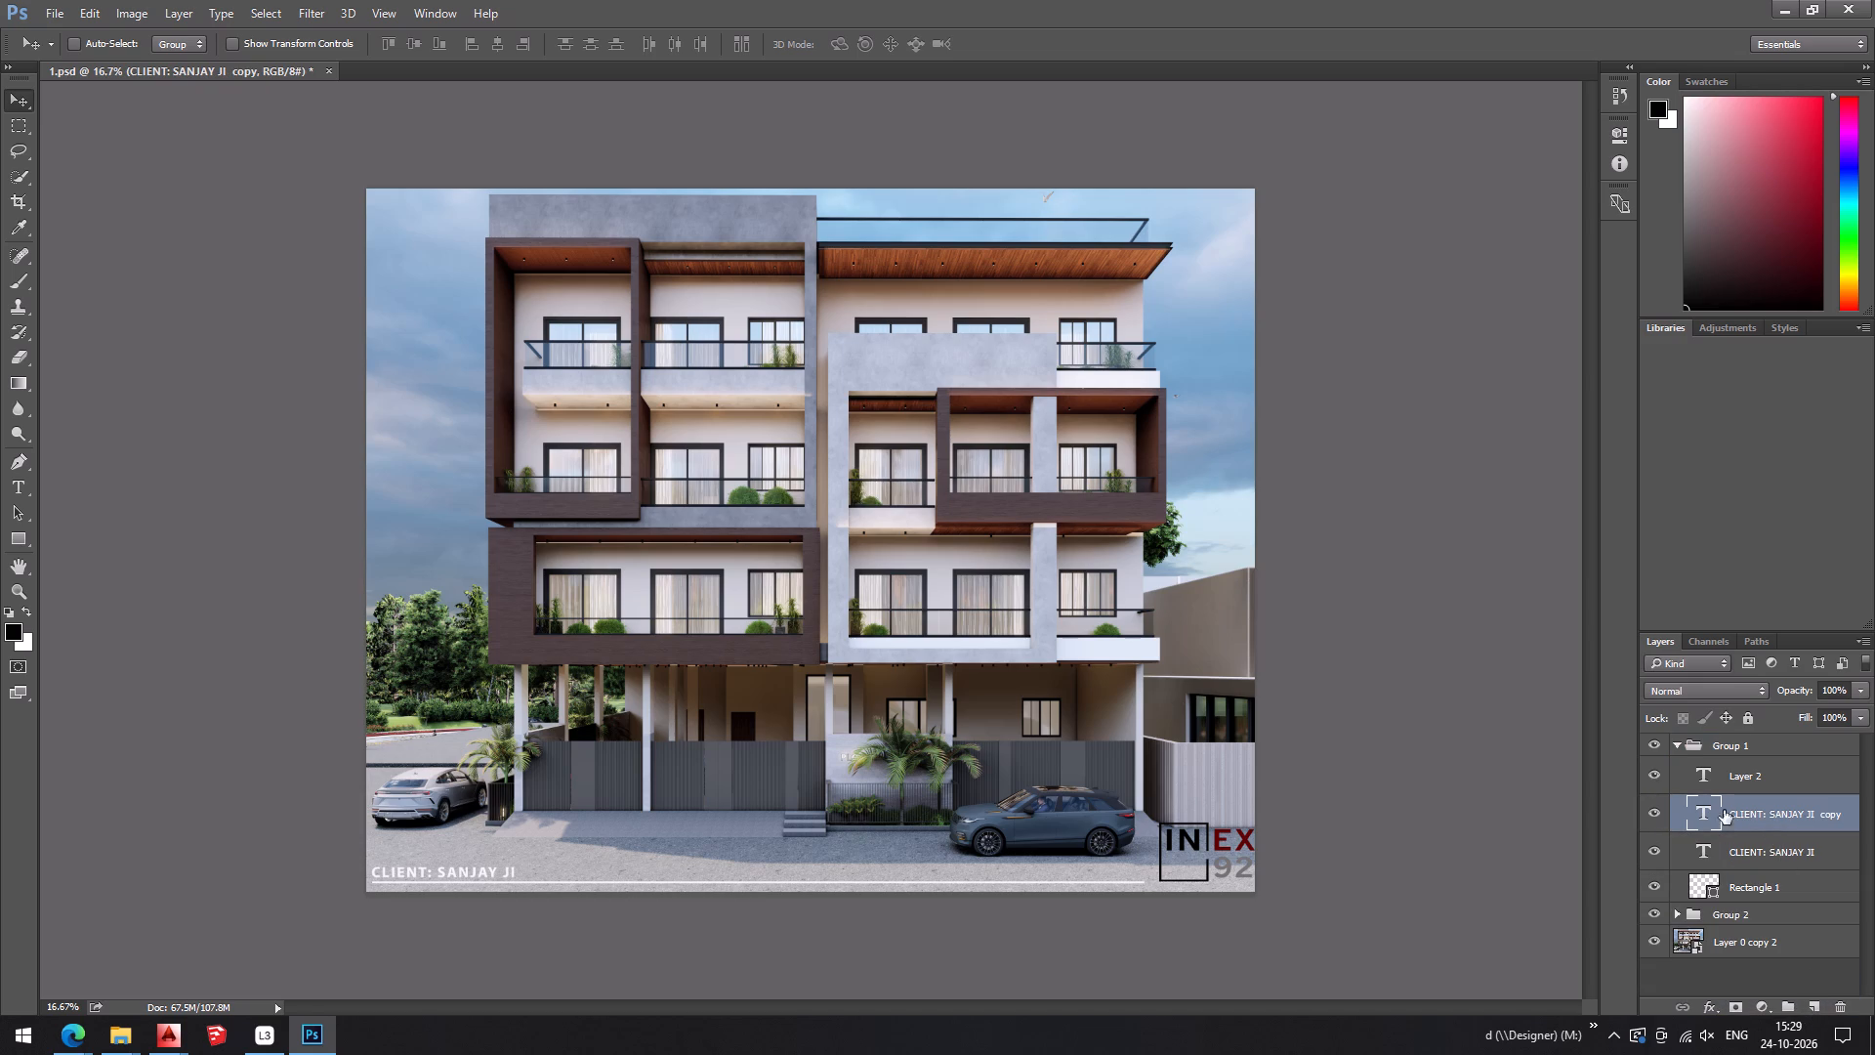
pyautogui.click(1686, 812)
pyautogui.doubleClick(1760, 811)
pyautogui.write('VIEW')
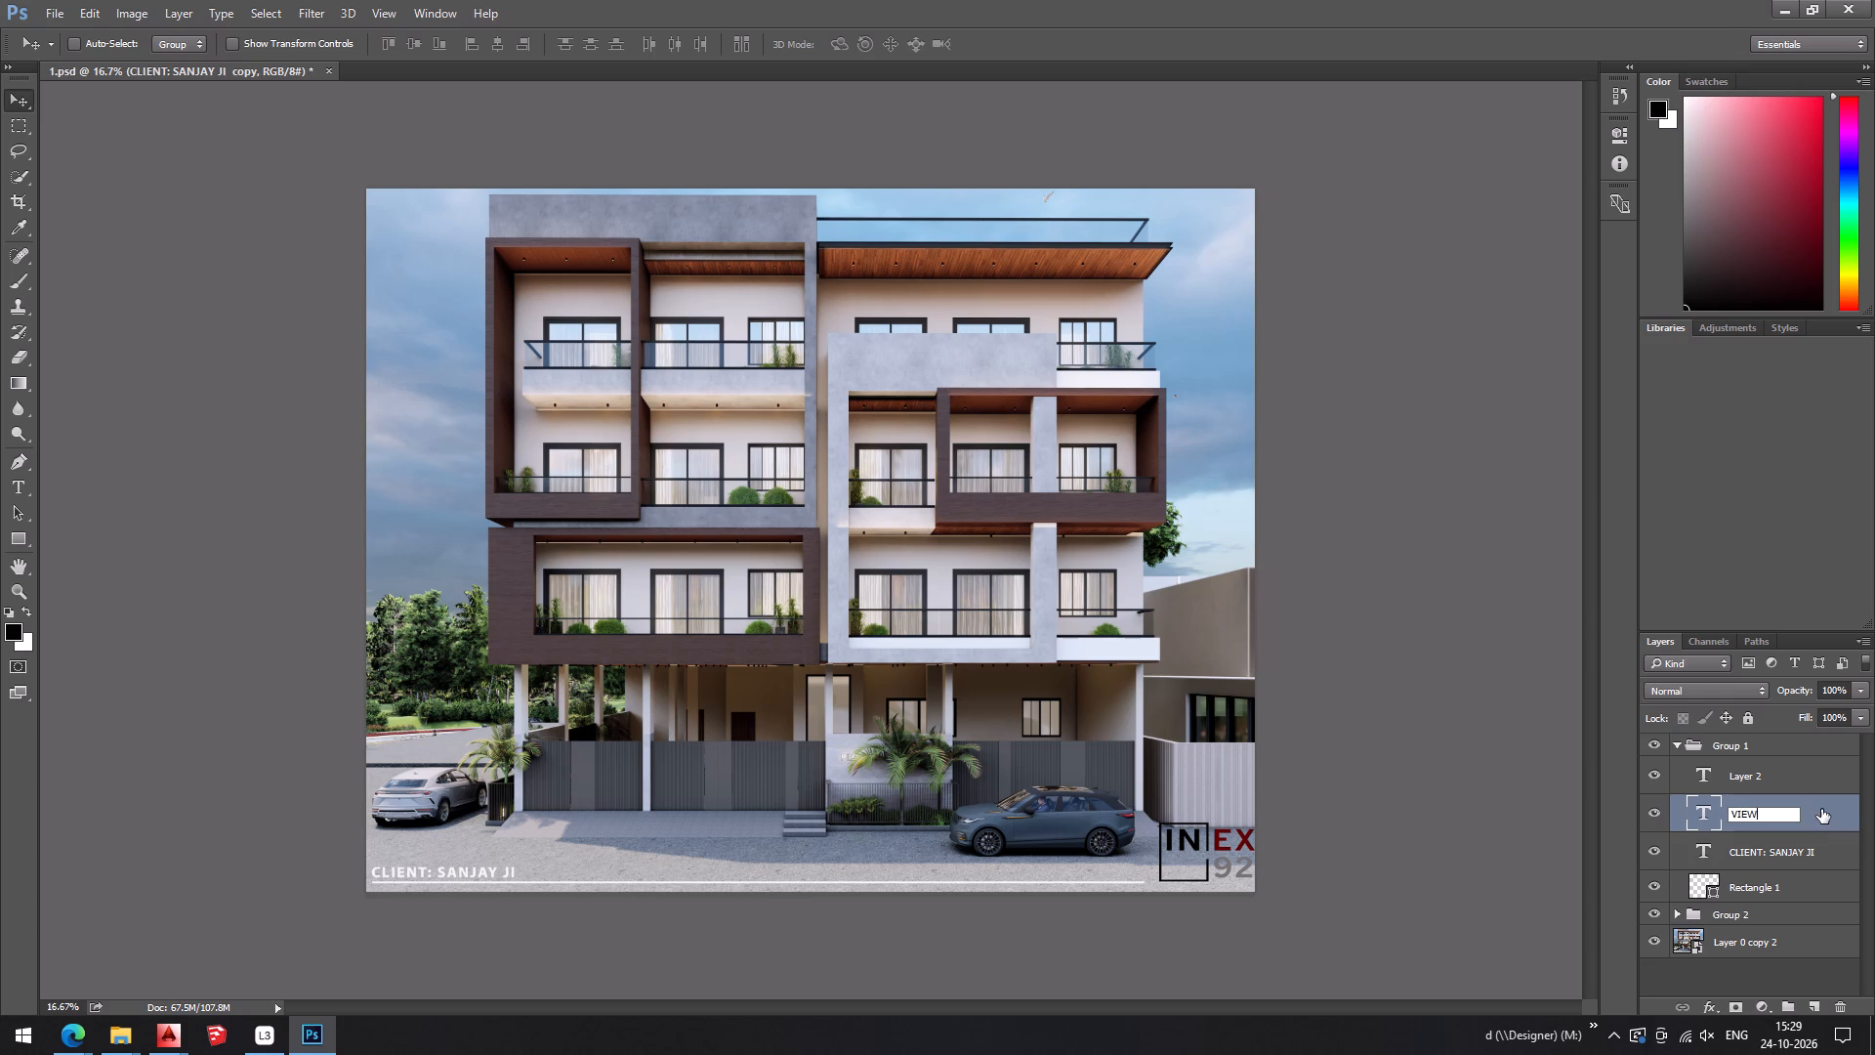
pyautogui.click(1798, 972)
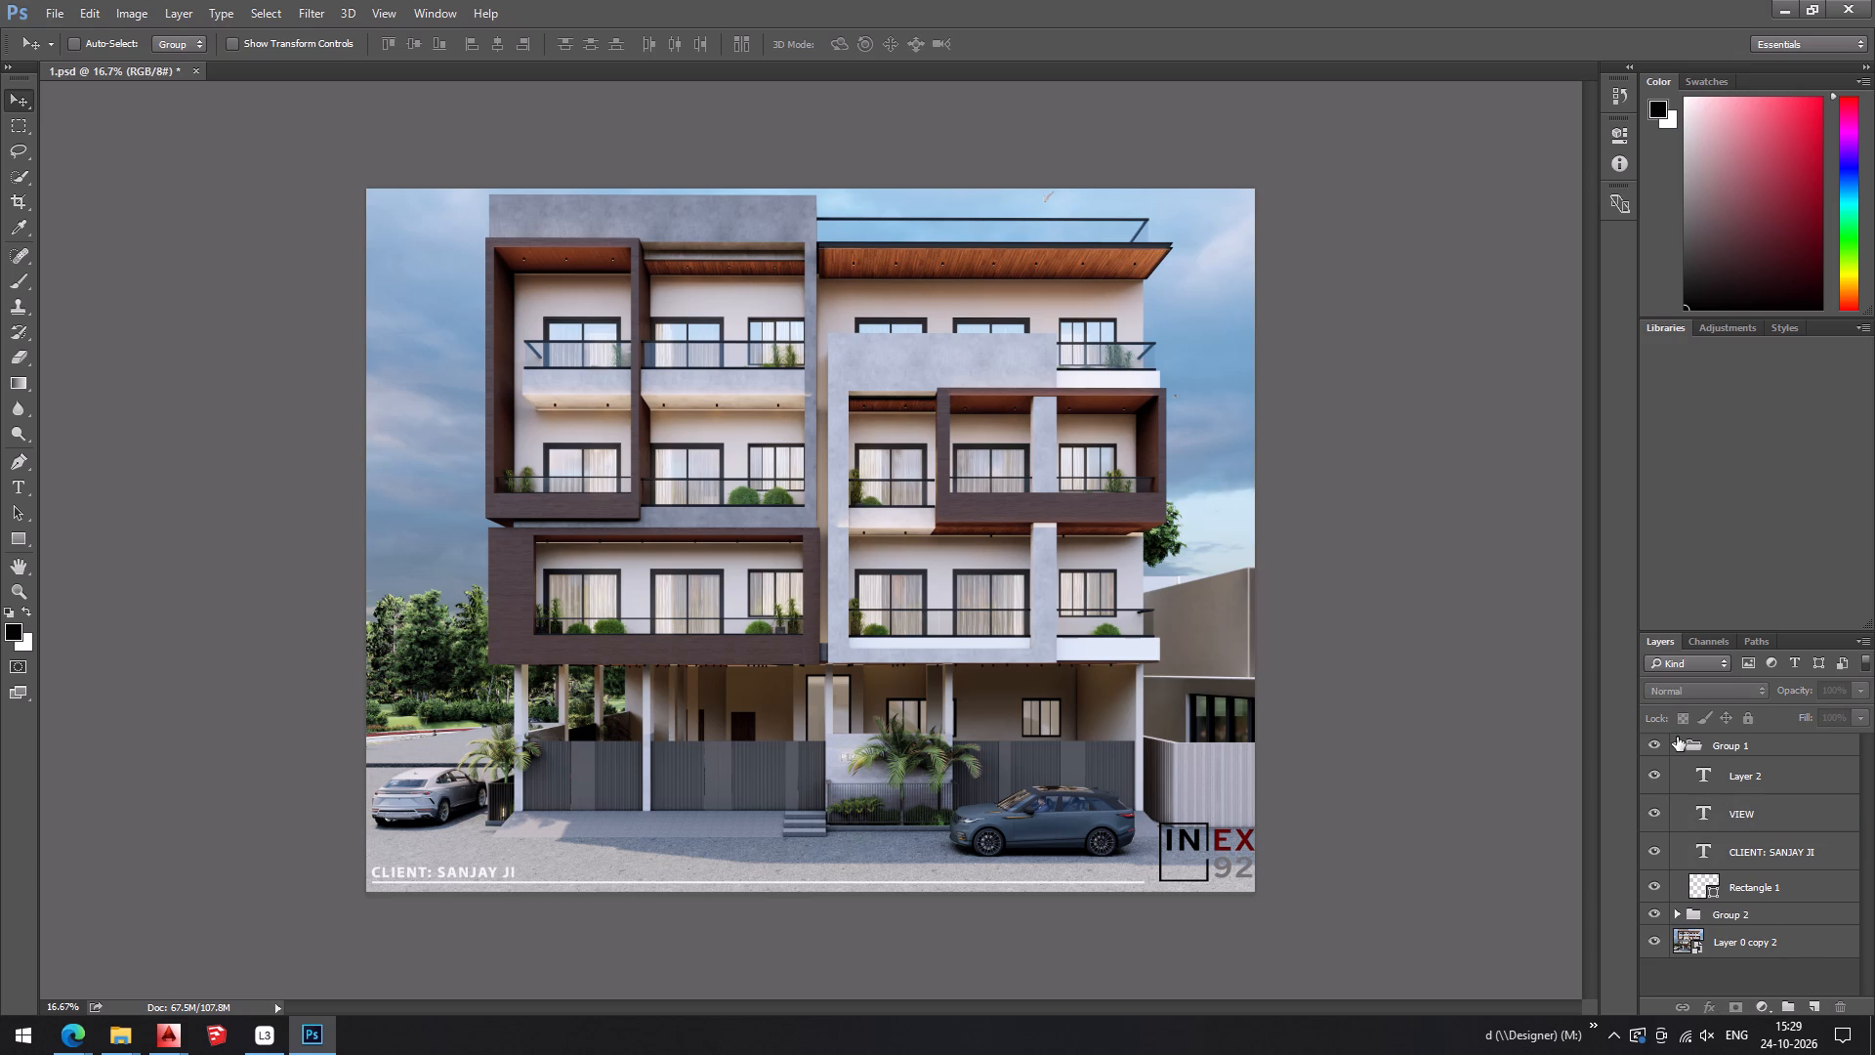
# Collapse Group 1 and move Group 2 inside it.
pyautogui.click(1675, 737)
pyautogui.moveTo(1730, 767); pyautogui.dragTo(1753, 740)
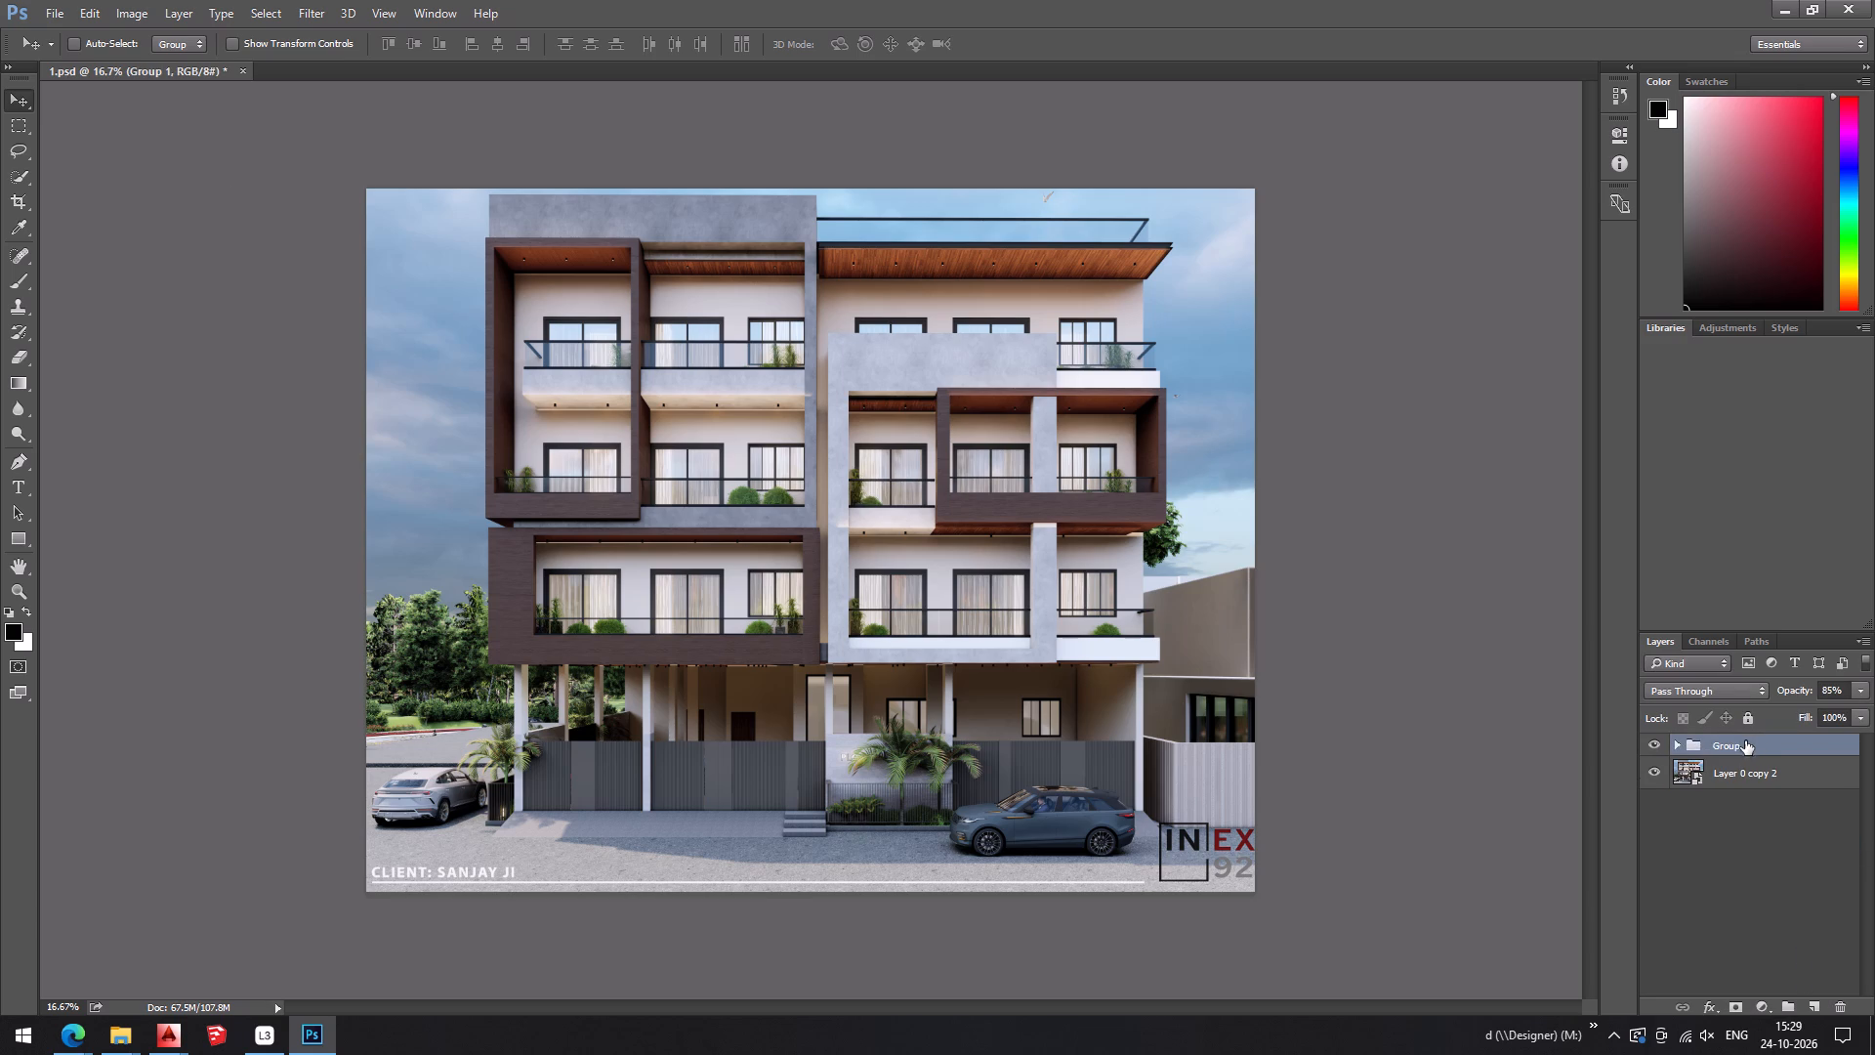
# Ungroup the nested Group 2 so its logo layers sit directly in Group 1, and leave Group 1 collapsed.
pyautogui.click(1677, 744)
pyautogui.moveTo(1762, 771); pyautogui.dragTo(1780, 917)
pyautogui.rightClick(1747, 918)
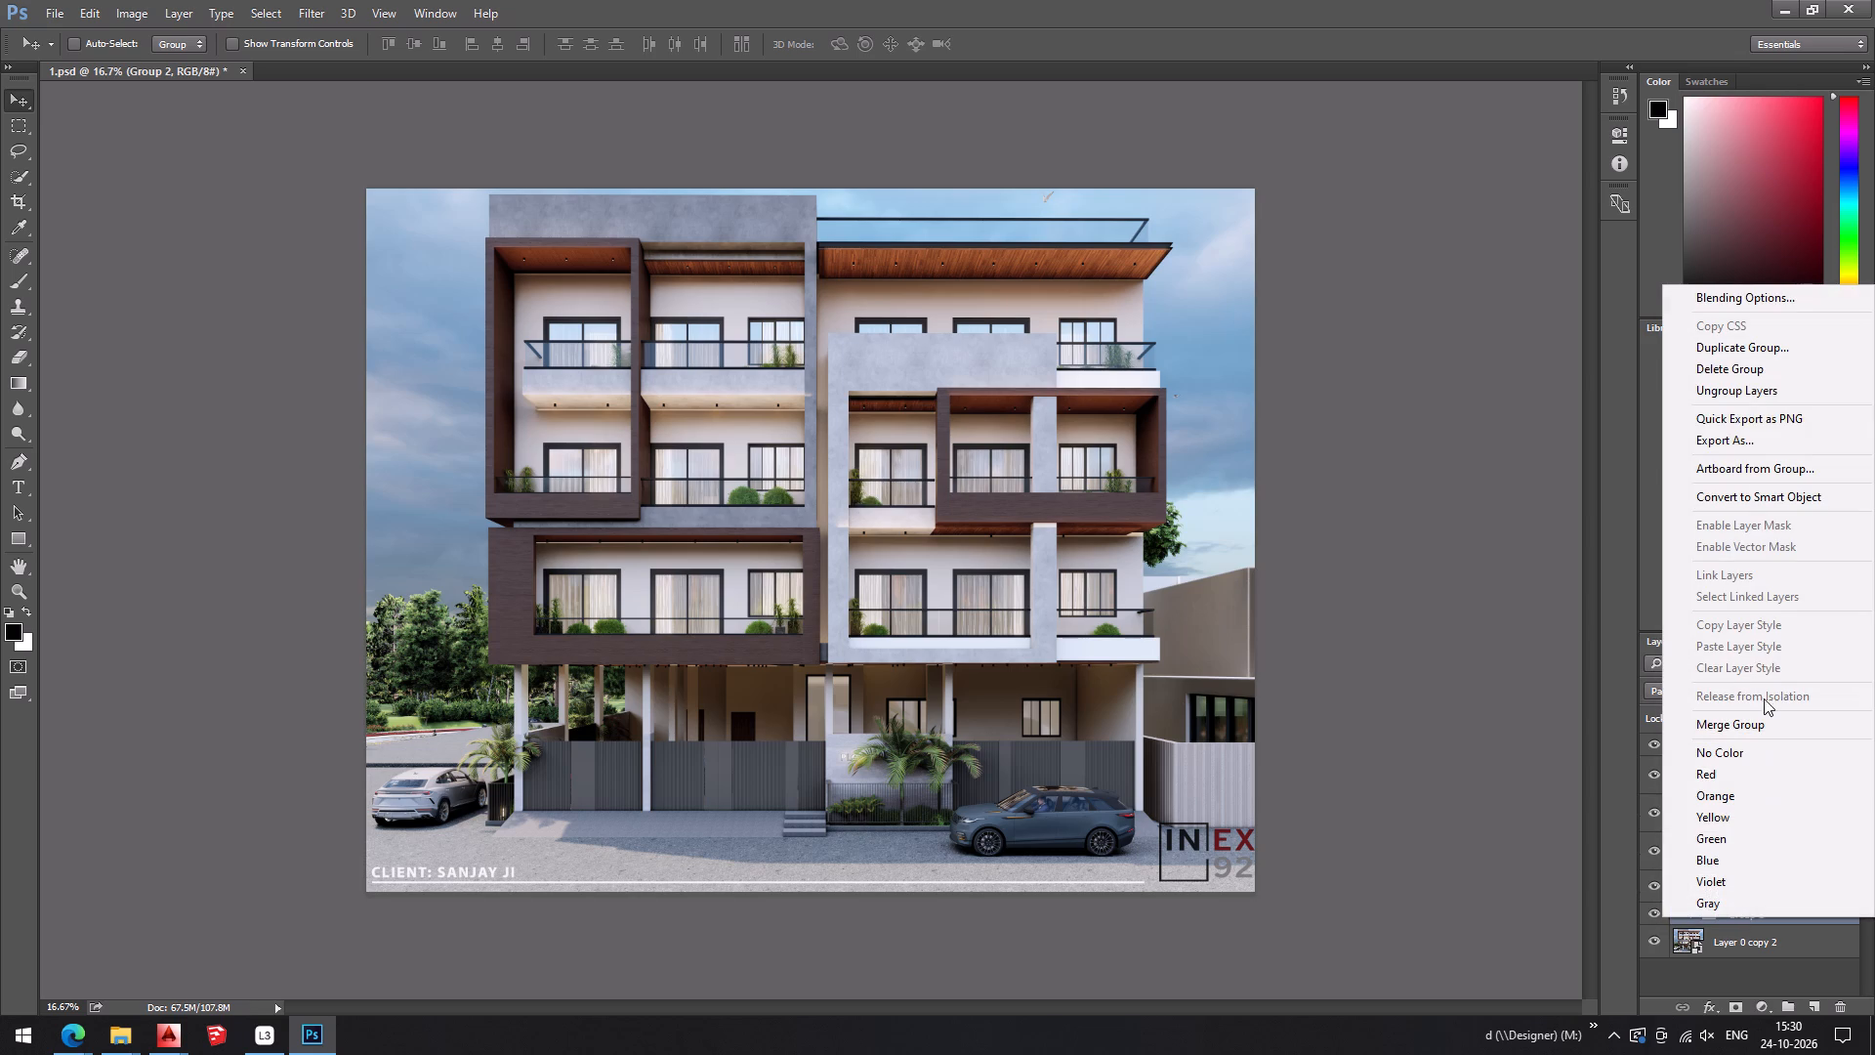
pyautogui.click(1758, 382)
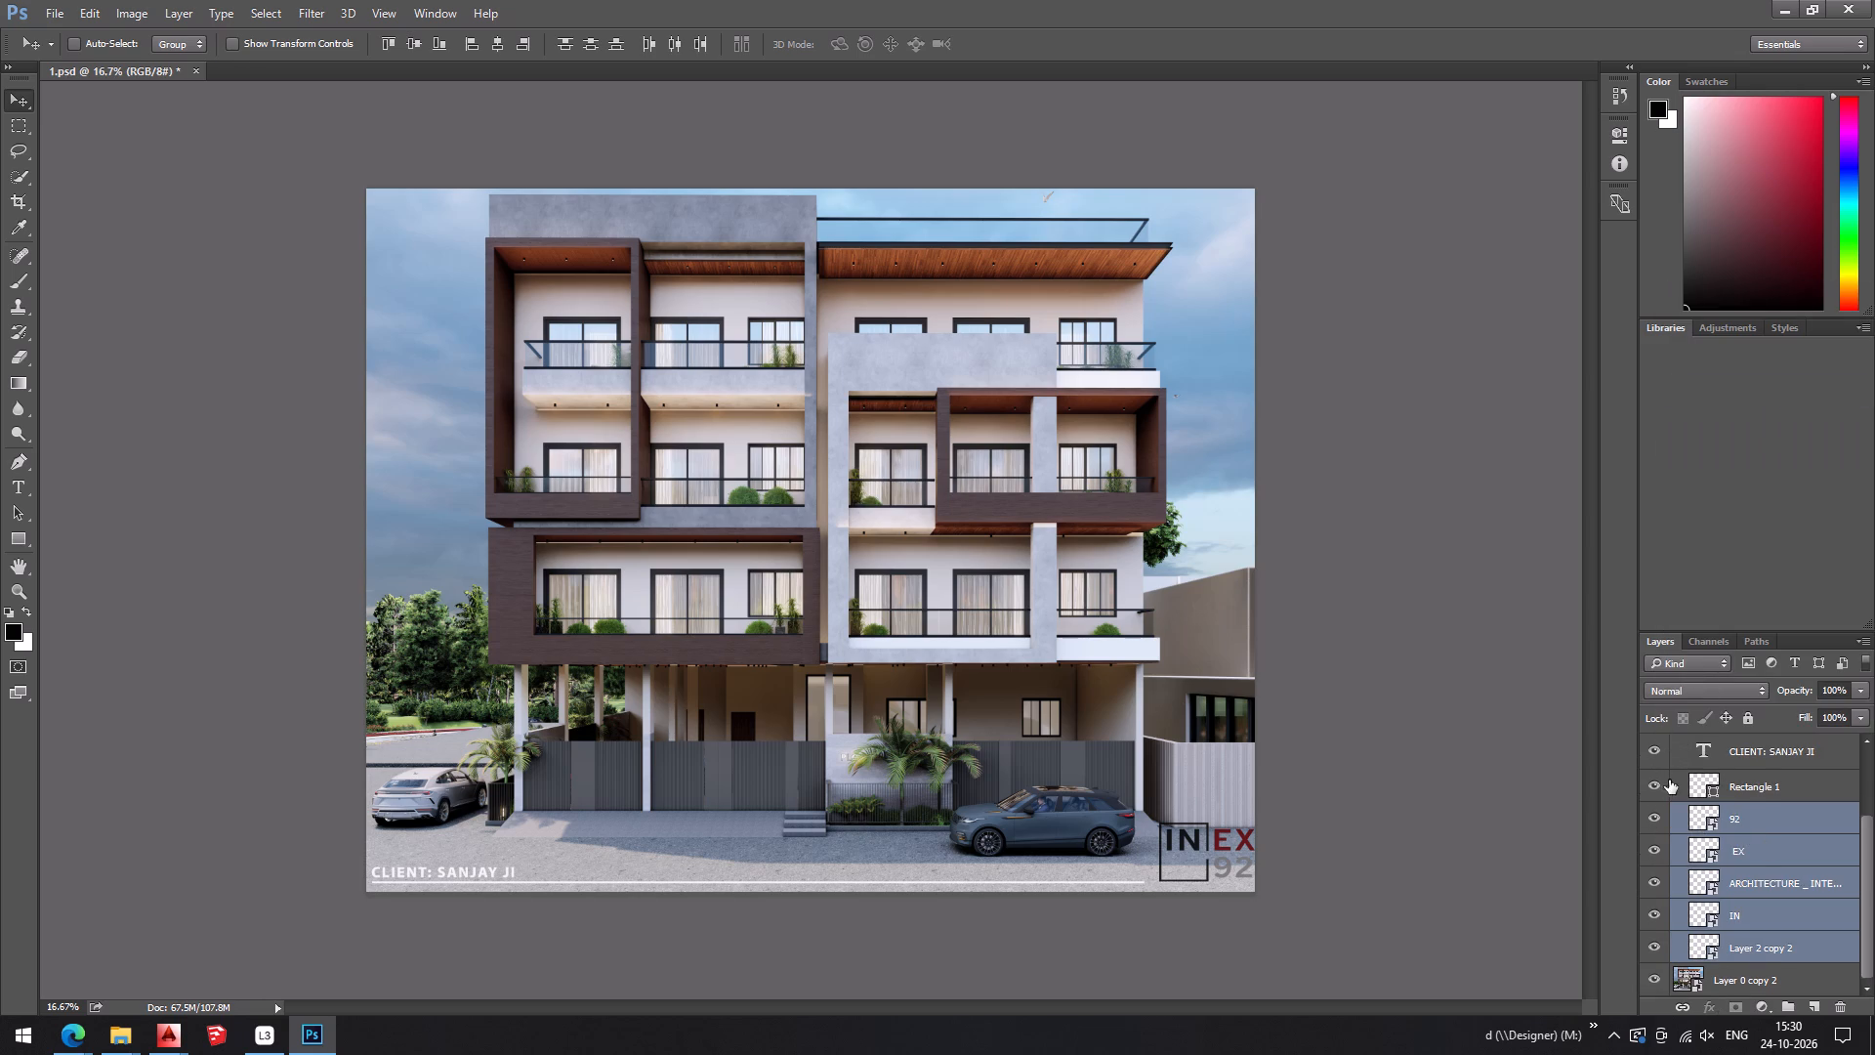
pyautogui.scroll(-3, 1685, 781)
pyautogui.scroll(4, 1685, 800)
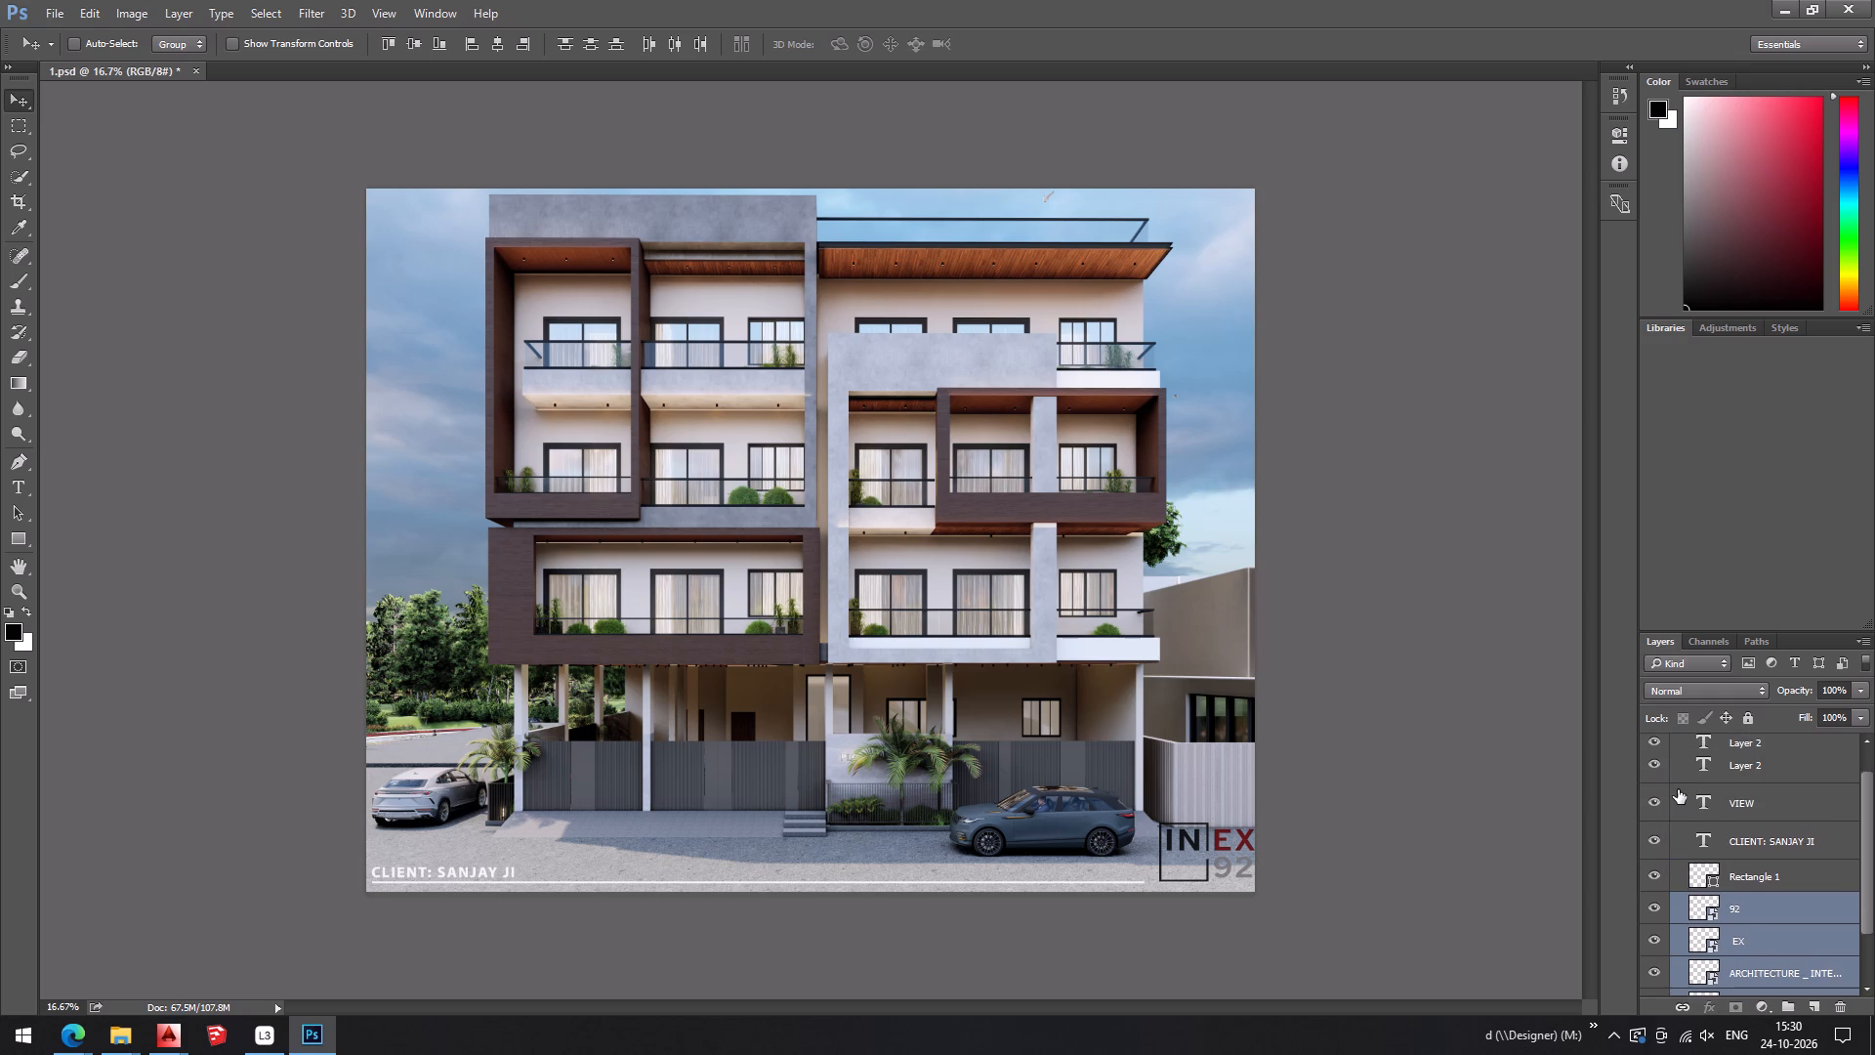
pyautogui.scroll(3, 1678, 789)
pyautogui.click(1679, 742)
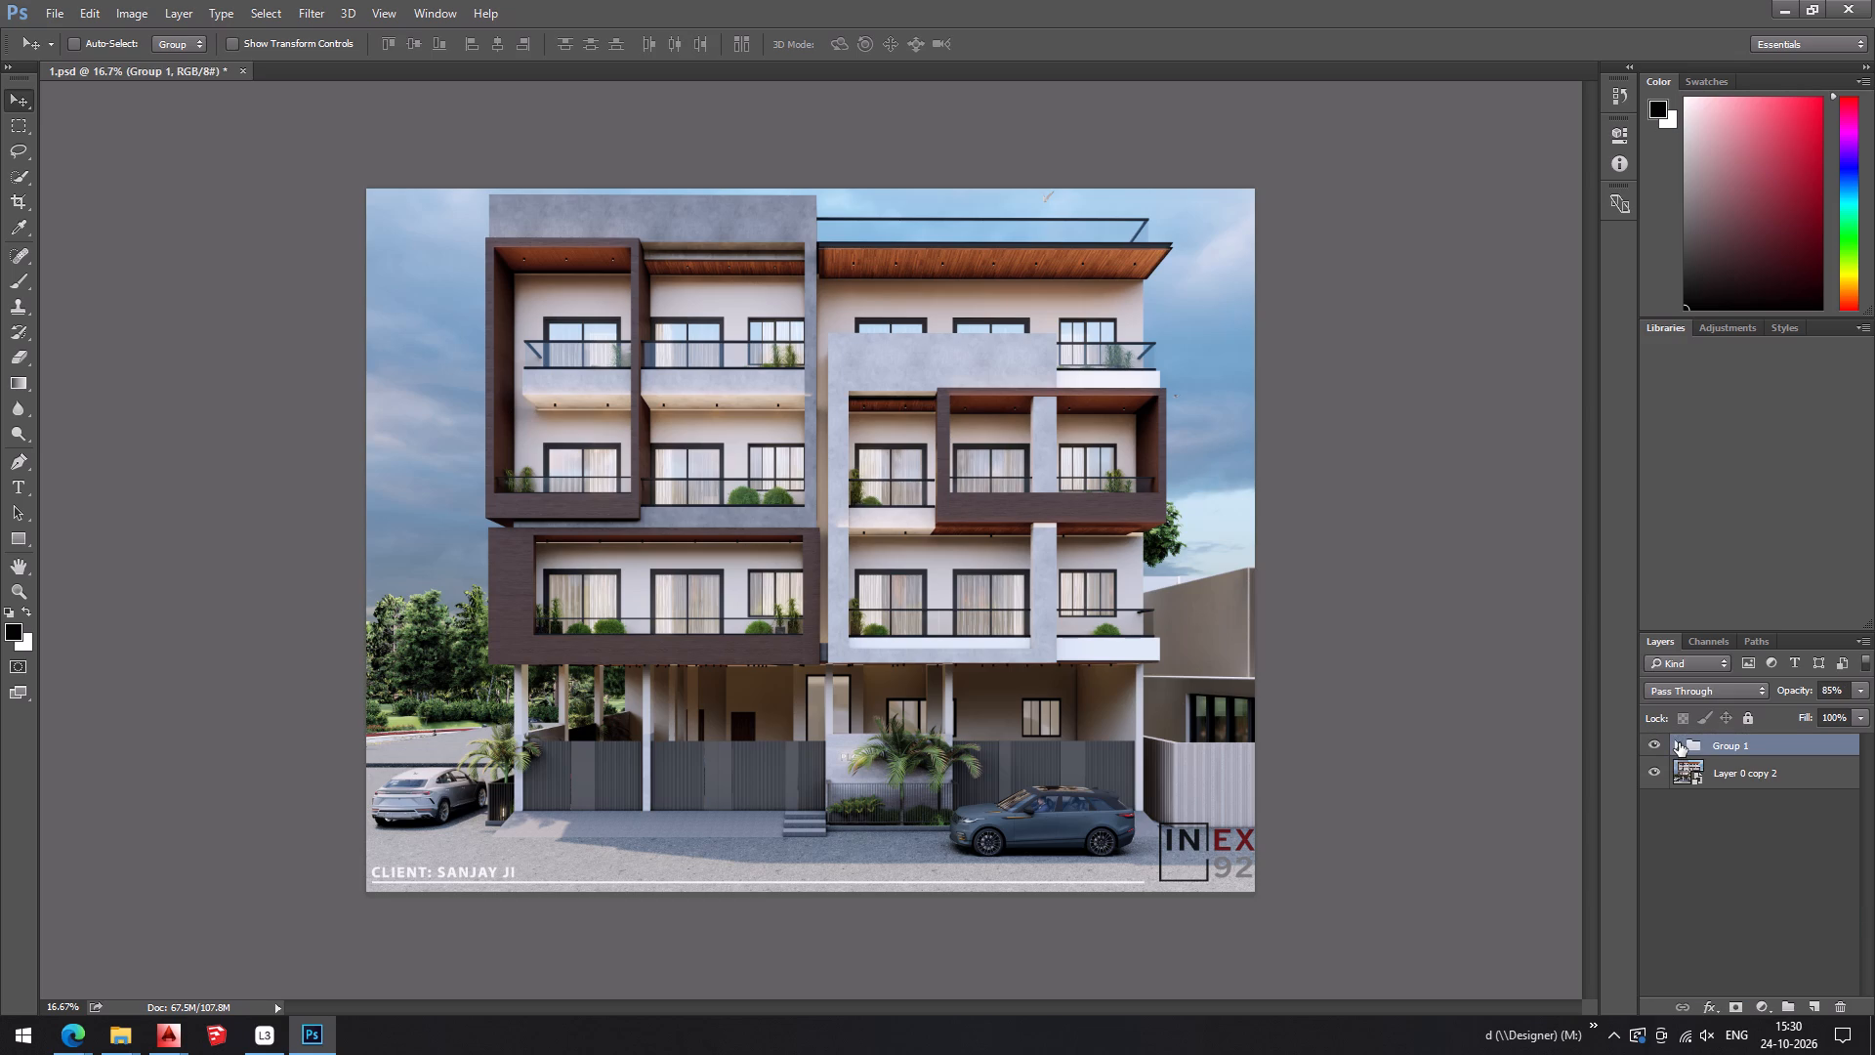
pyautogui.click(1679, 739)
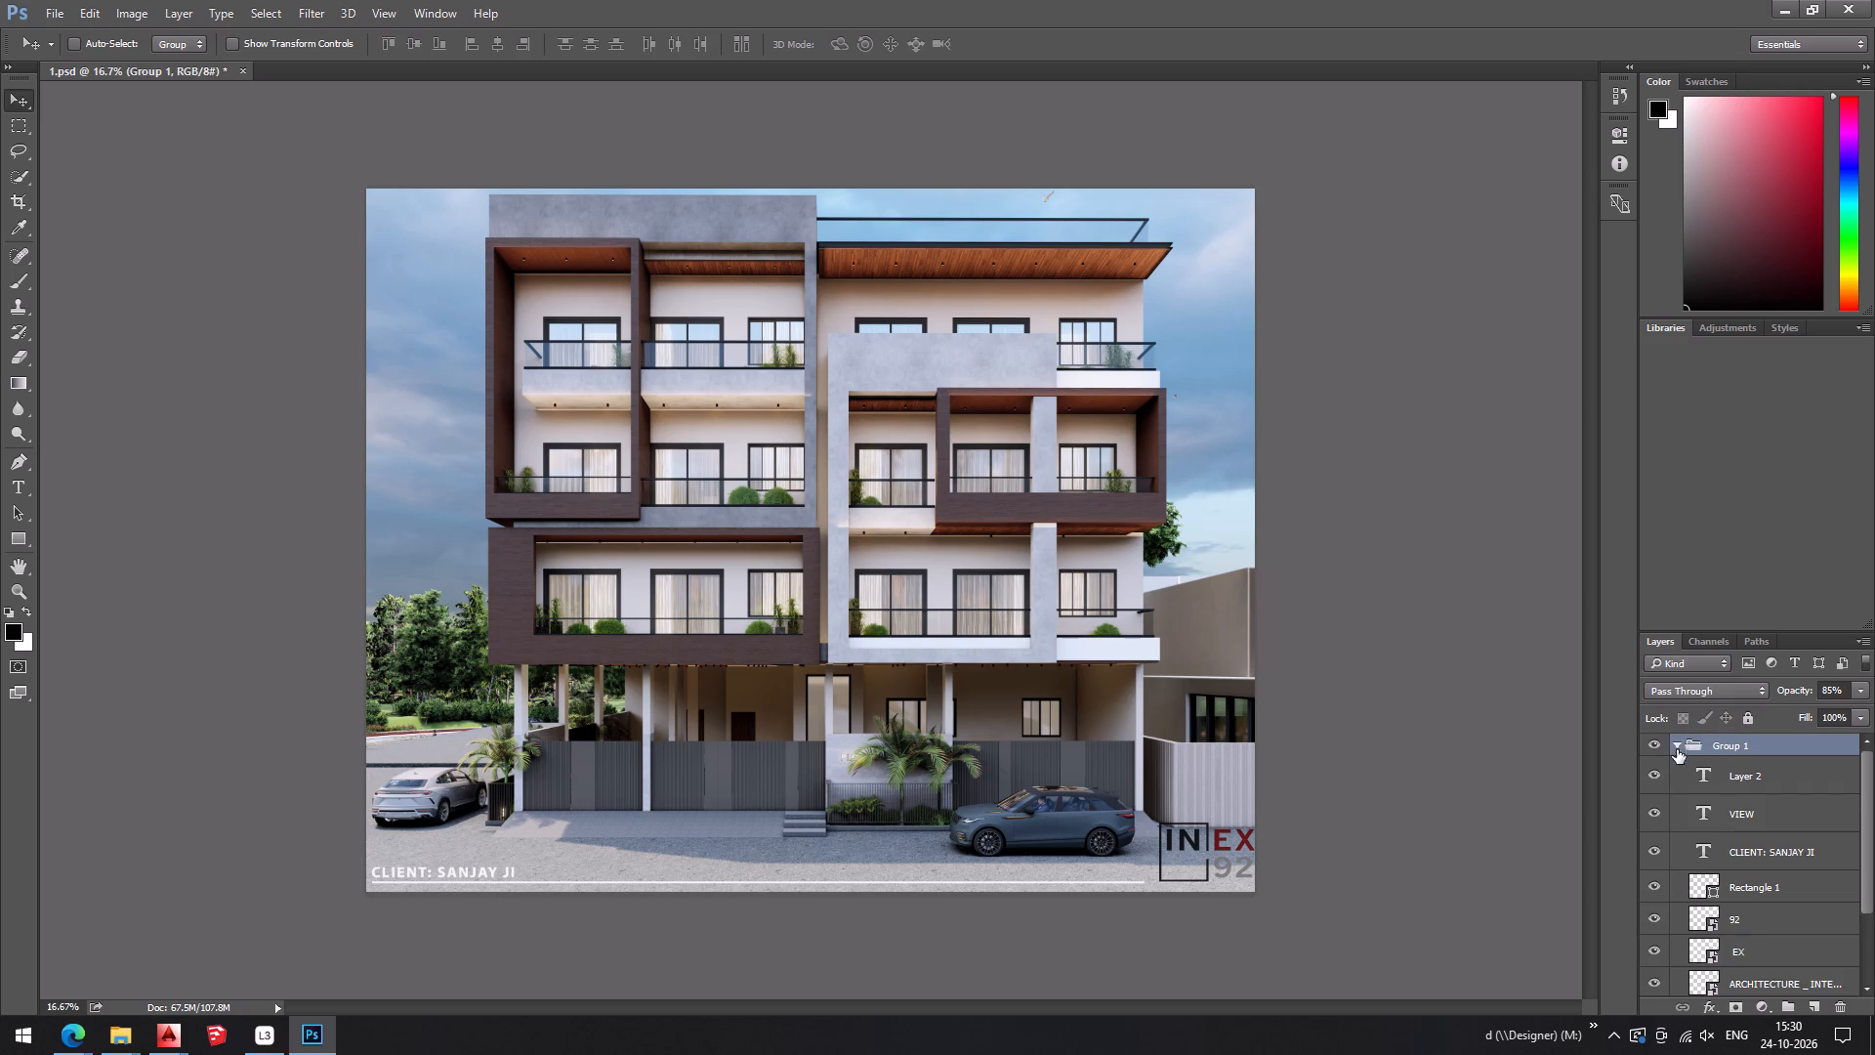
pyautogui.scroll(-6, 1675, 773)
pyautogui.scroll(7, 1675, 773)
pyautogui.click(1677, 739)
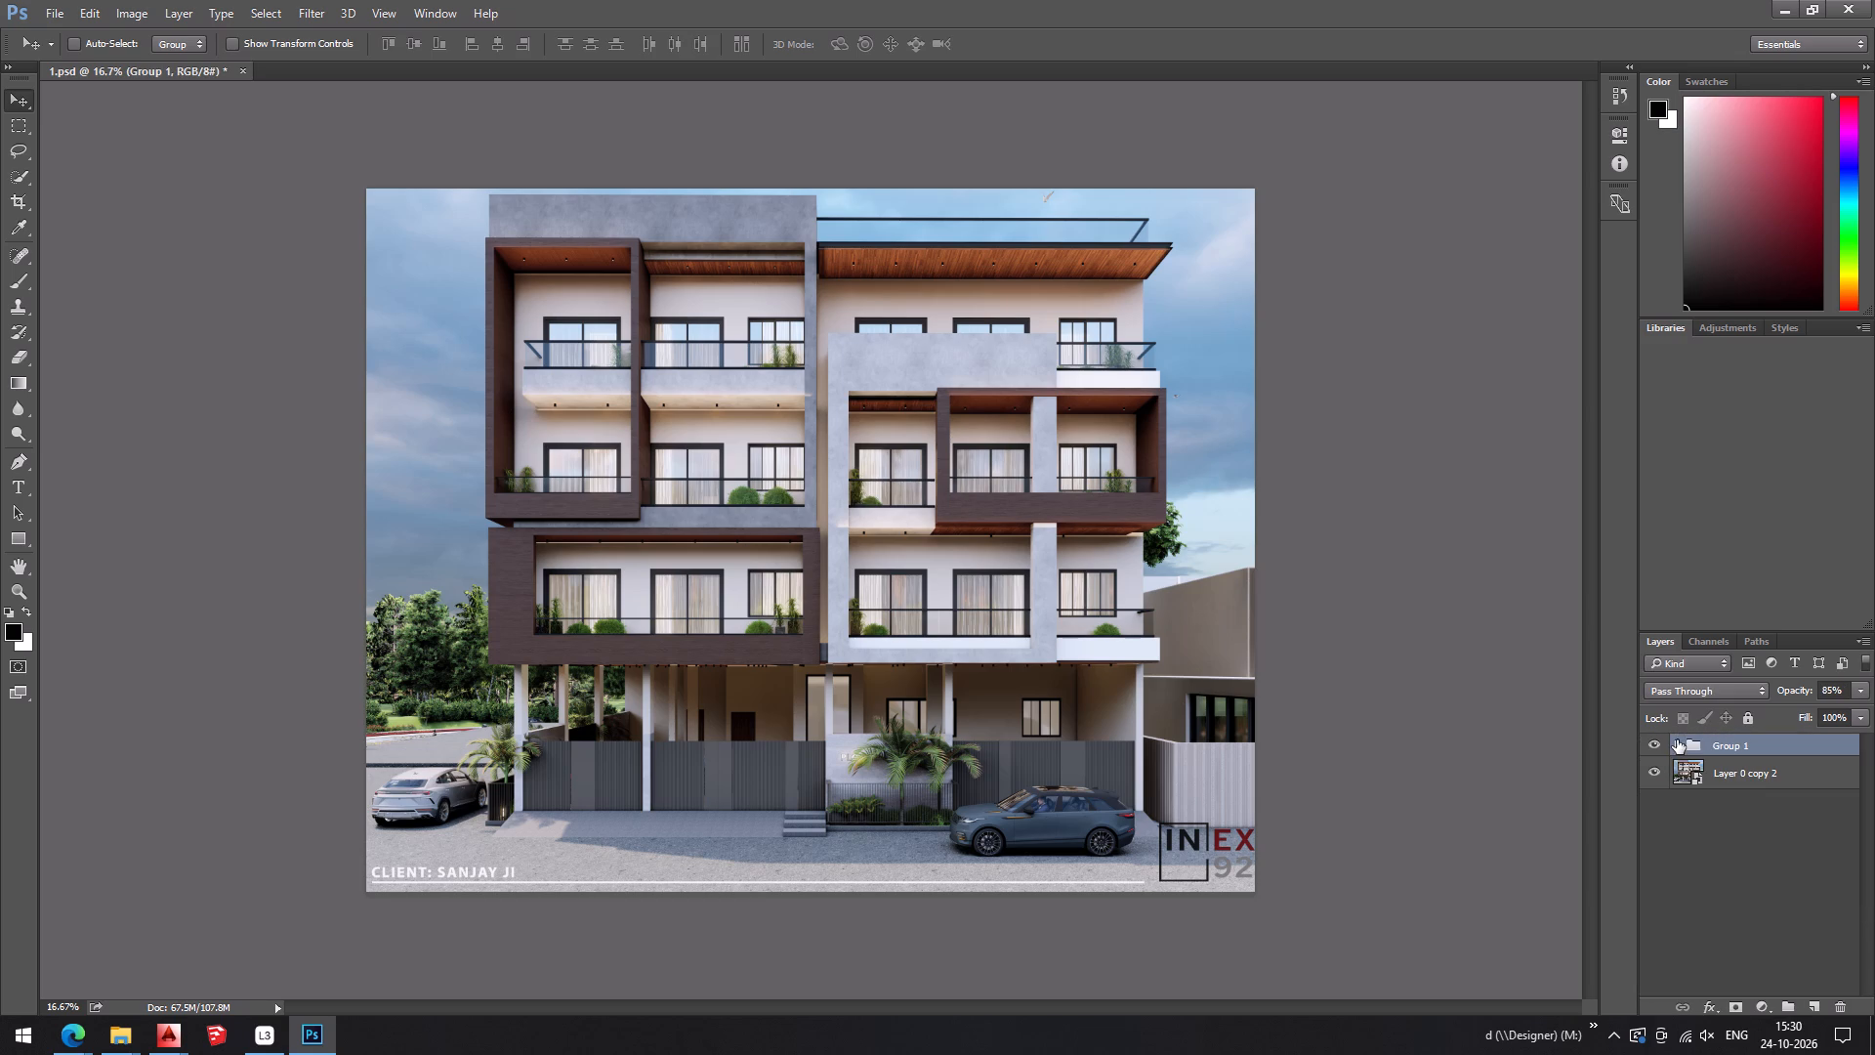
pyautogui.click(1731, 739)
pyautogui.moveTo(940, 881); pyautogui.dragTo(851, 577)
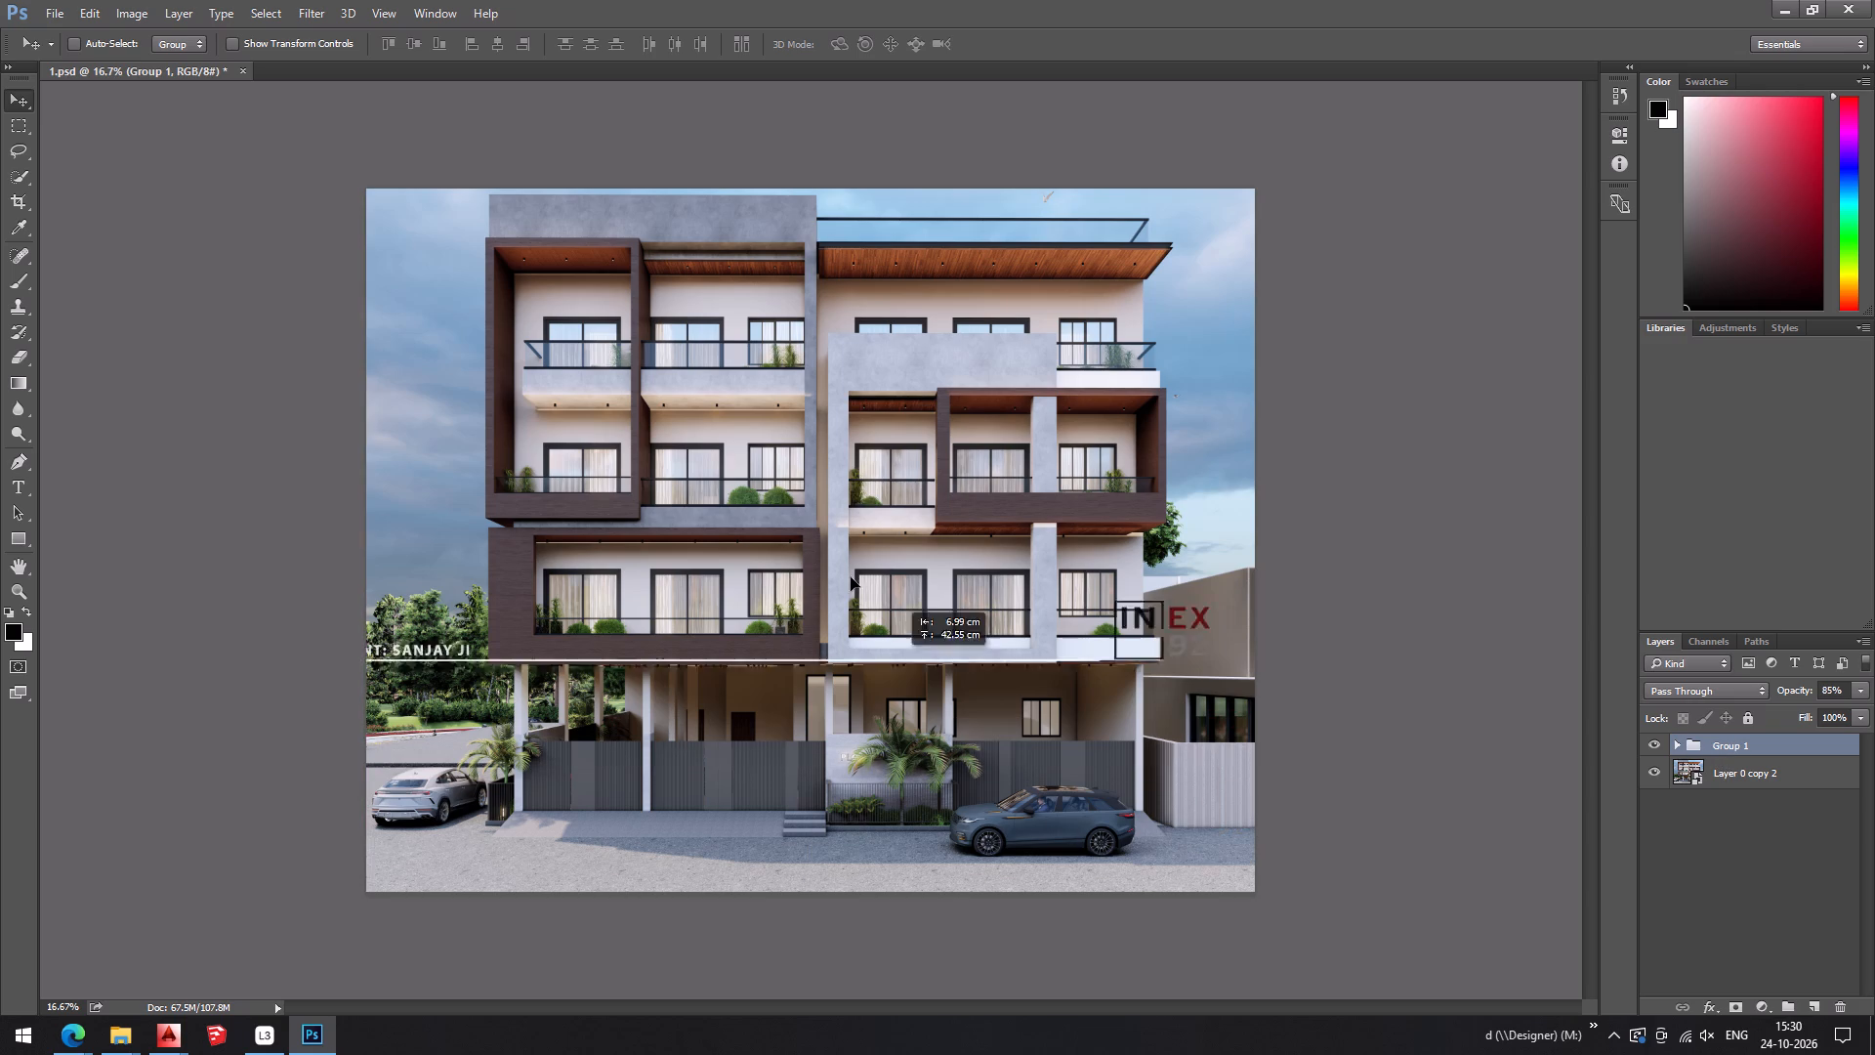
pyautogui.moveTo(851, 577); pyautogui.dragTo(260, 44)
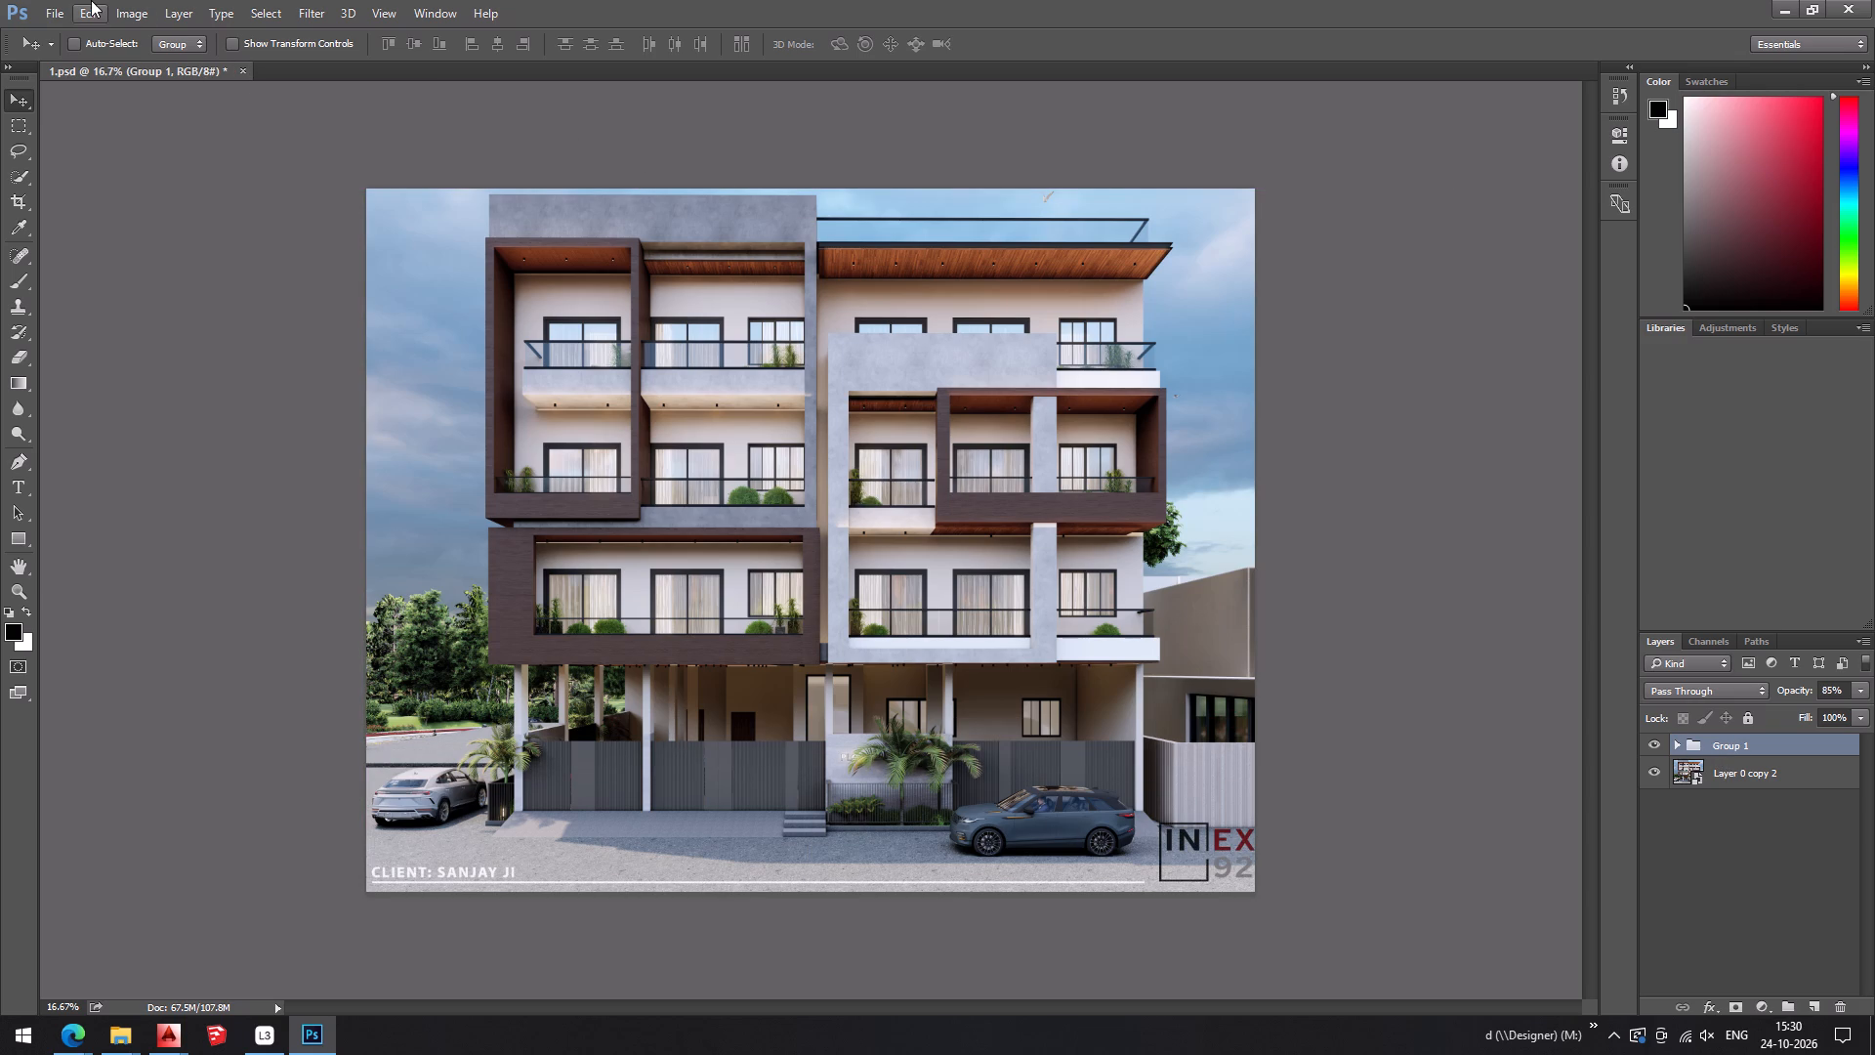
# Open Warm Minimalist Floating Desk Study.png from the Downloads folder.
pyautogui.click(59, 15)
pyautogui.click(88, 52)
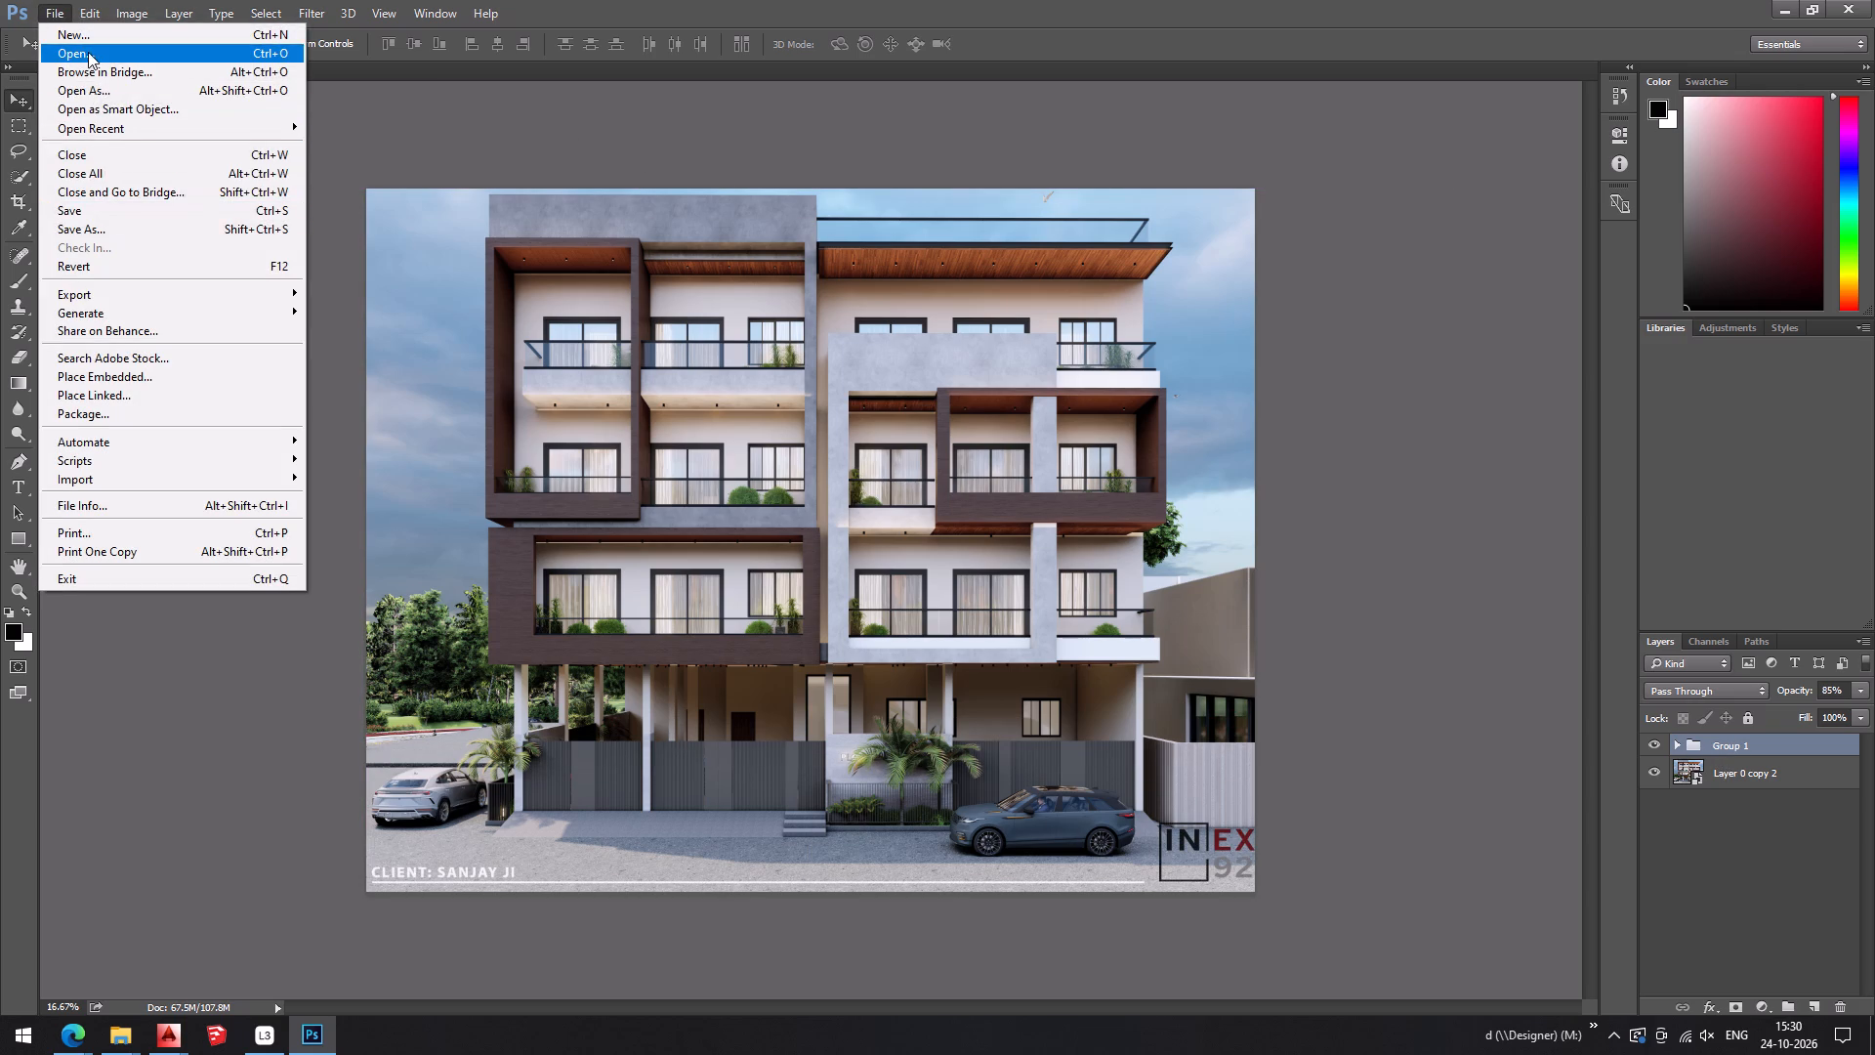
pyautogui.click(324, 424)
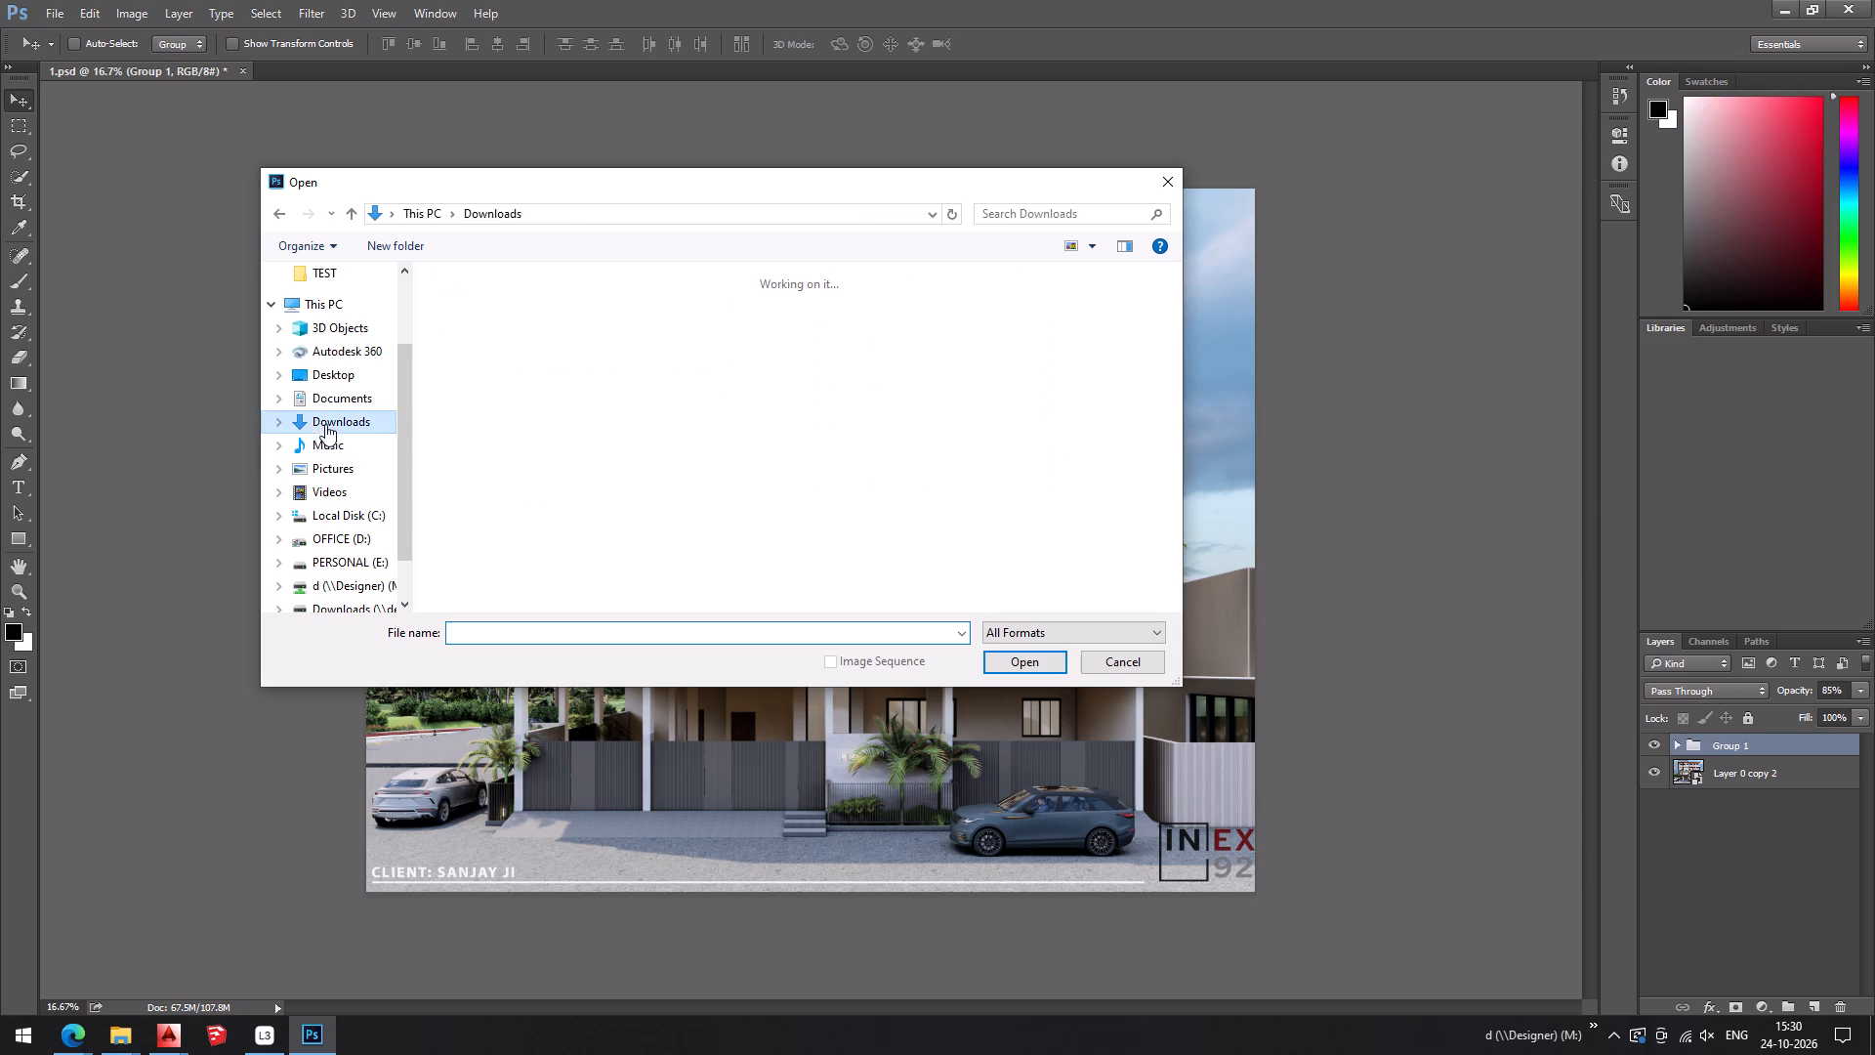
pyautogui.doubleClick(596, 470)
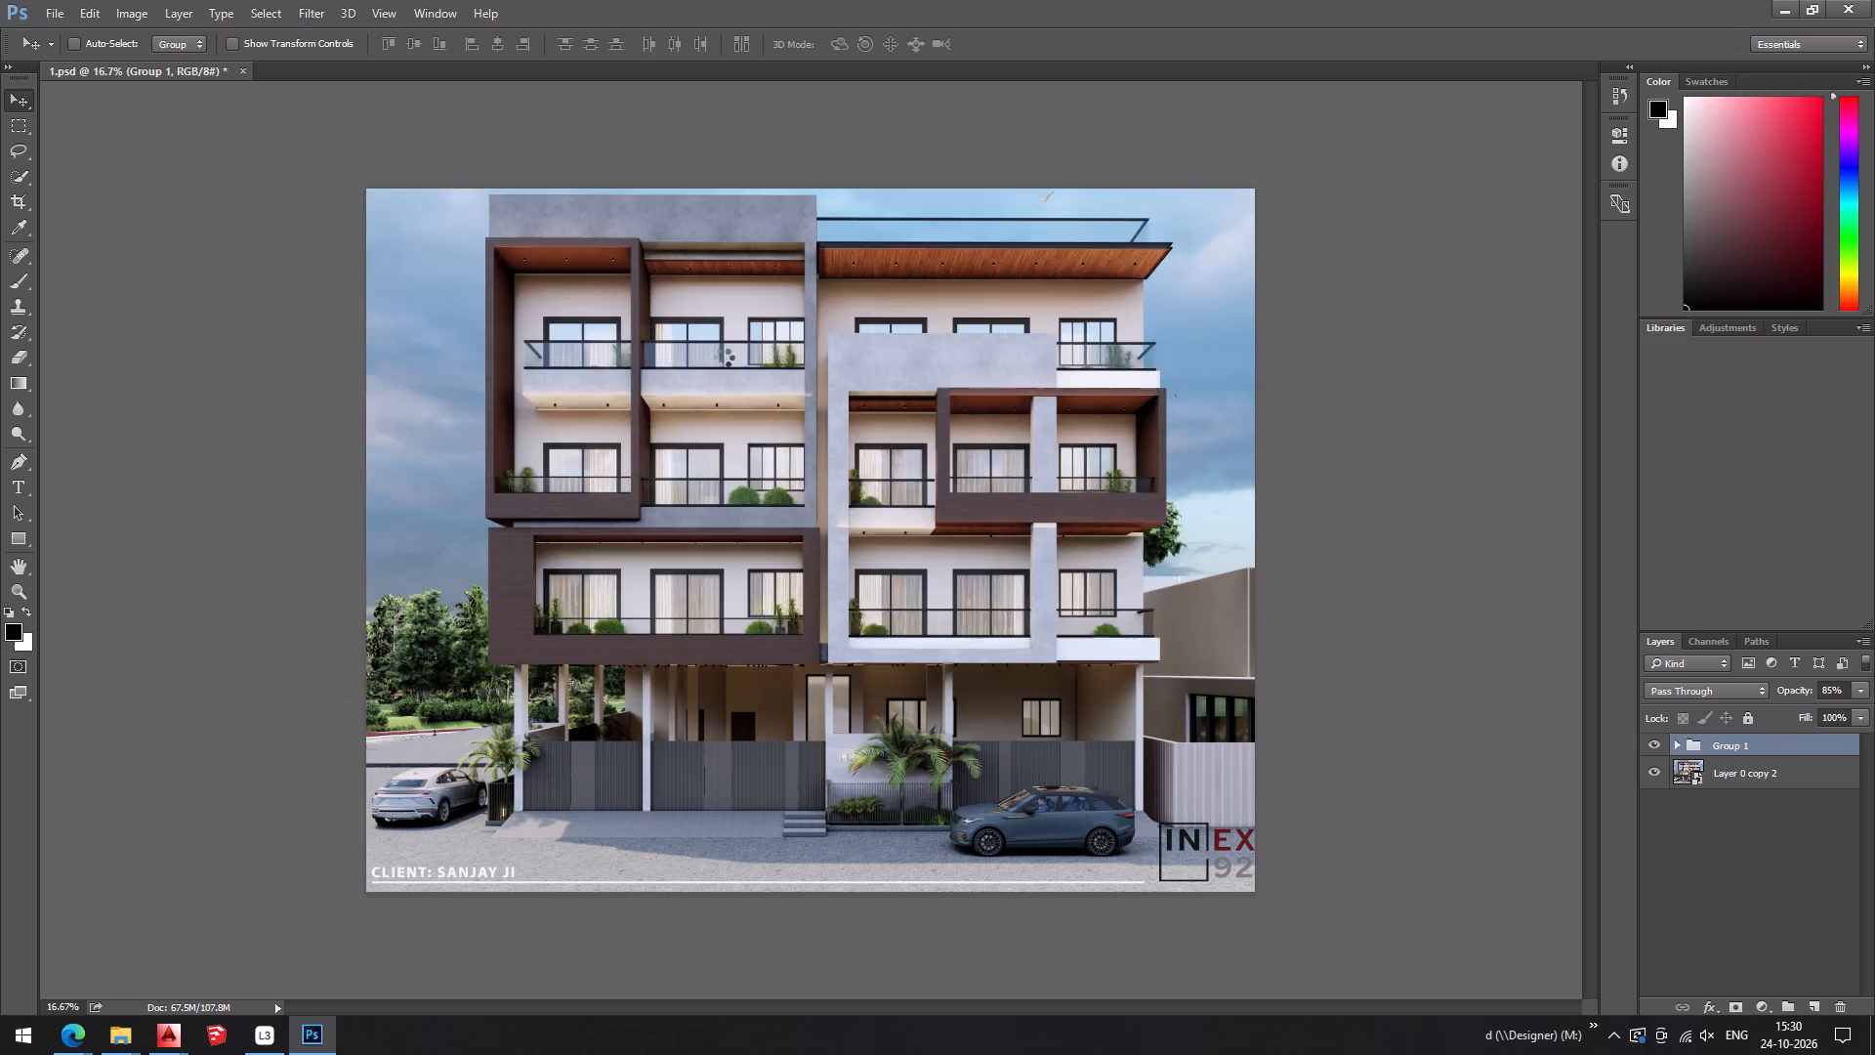
# Copy Group 1 with the logo and client text from 1.psd into the Warm Minimalist Floating Desk Study.png document.
pyautogui.click(201, 67)
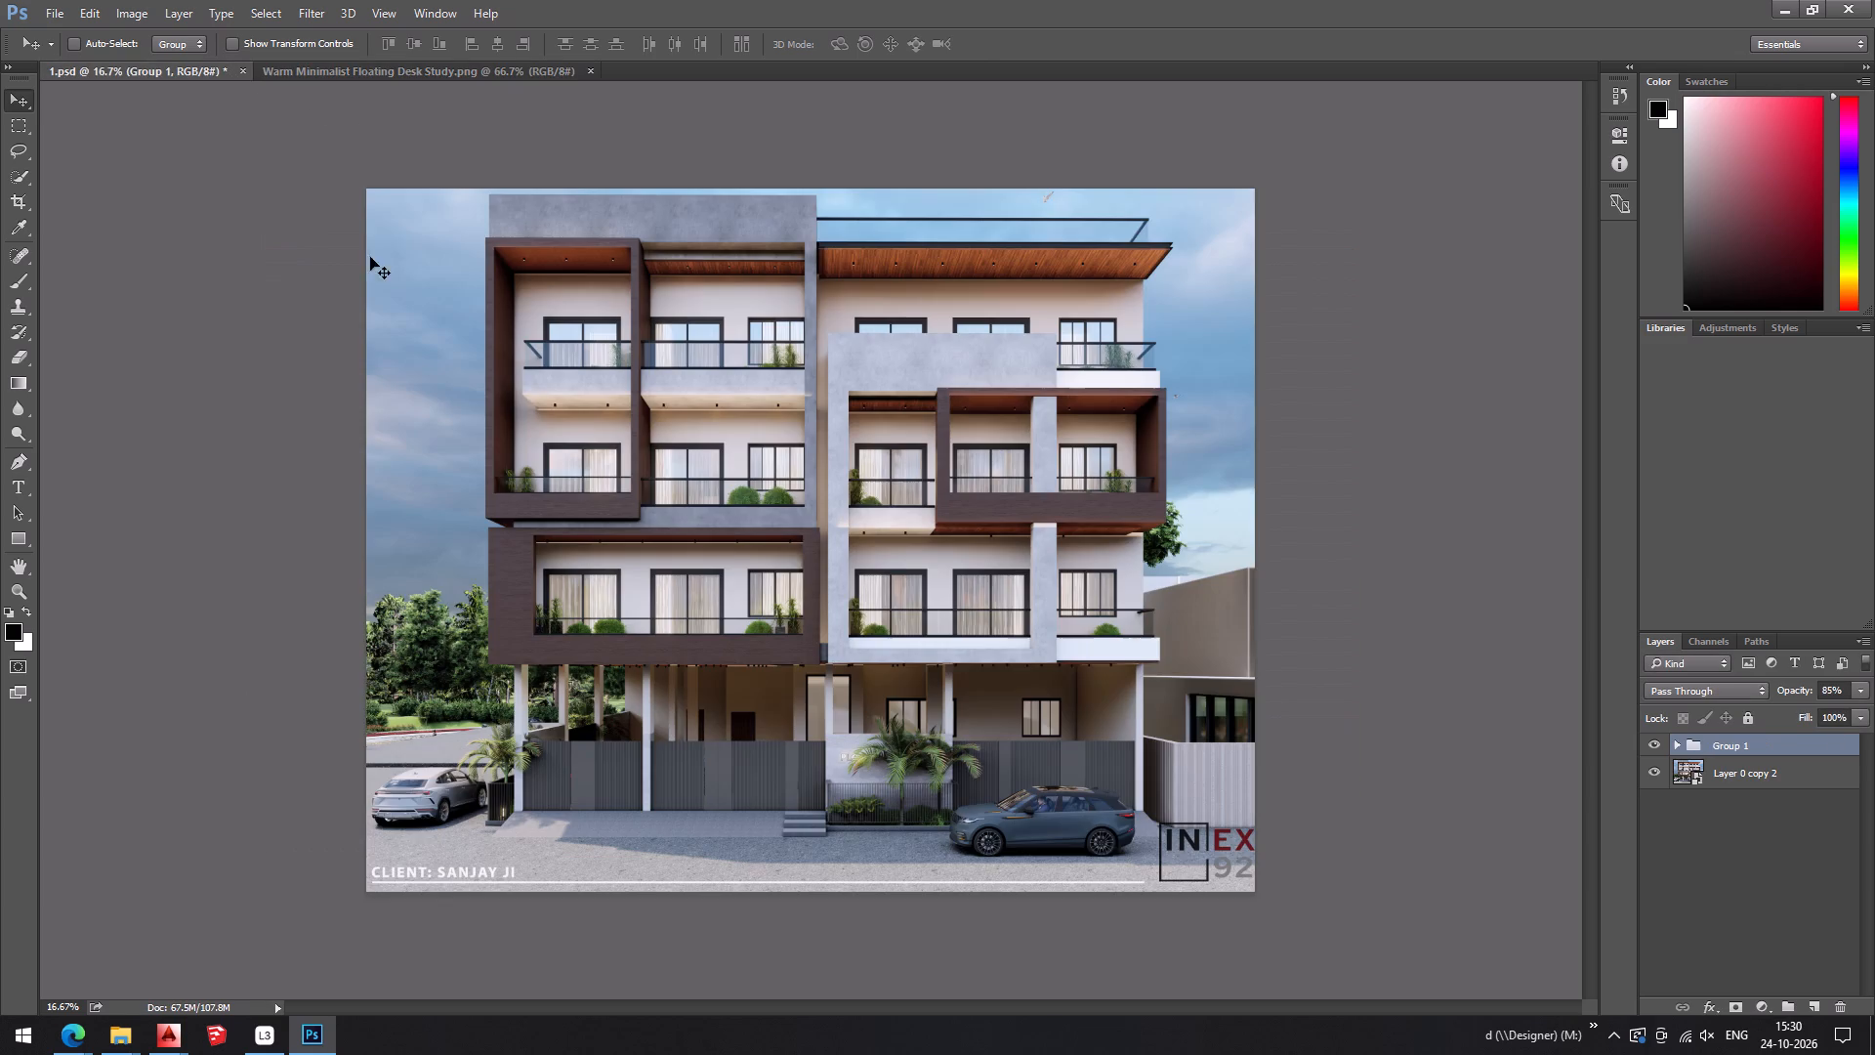
pyautogui.moveTo(1183, 871); pyautogui.dragTo(623, 100)
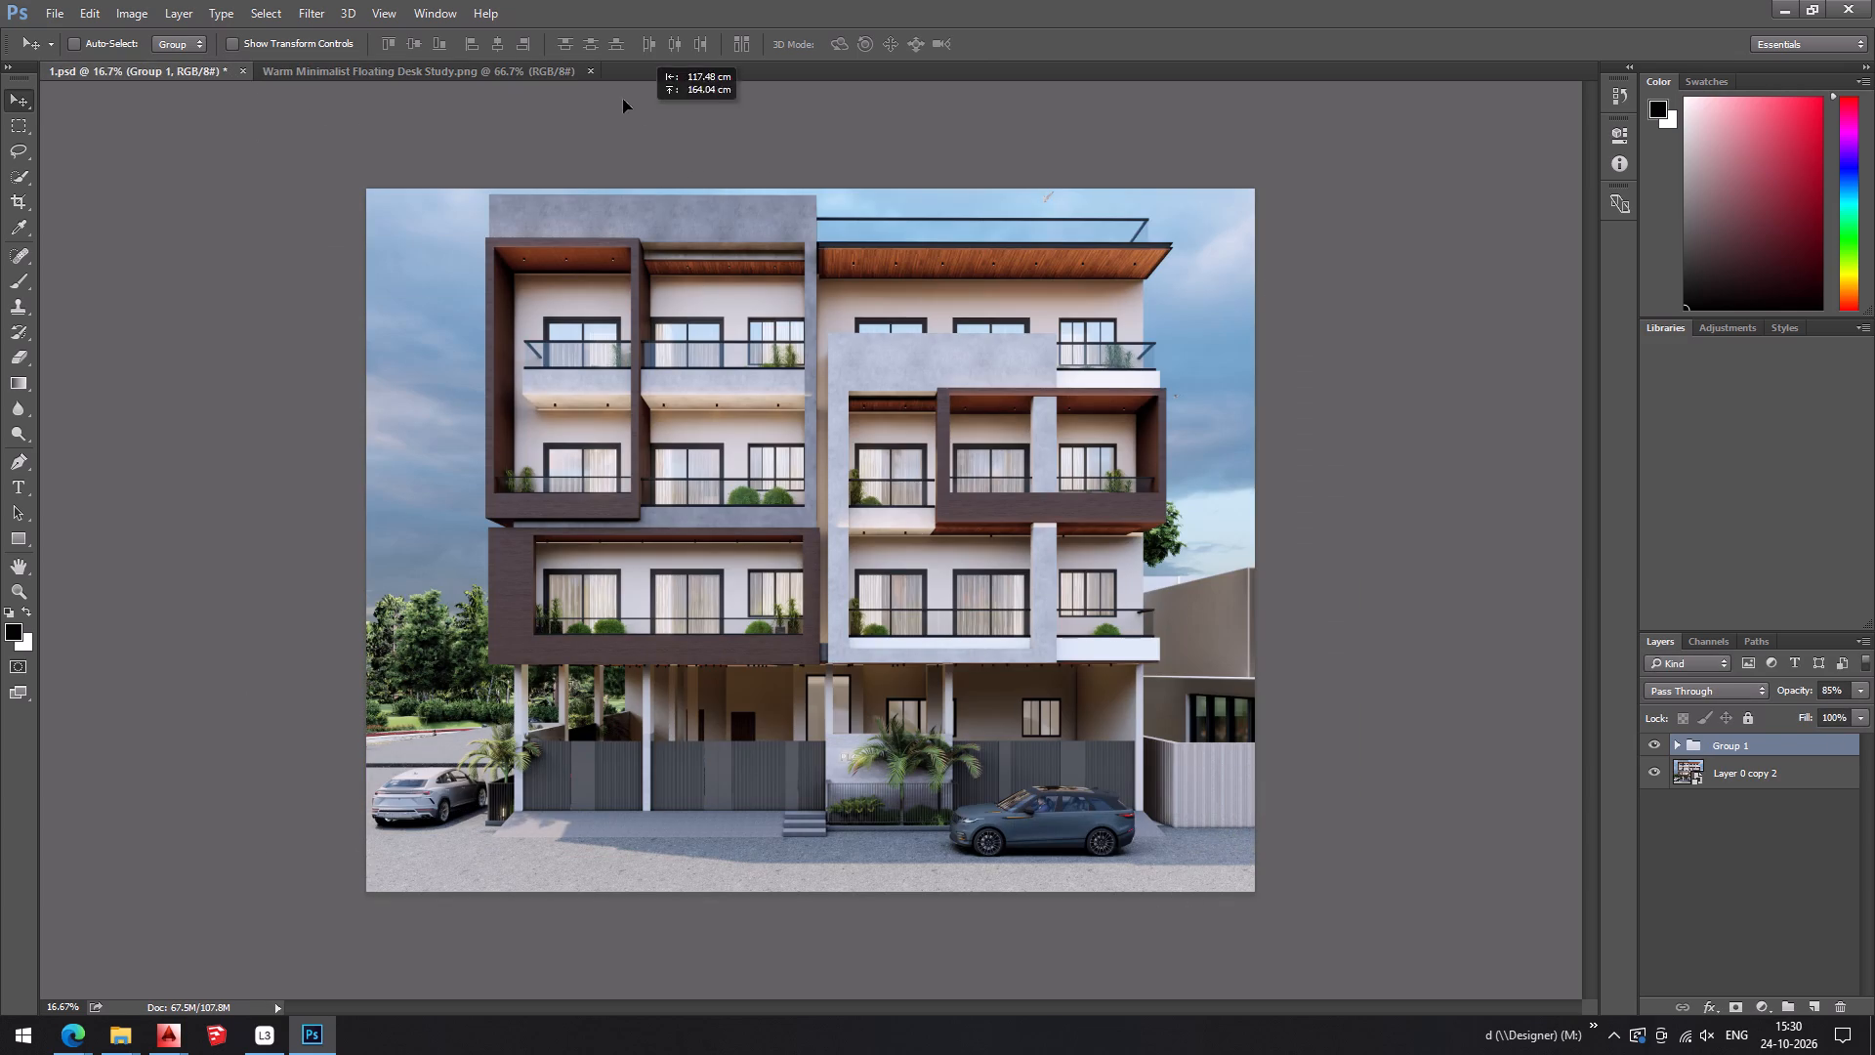
pyautogui.moveTo(623, 100); pyautogui.dragTo(1026, 598)
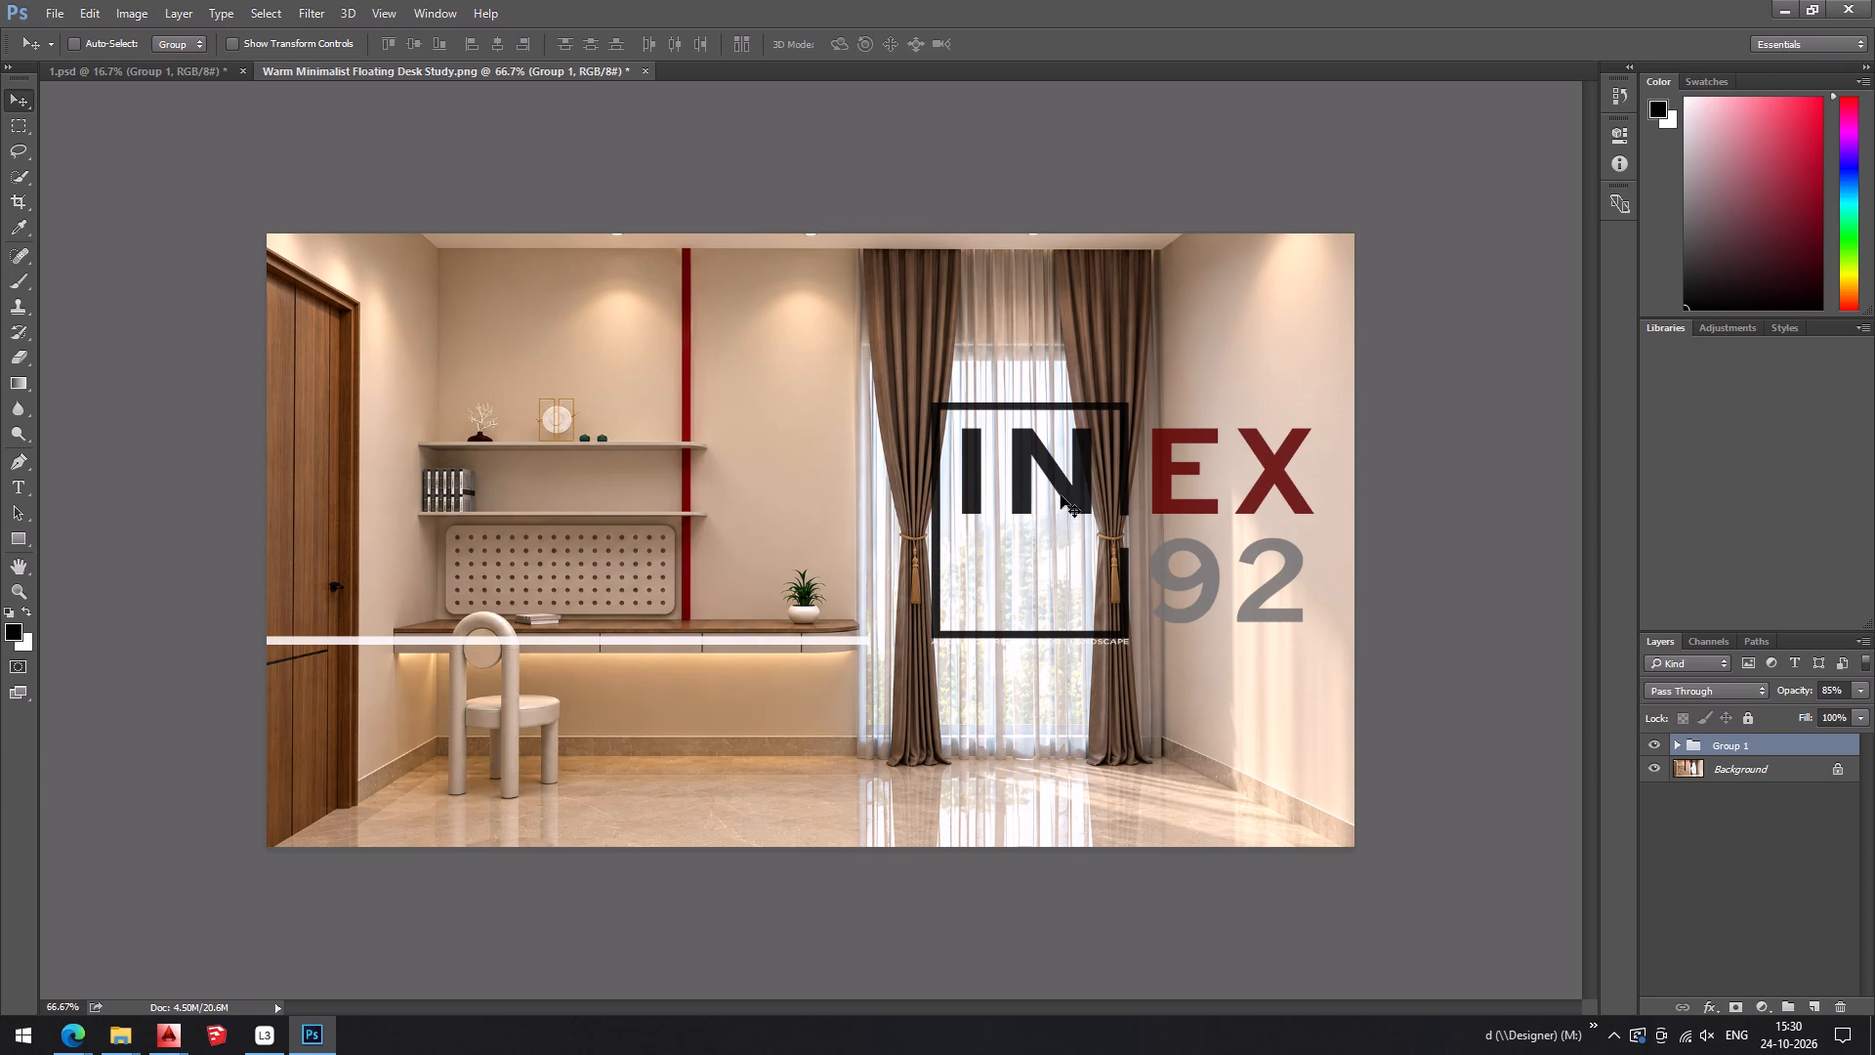
# Scale Group 1 down to about 22% width and 38% height and place it along the bottom edge of the render.
pyautogui.hotkey('ctrl', 't')
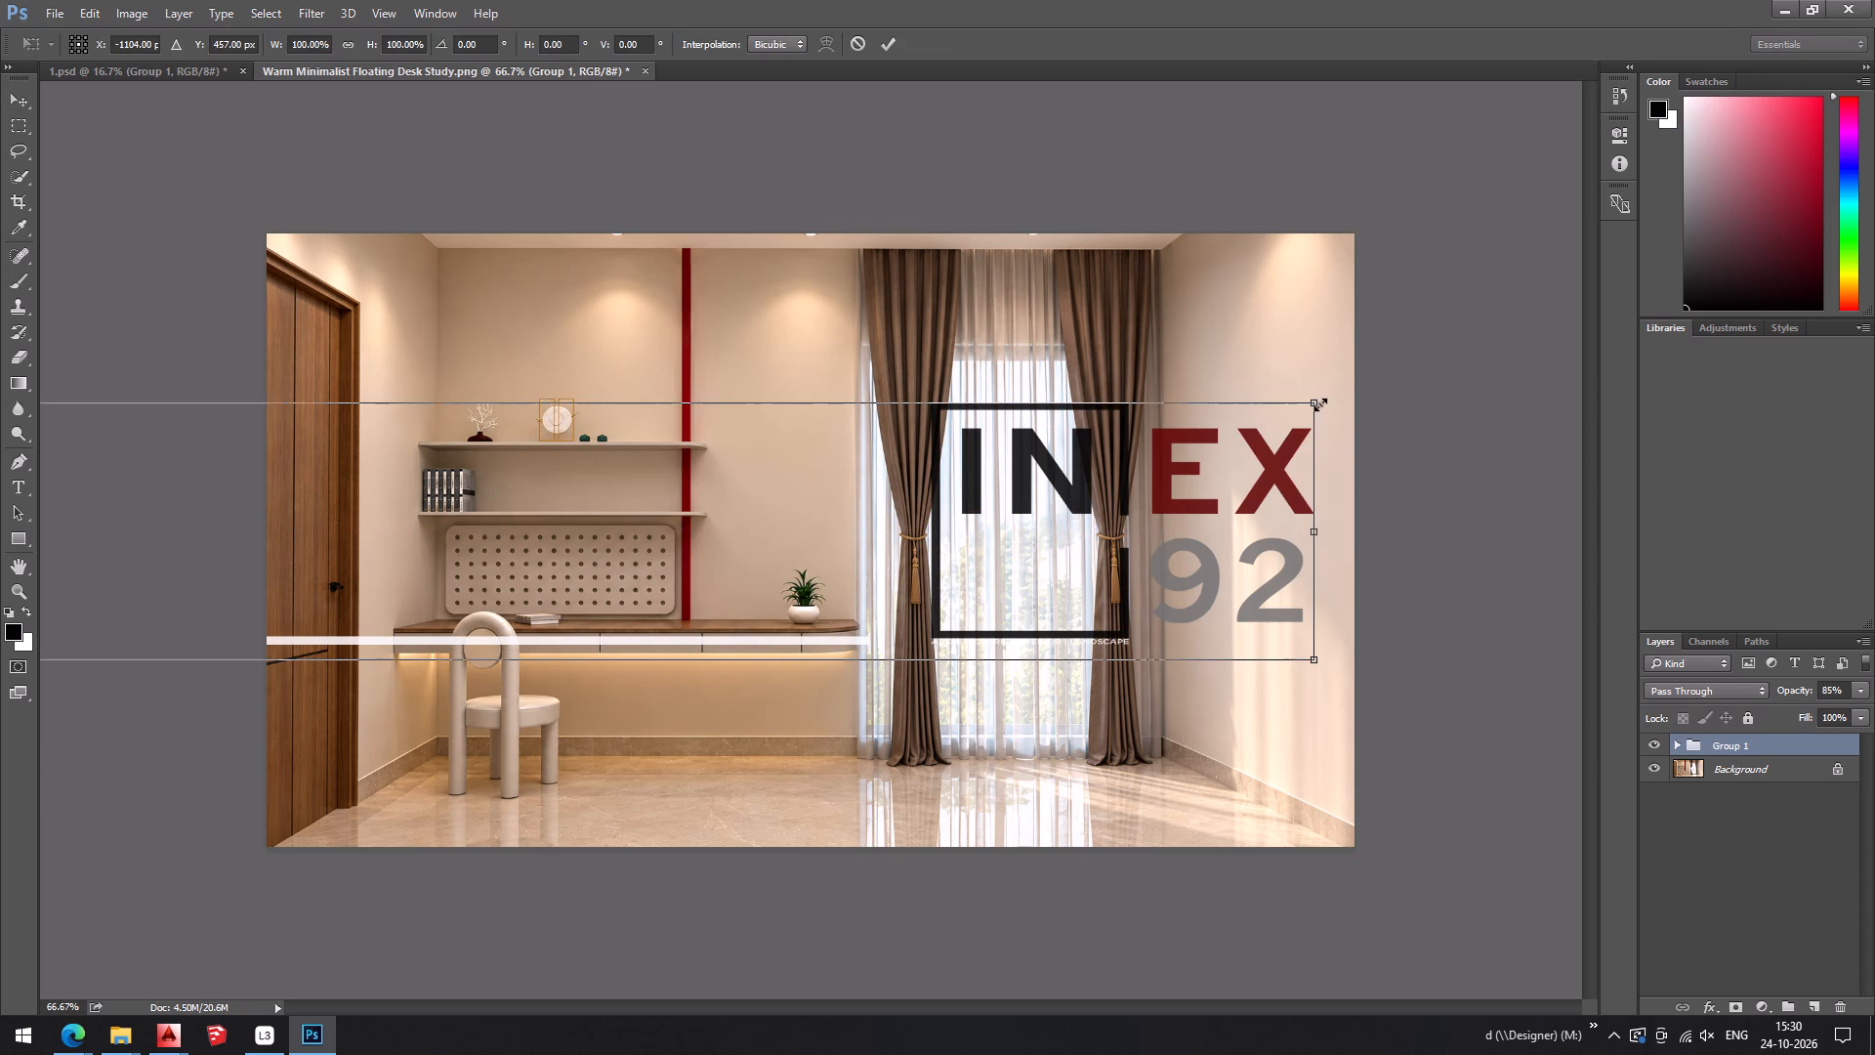
pyautogui.moveTo(1320, 404); pyautogui.dragTo(457, 514)
pyautogui.moveTo(379, 562); pyautogui.dragTo(1071, 534)
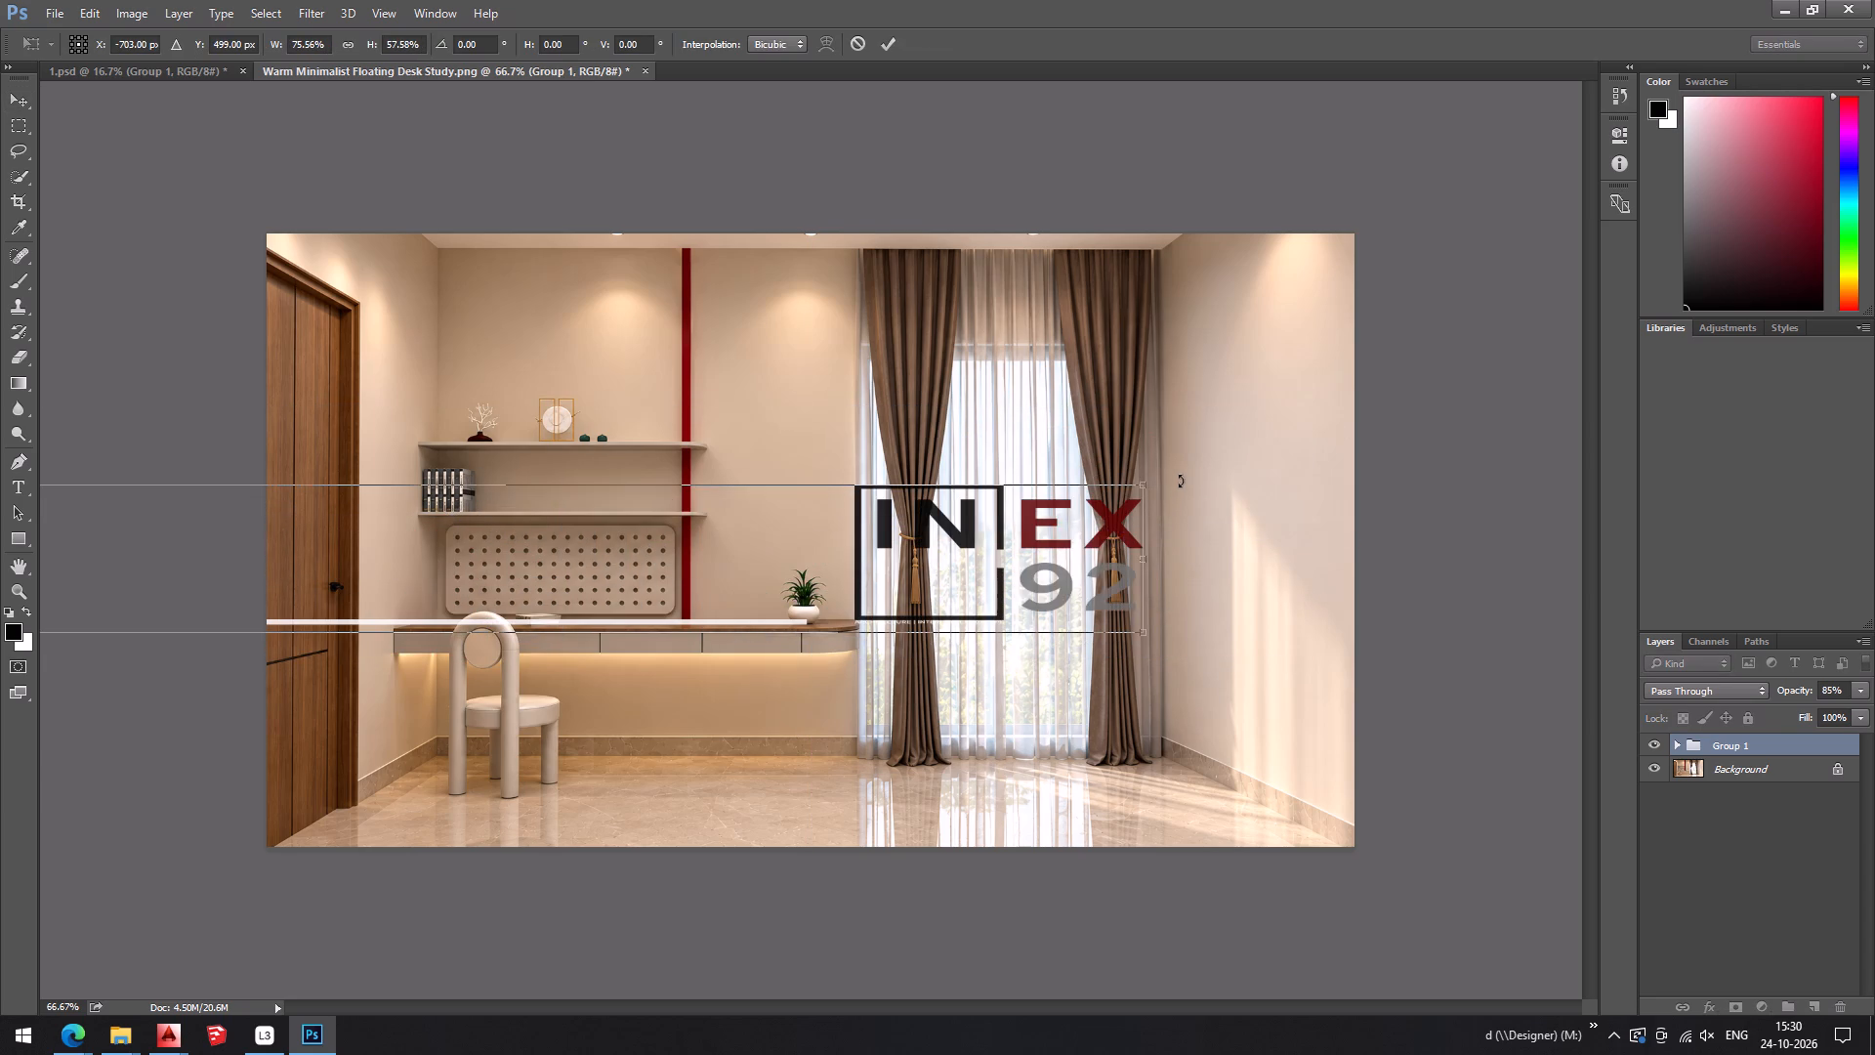
pyautogui.moveTo(1141, 484); pyautogui.dragTo(419, 570)
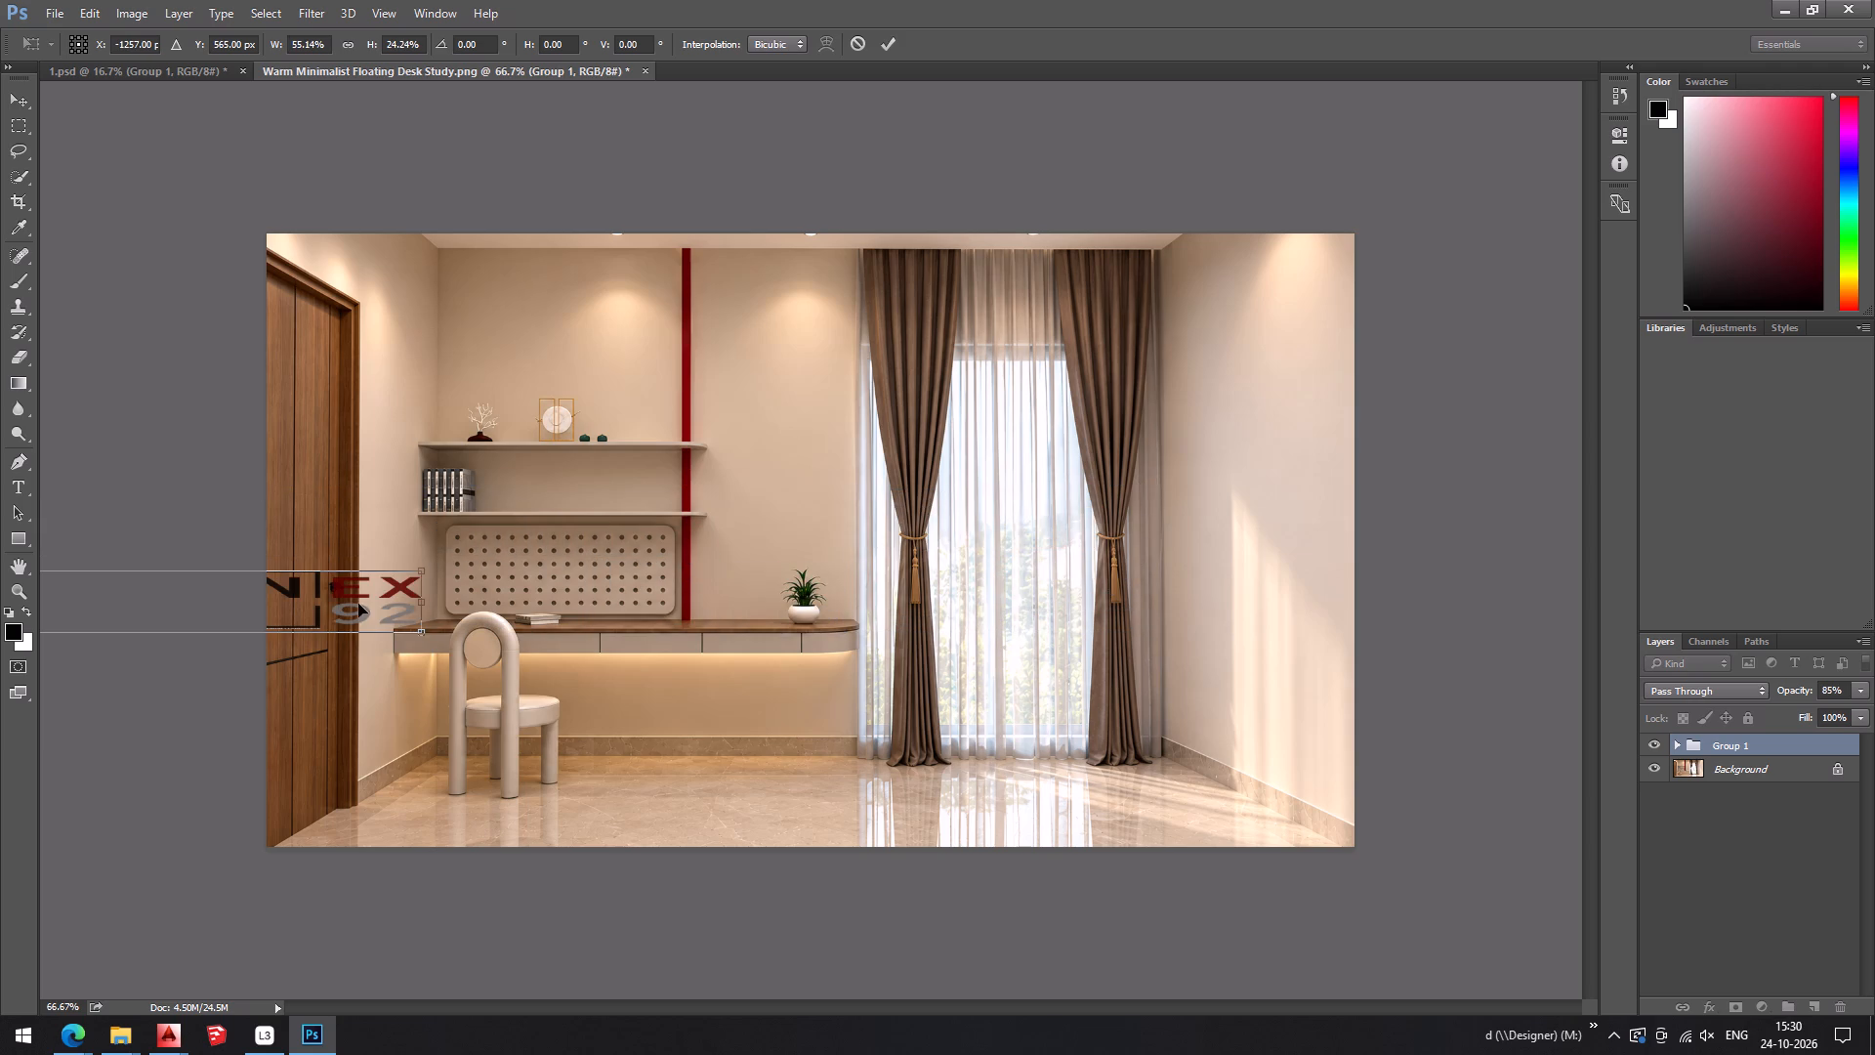
pyautogui.moveTo(357, 605); pyautogui.dragTo(1063, 557)
pyautogui.moveTo(1126, 521); pyautogui.dragTo(1067, 512)
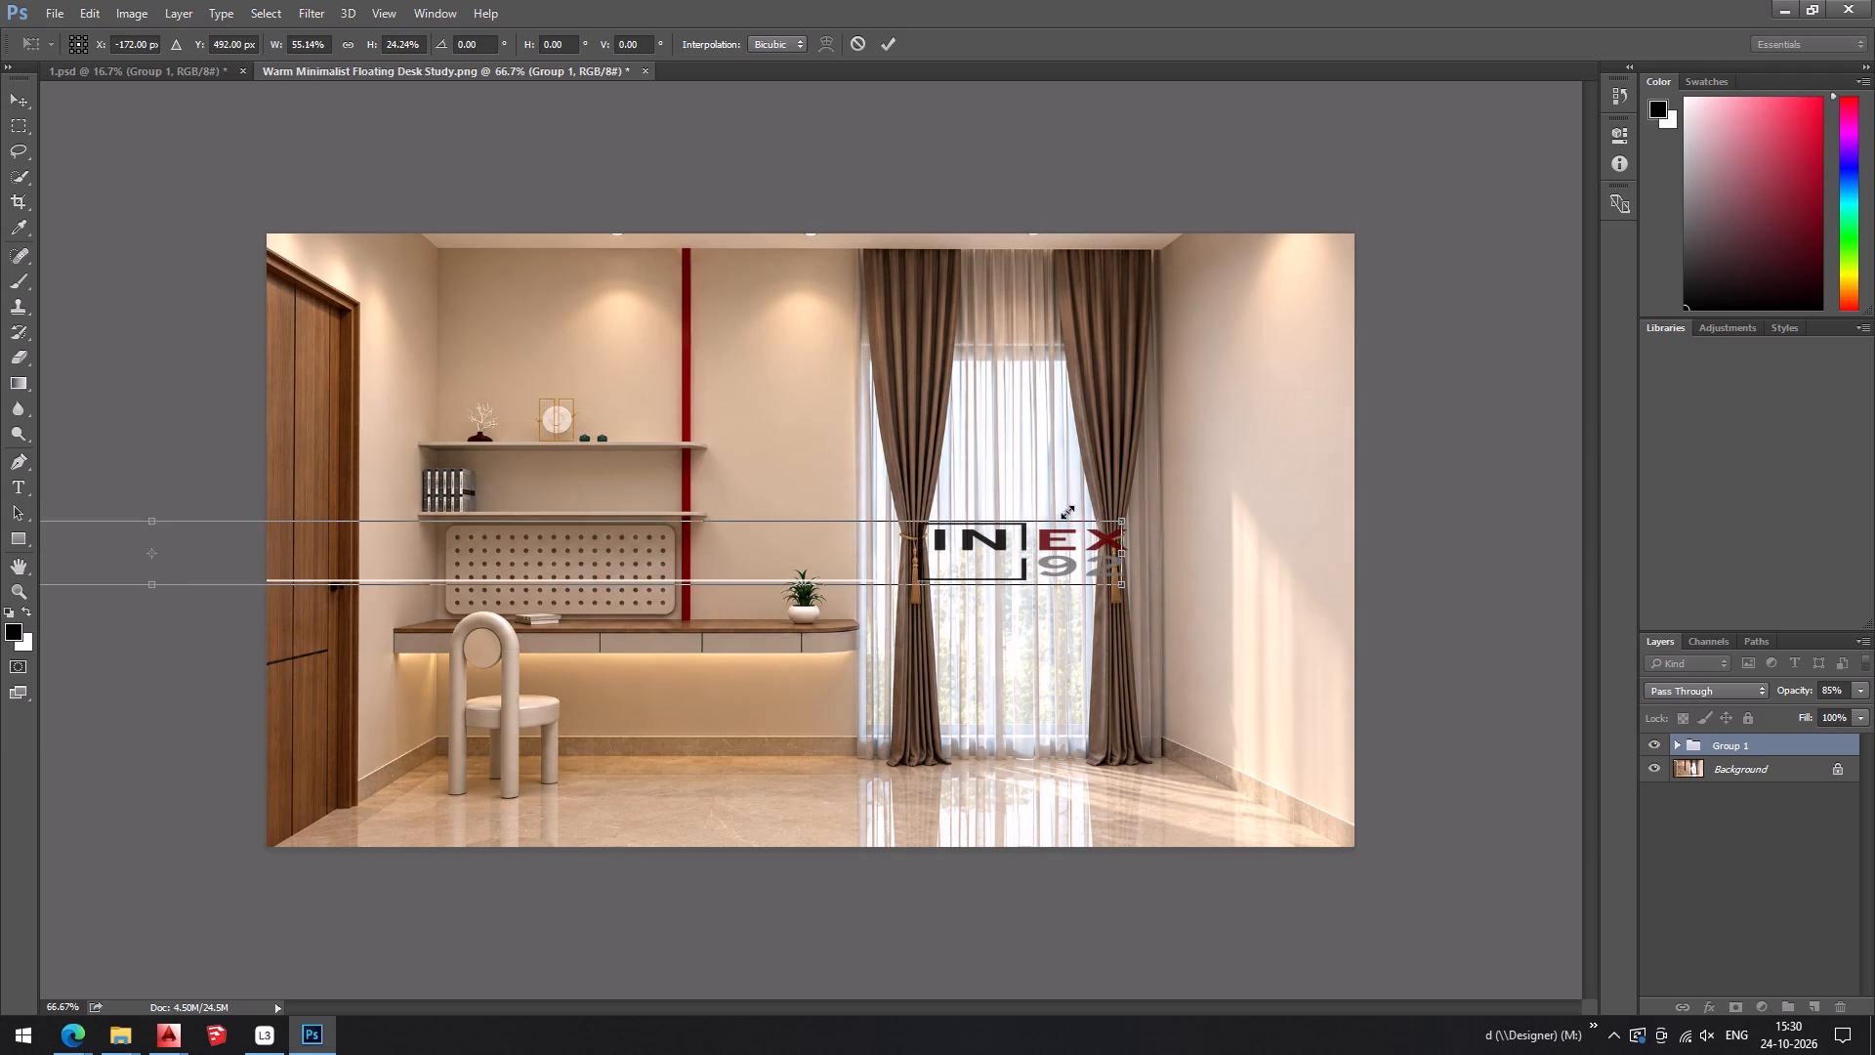
pyautogui.moveTo(1067, 512); pyautogui.dragTo(582, 499)
pyautogui.moveTo(495, 528); pyautogui.dragTo(1067, 550)
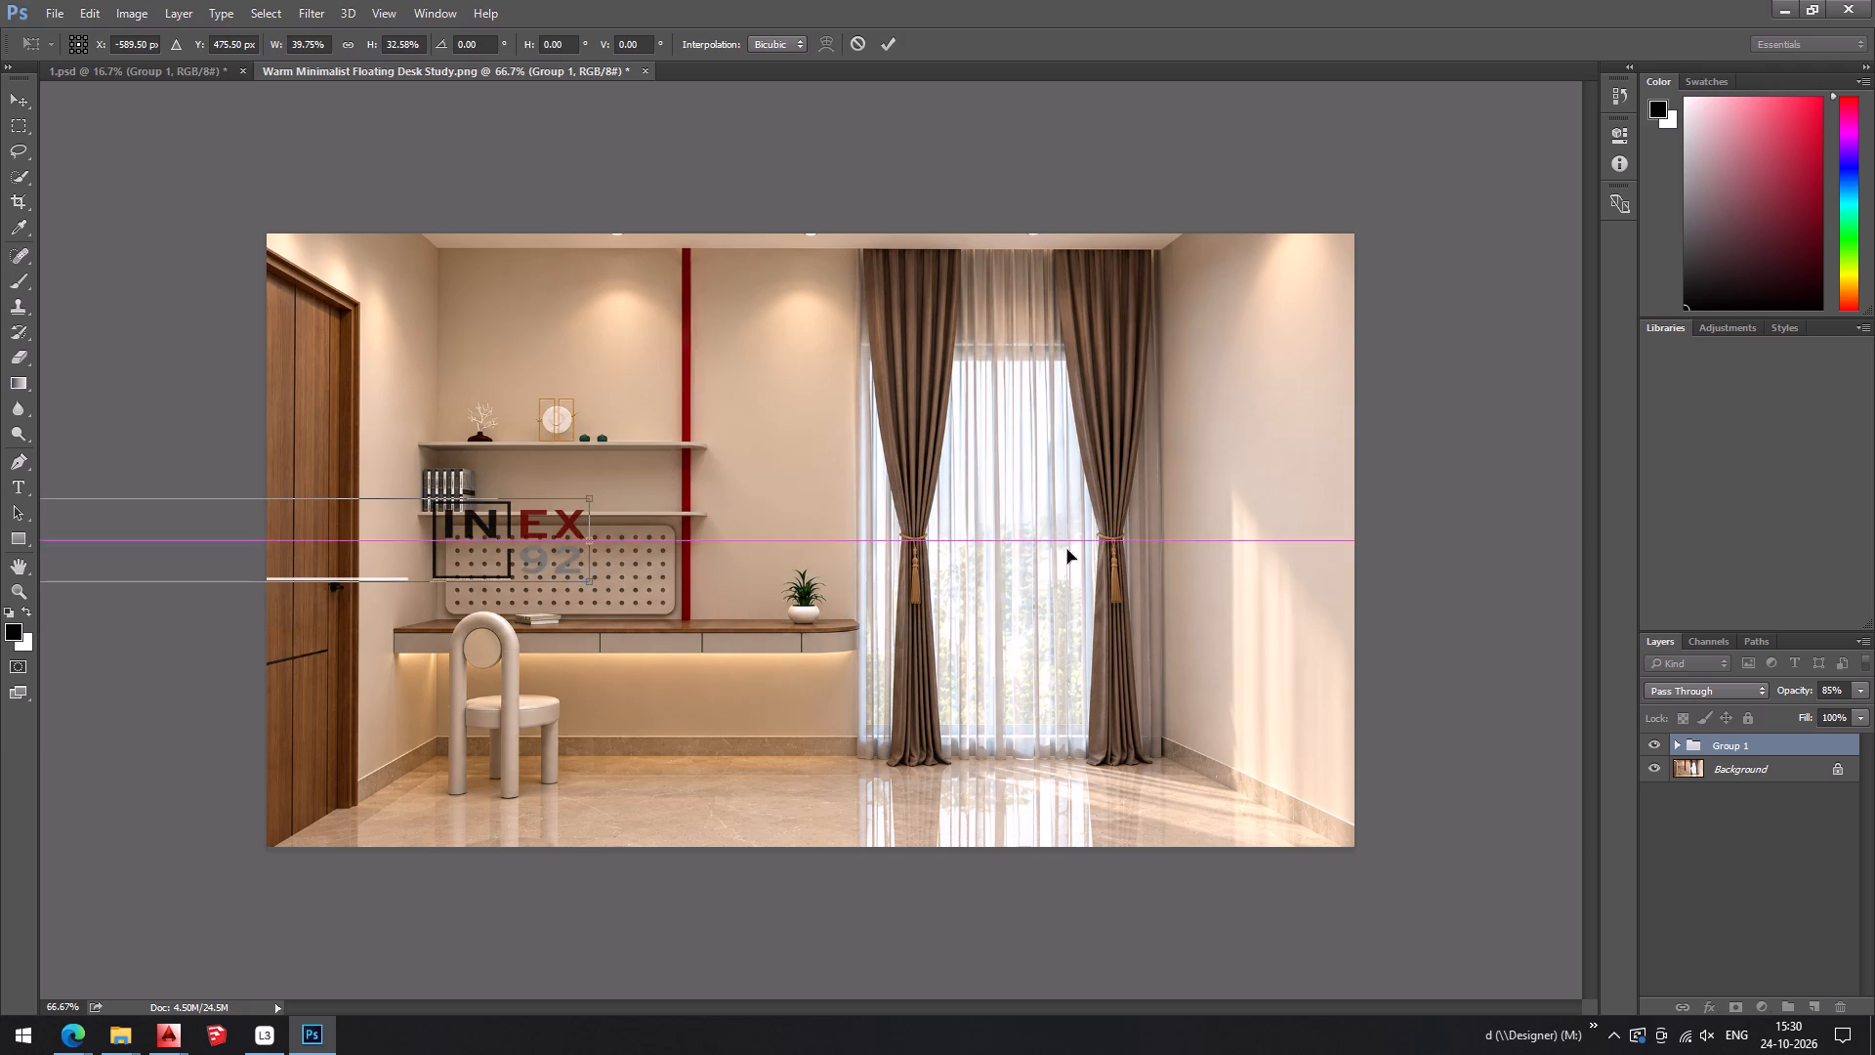
pyautogui.moveTo(1067, 550); pyautogui.dragTo(1111, 550)
pyautogui.moveTo(1207, 525); pyautogui.dragTo(557, 511)
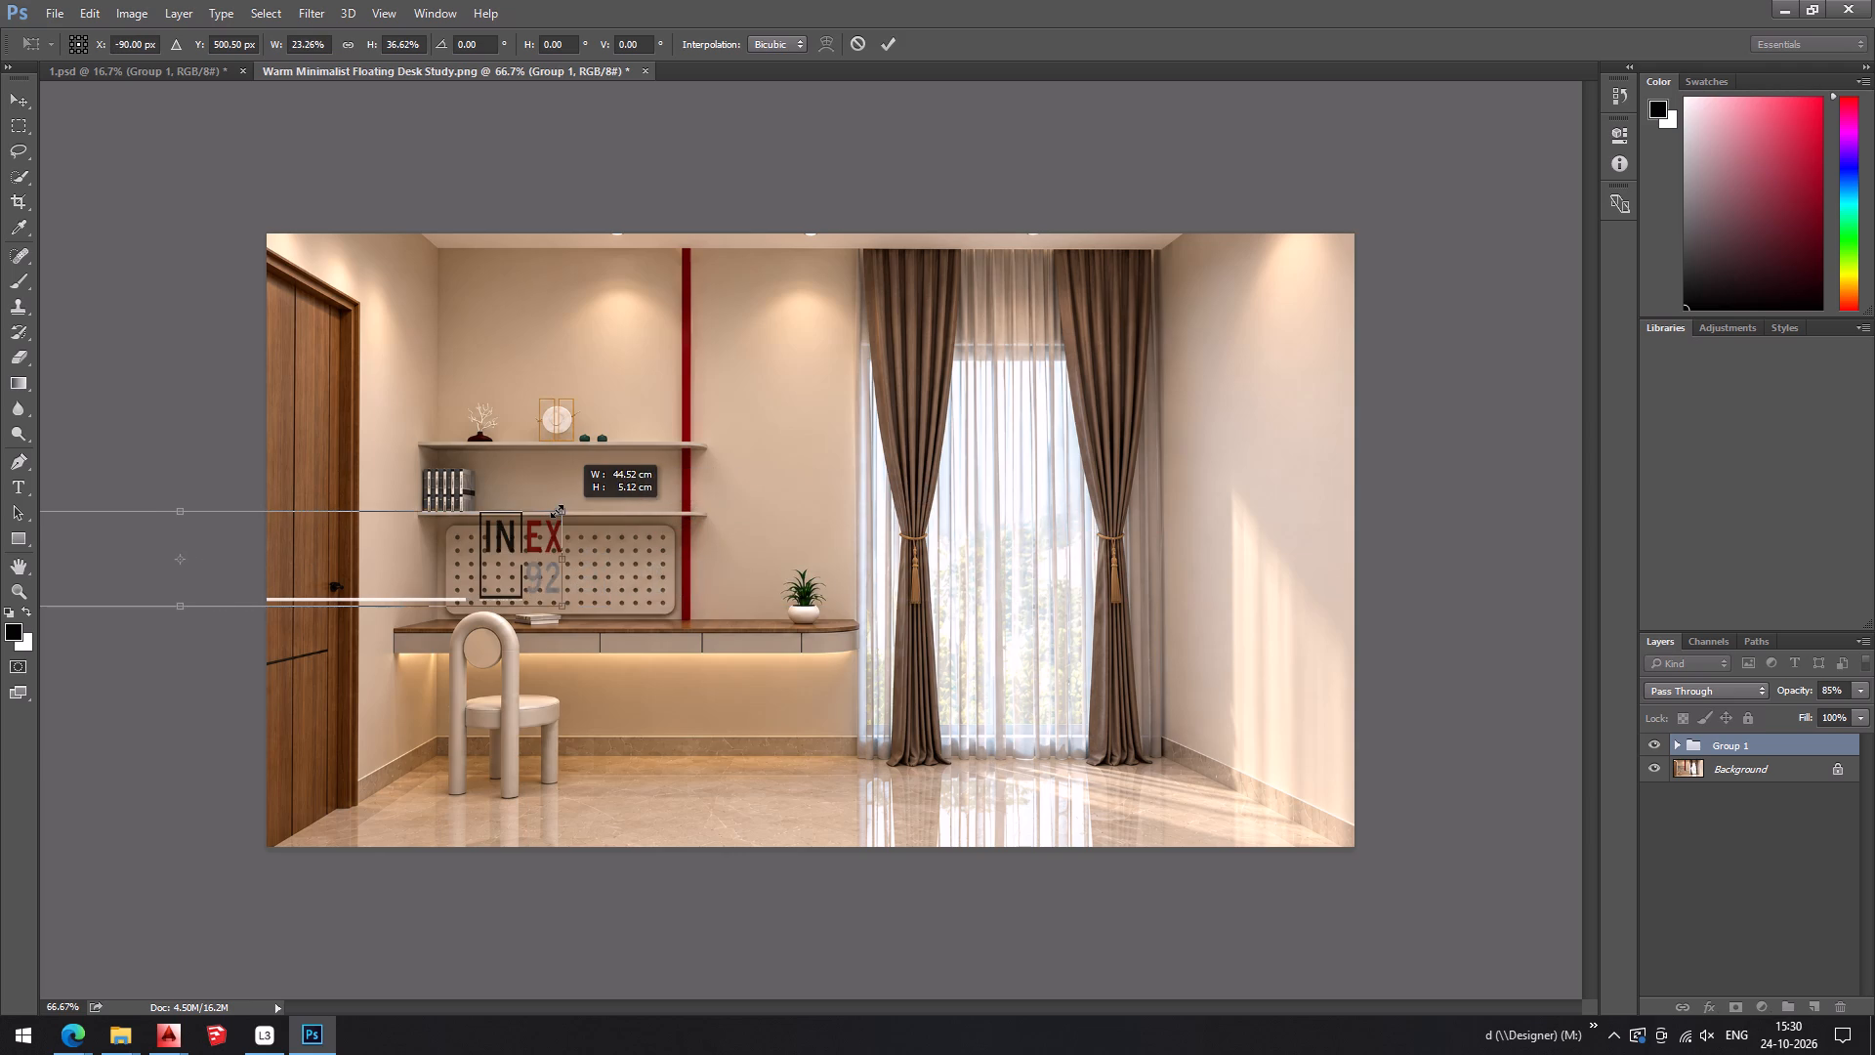
pyautogui.moveTo(557, 511); pyautogui.dragTo(564, 511)
pyautogui.moveTo(525, 540); pyautogui.dragTo(1060, 665)
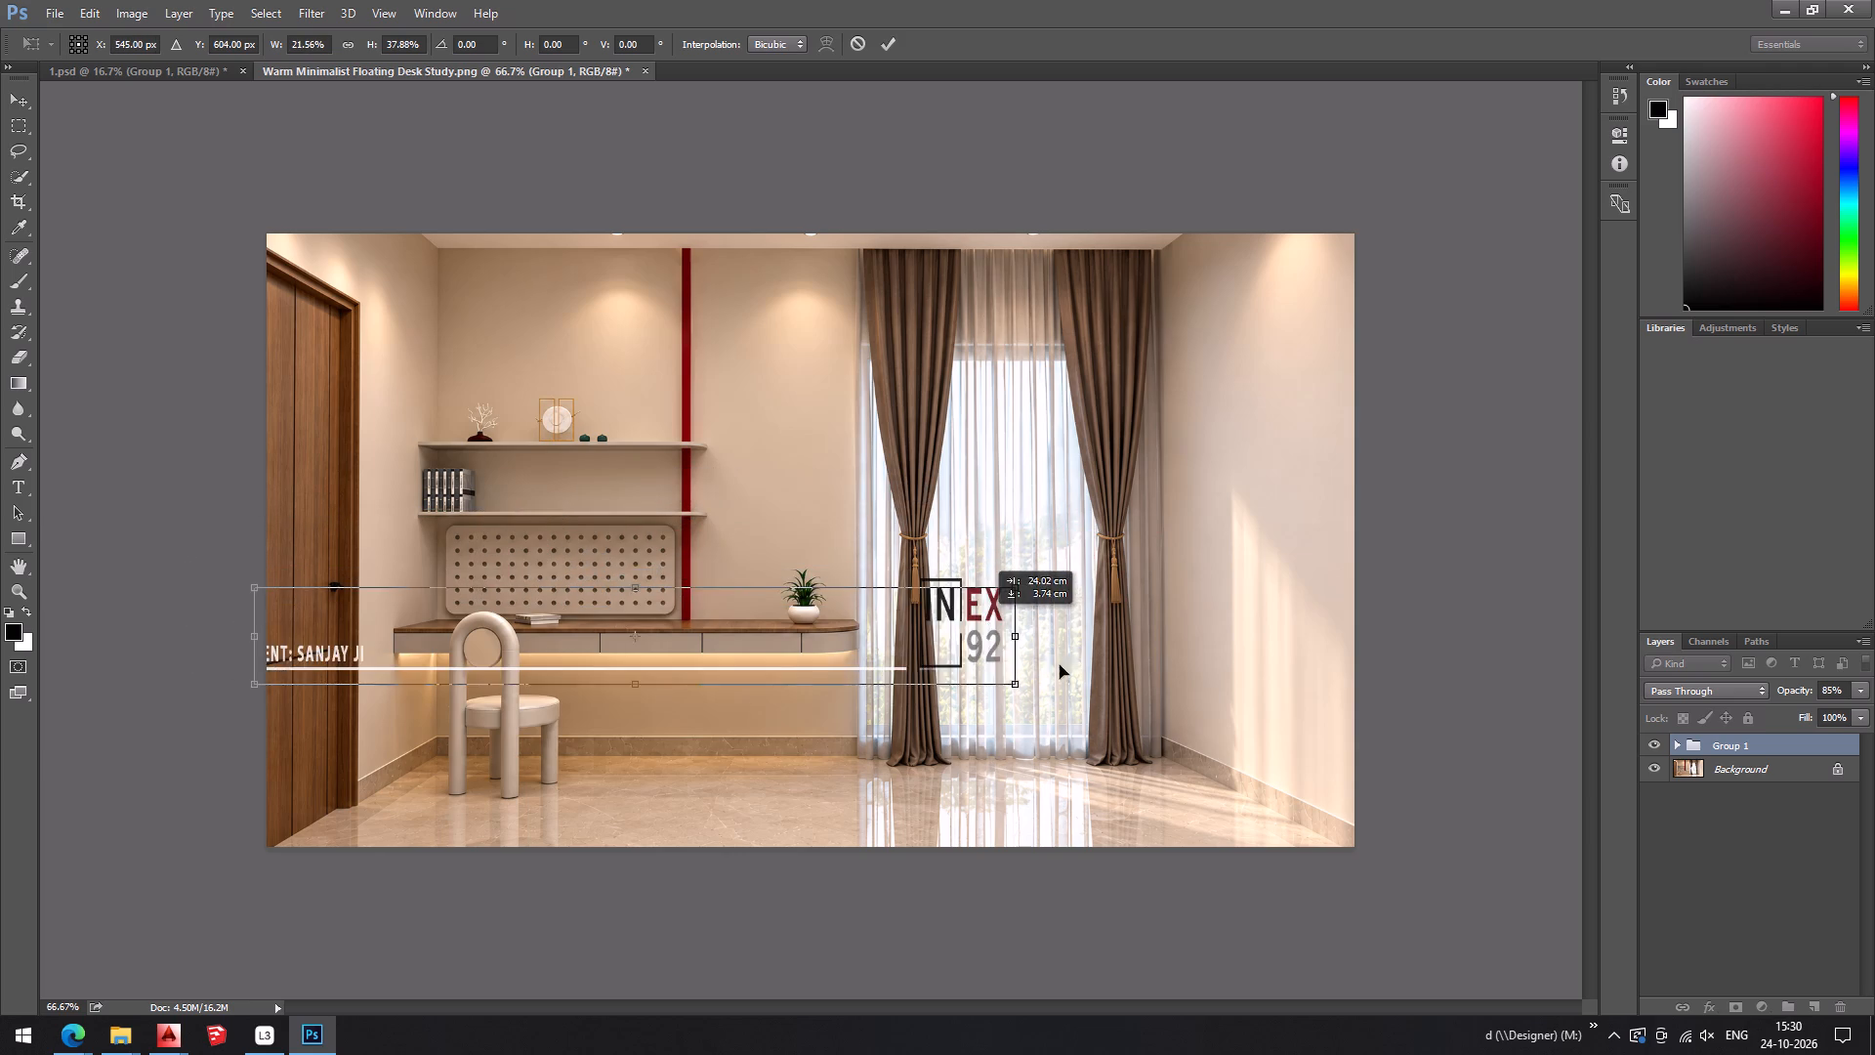
pyautogui.moveTo(1060, 665); pyautogui.dragTo(1161, 765)
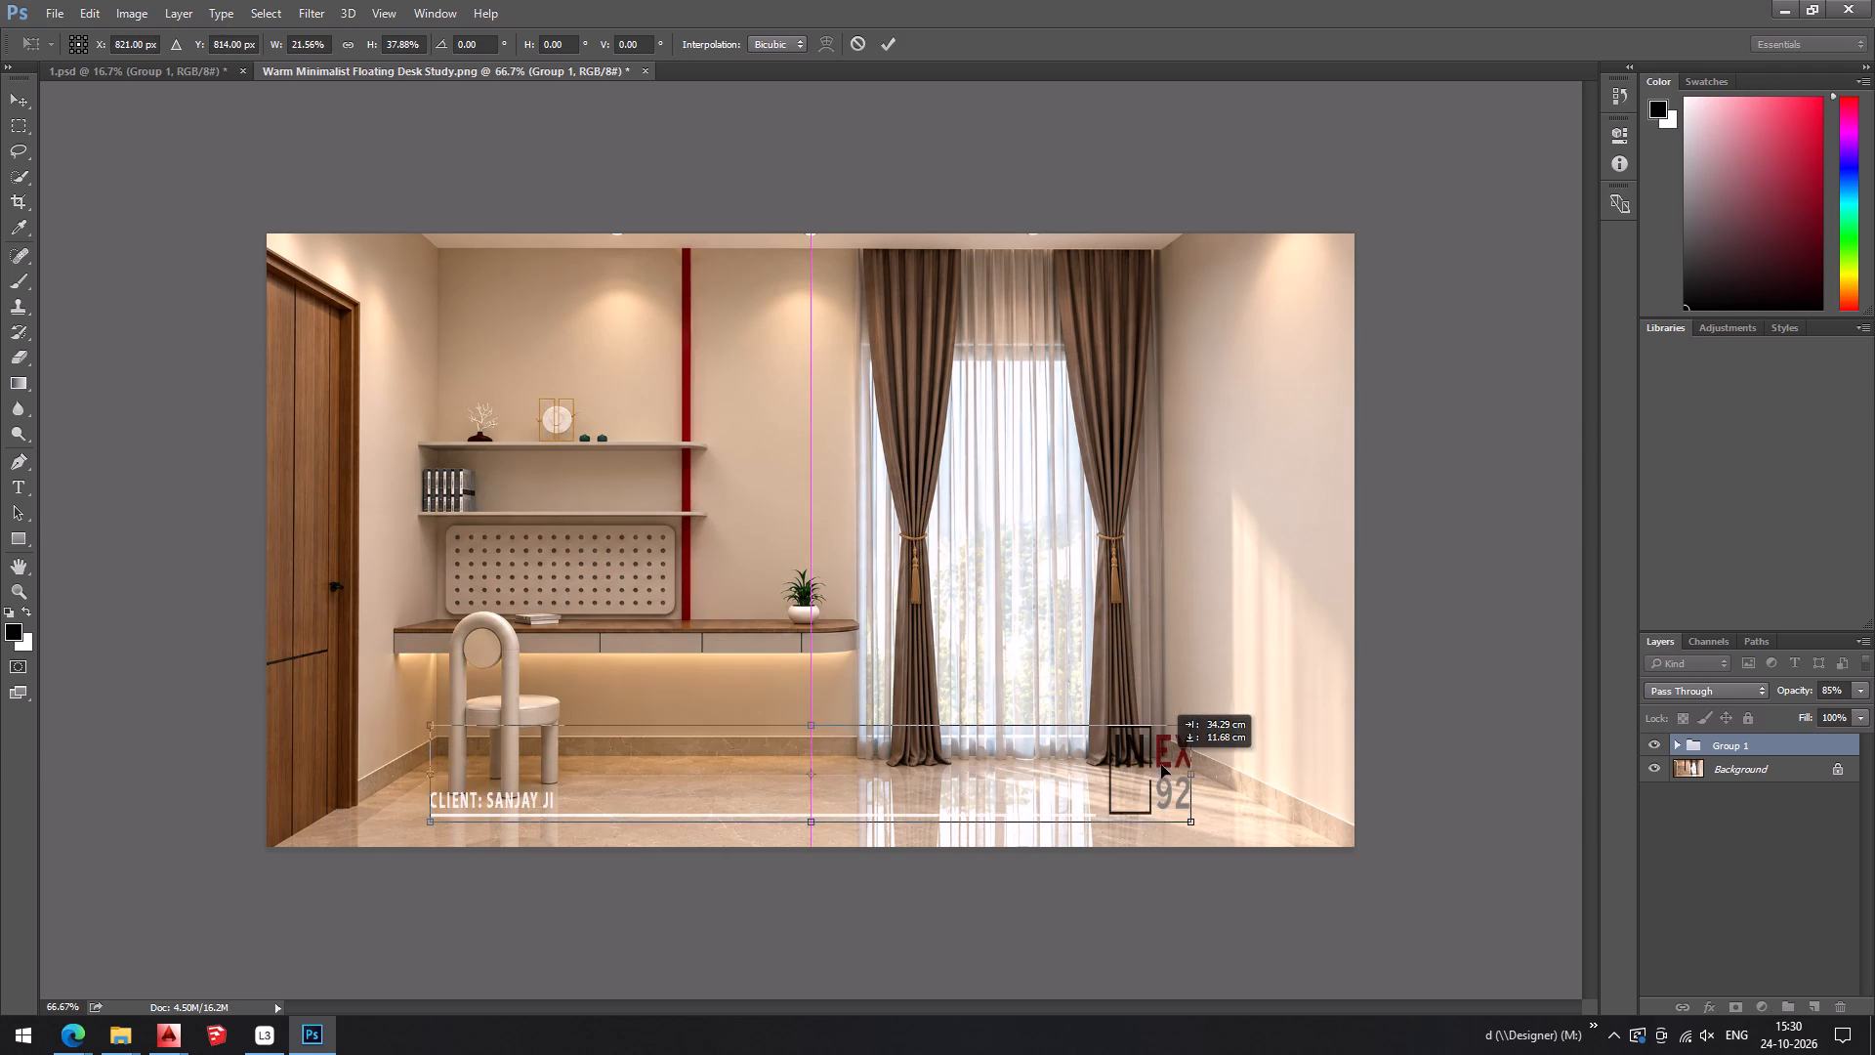
pyautogui.moveTo(1161, 765); pyautogui.dragTo(1164, 777)
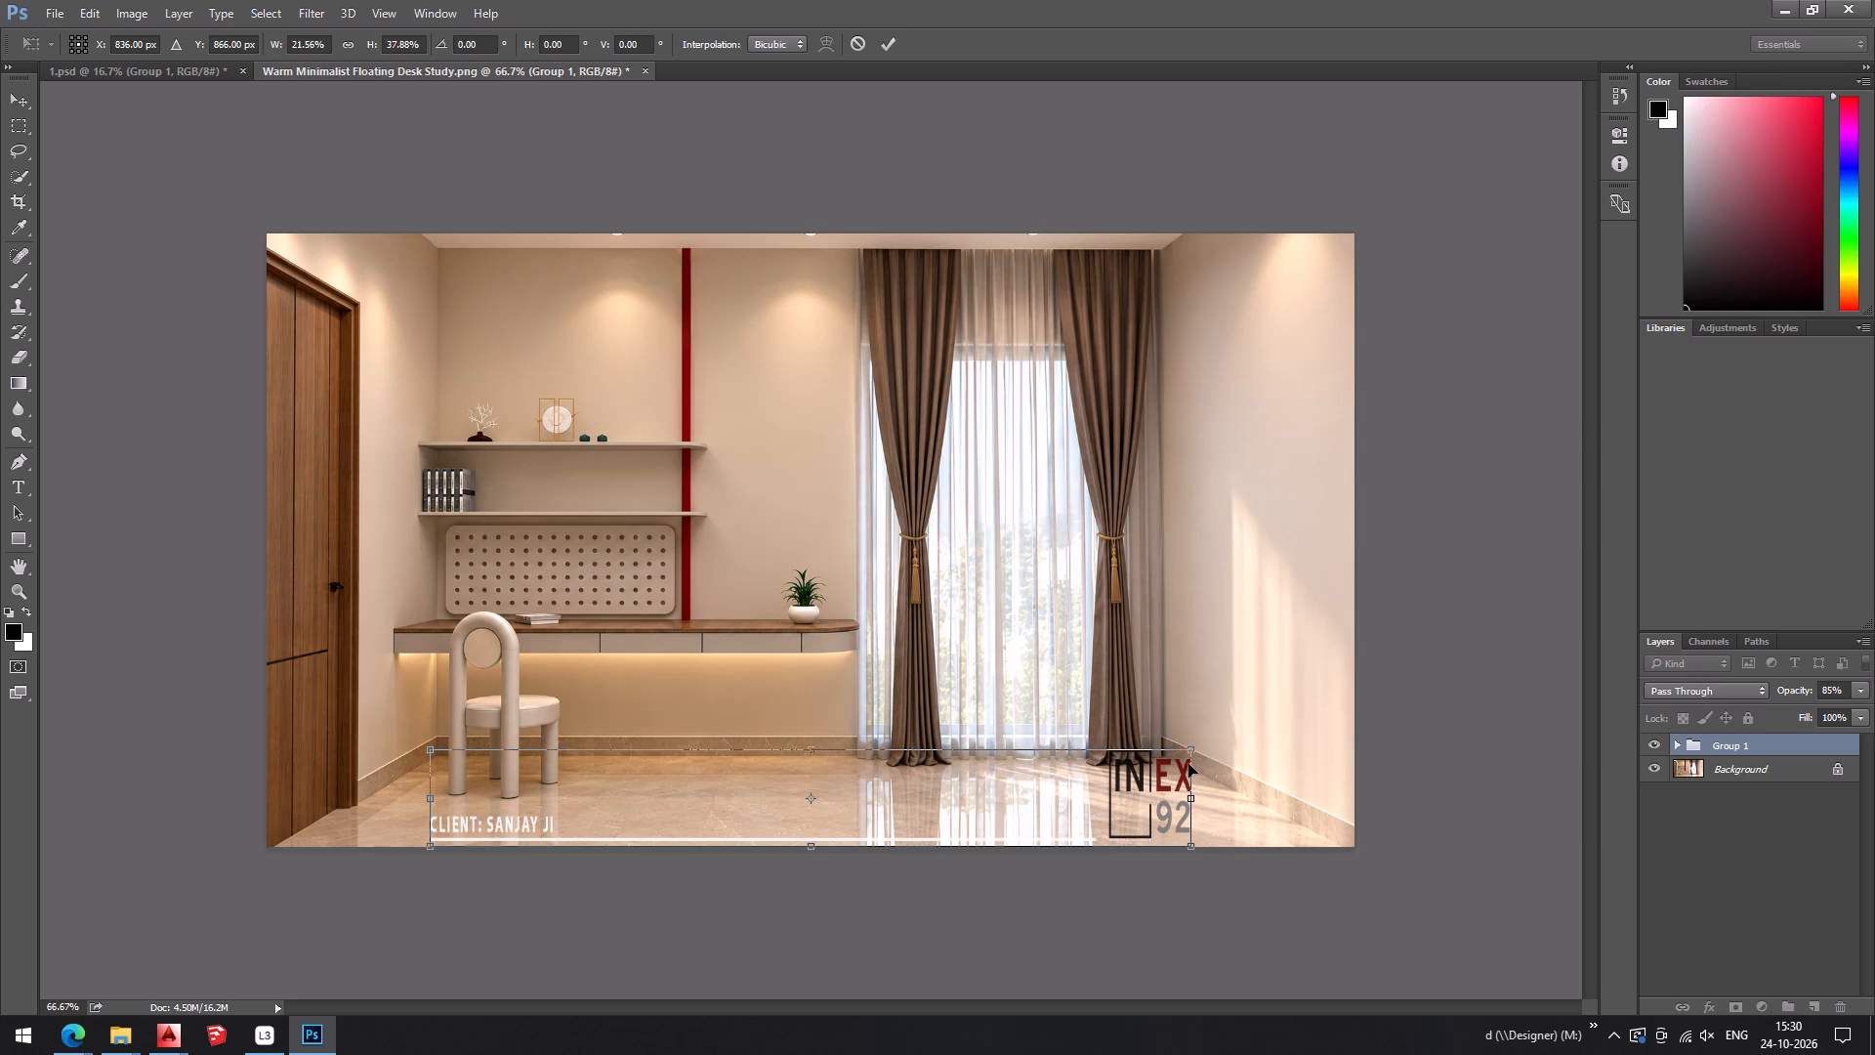
# Stretch Group 1 to about 30% width and 40% height, spanning the render's bottom edge with small side margins, and apply the transform.
pyautogui.moveTo(1193, 751); pyautogui.dragTo(1218, 733)
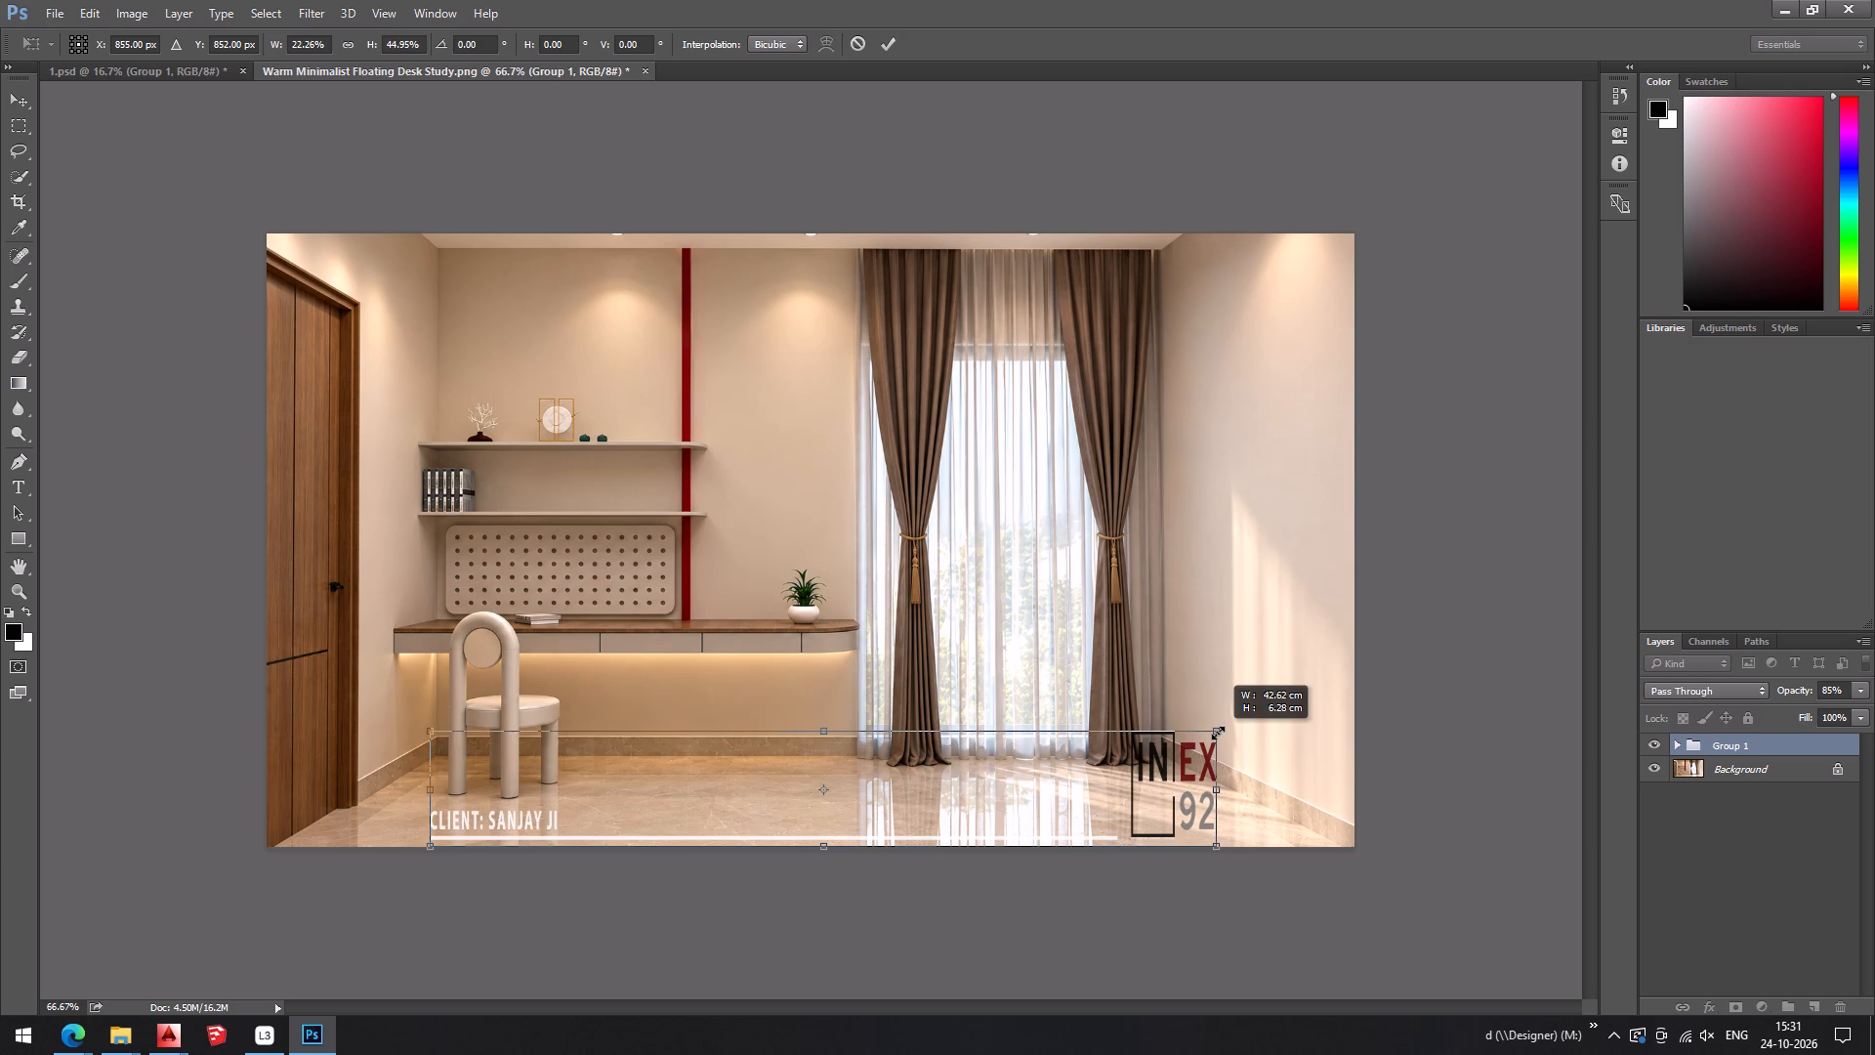
pyautogui.moveTo(1218, 733); pyautogui.dragTo(1237, 744)
pyautogui.moveTo(1235, 797); pyautogui.dragTo(1324, 797)
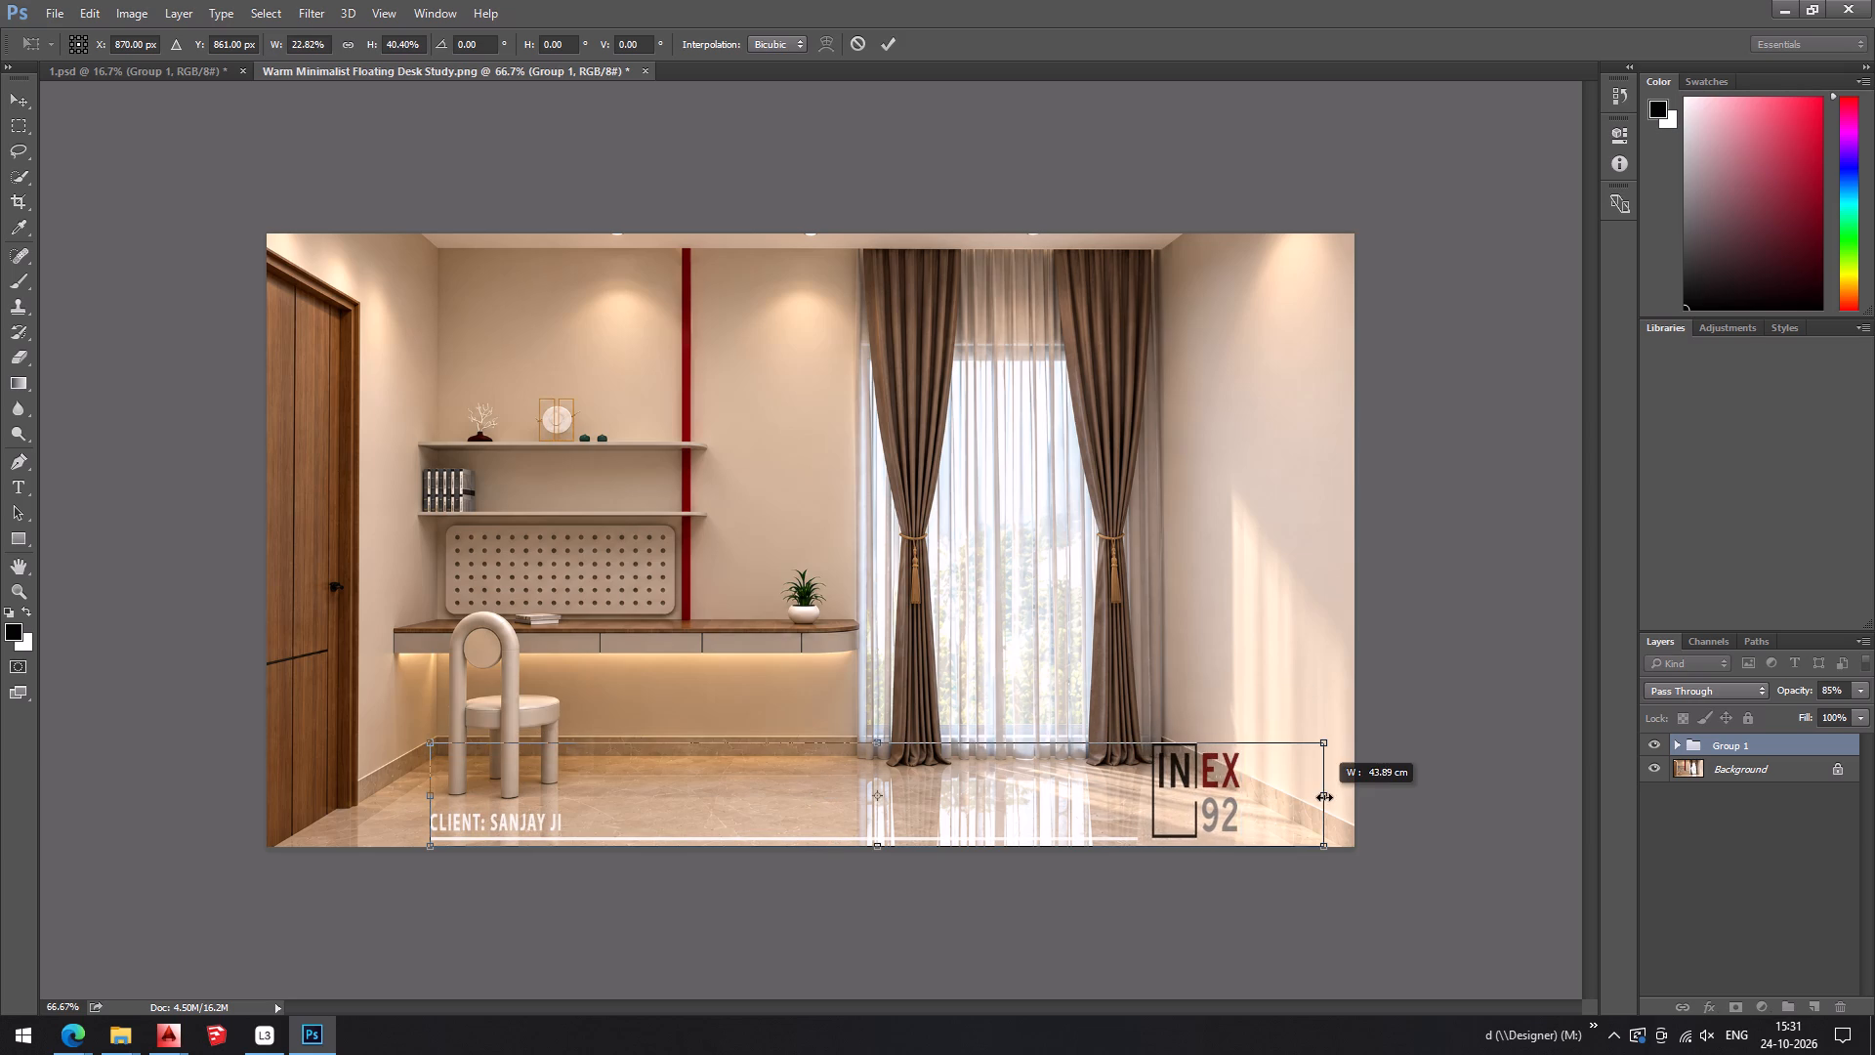
pyautogui.moveTo(1324, 797); pyautogui.dragTo(1356, 796)
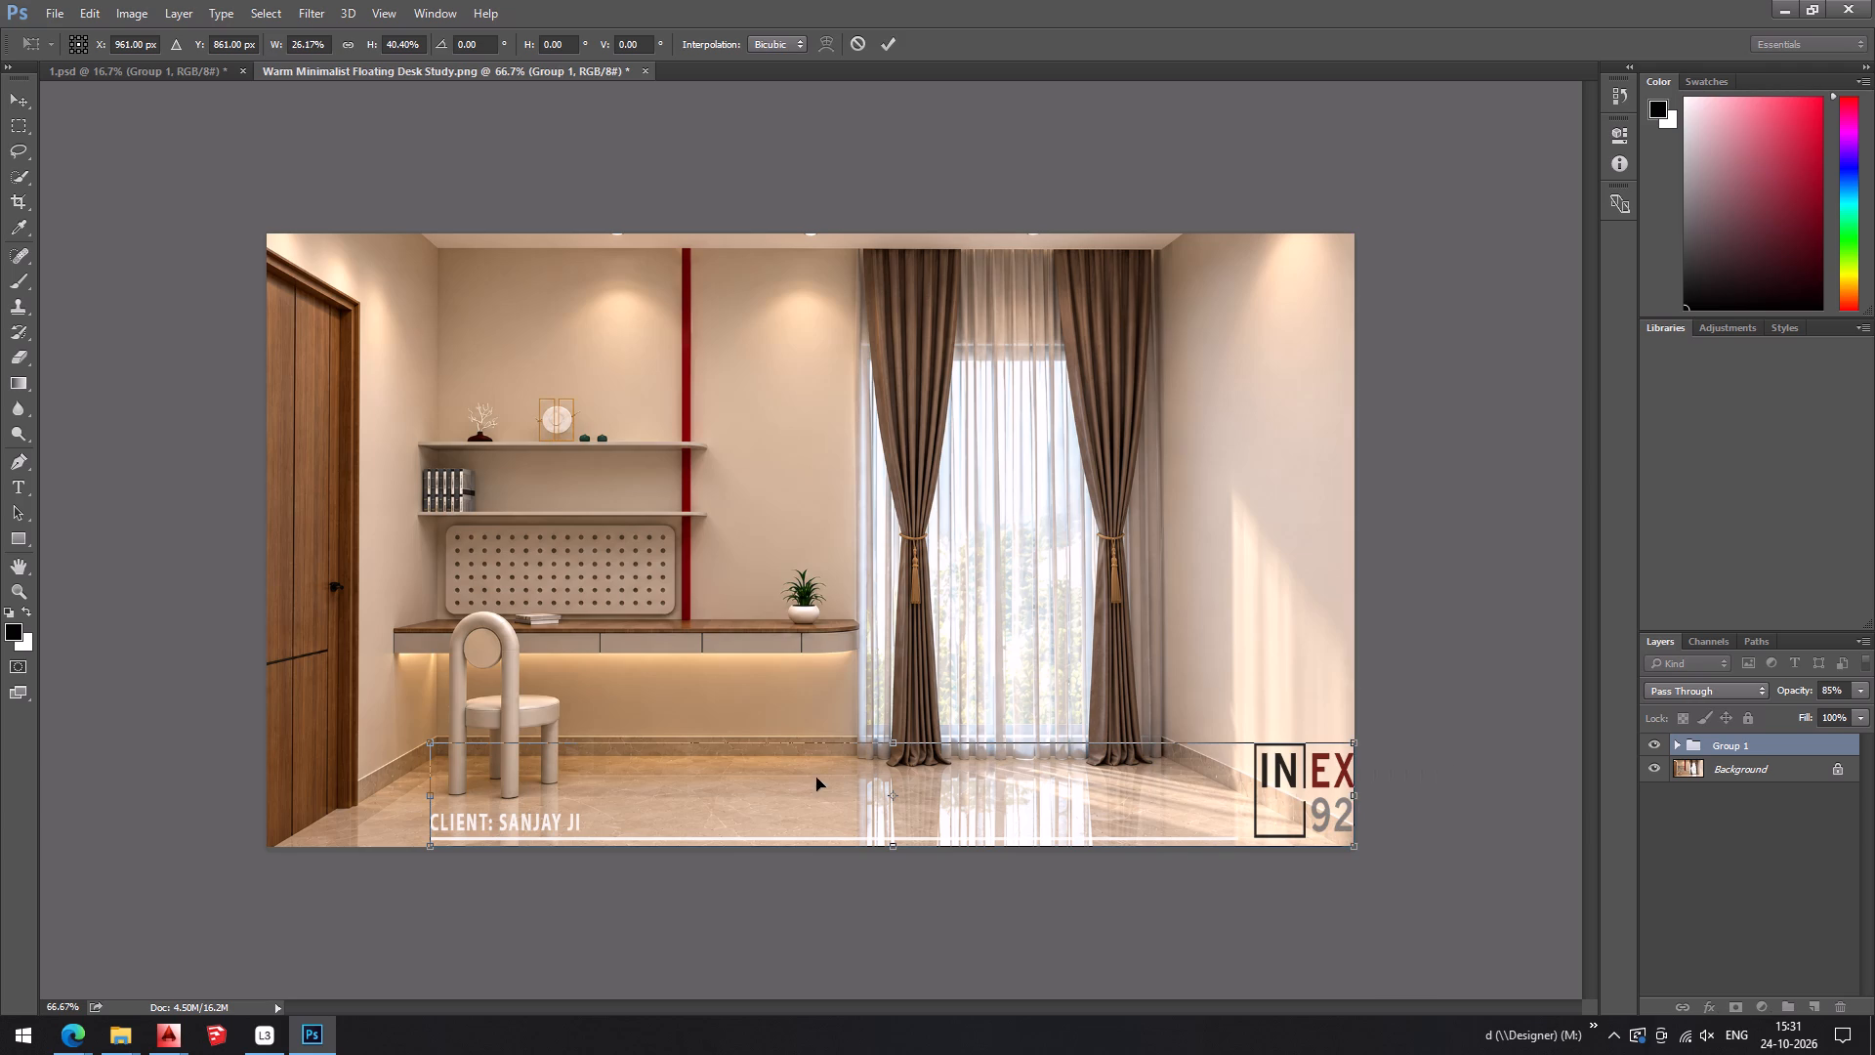
pyautogui.moveTo(432, 799); pyautogui.dragTo(279, 805)
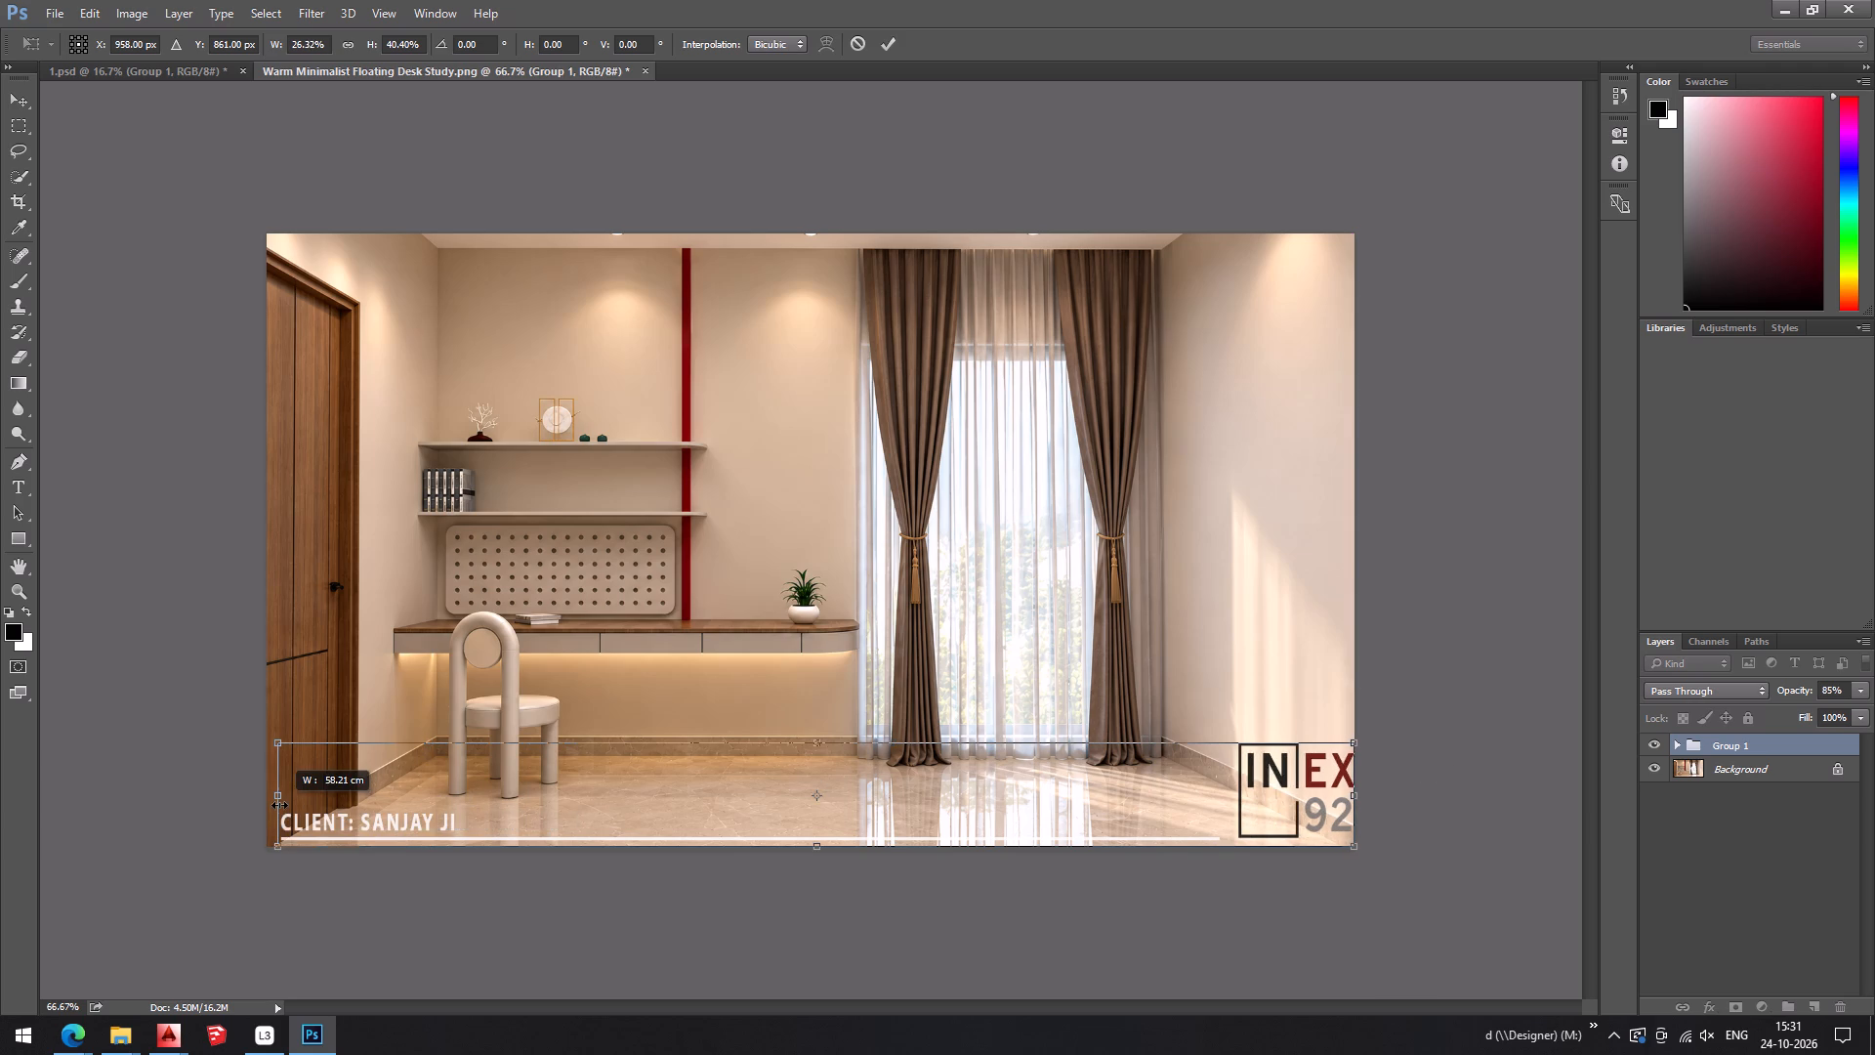
pyautogui.moveTo(279, 805); pyautogui.dragTo(271, 805)
pyautogui.moveTo(270, 800); pyautogui.dragTo(281, 800)
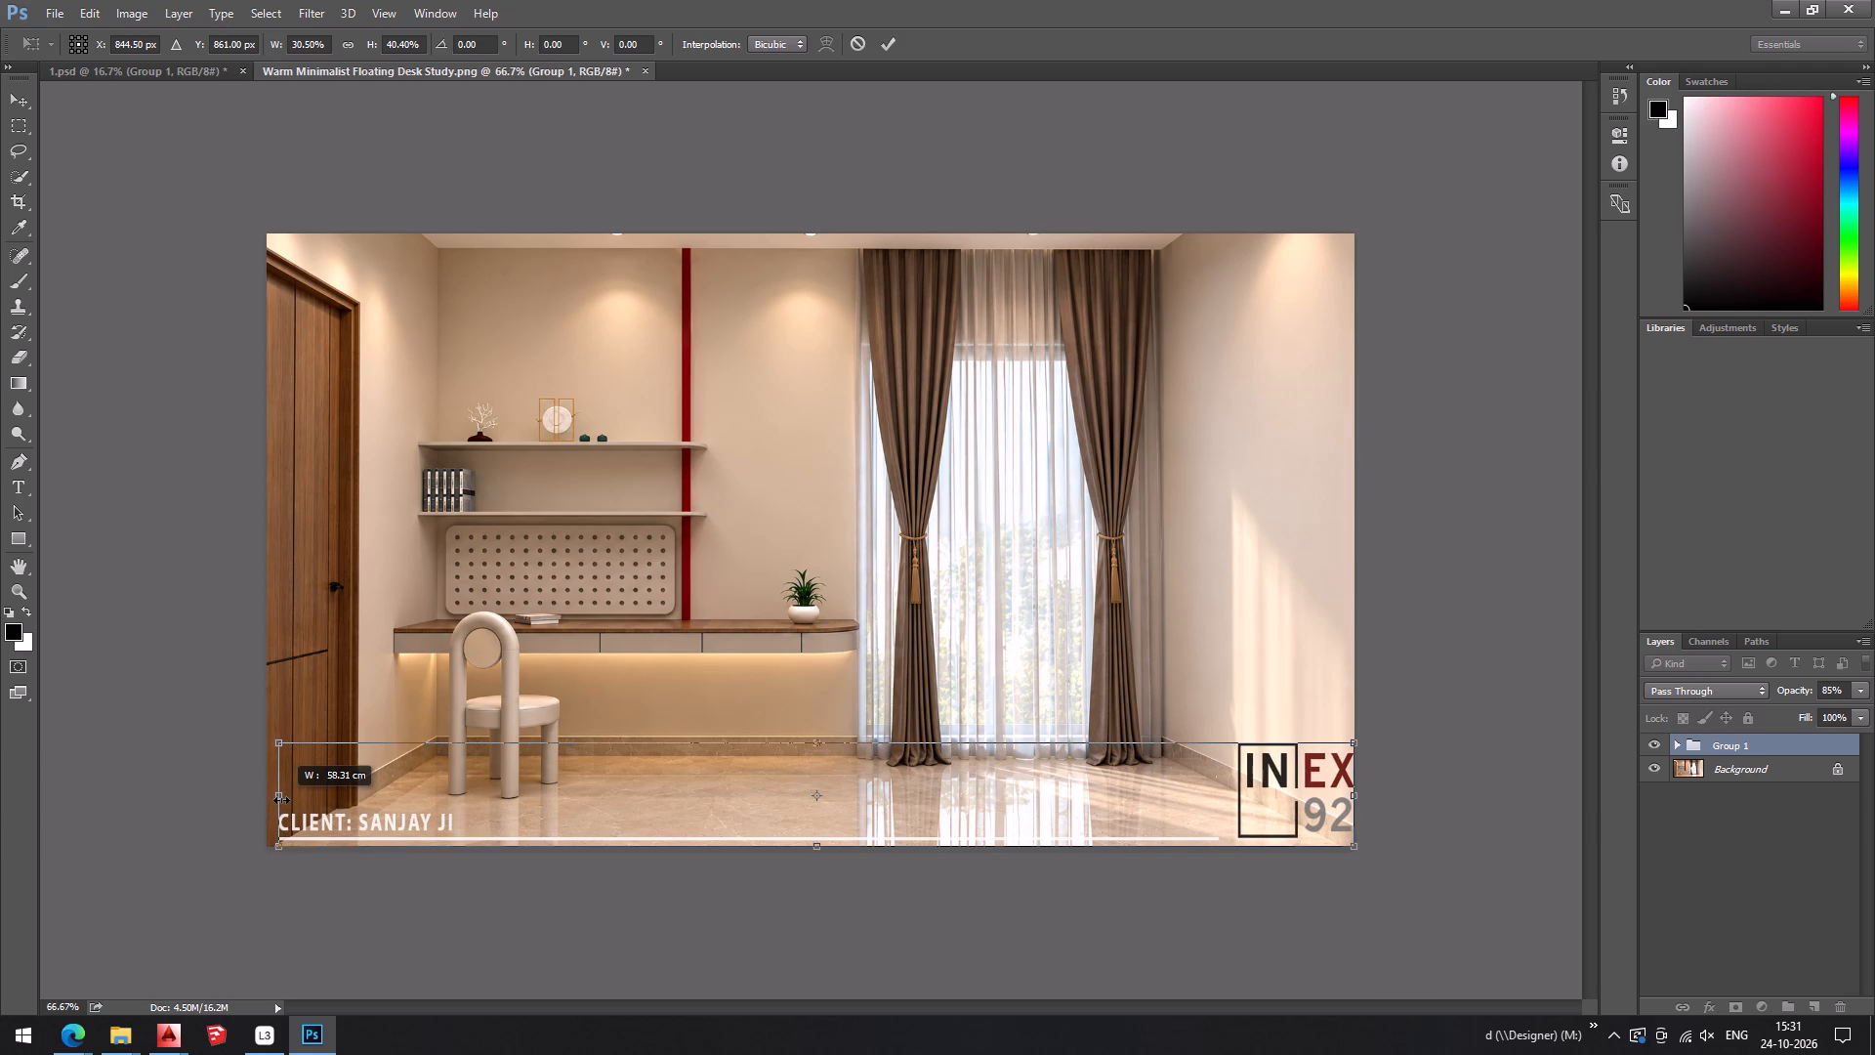
pyautogui.moveTo(281, 800); pyautogui.dragTo(284, 800)
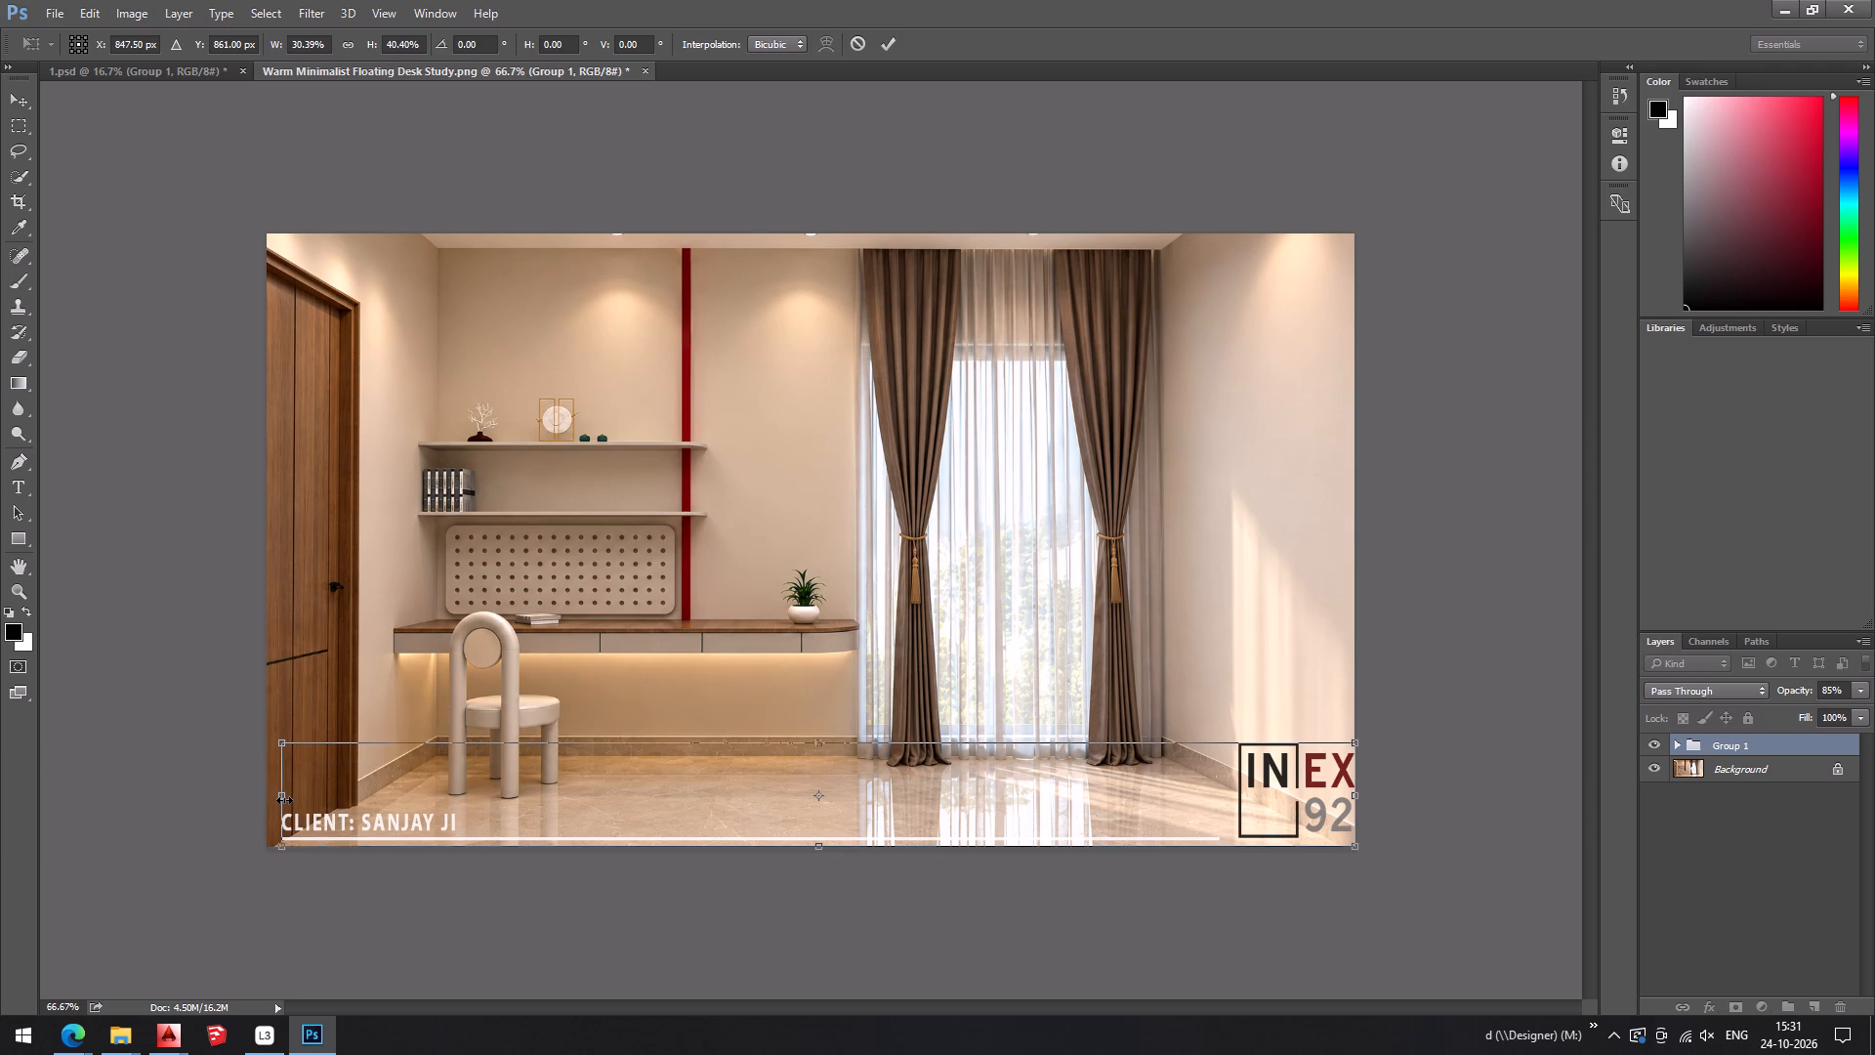
pyautogui.click(820, 832)
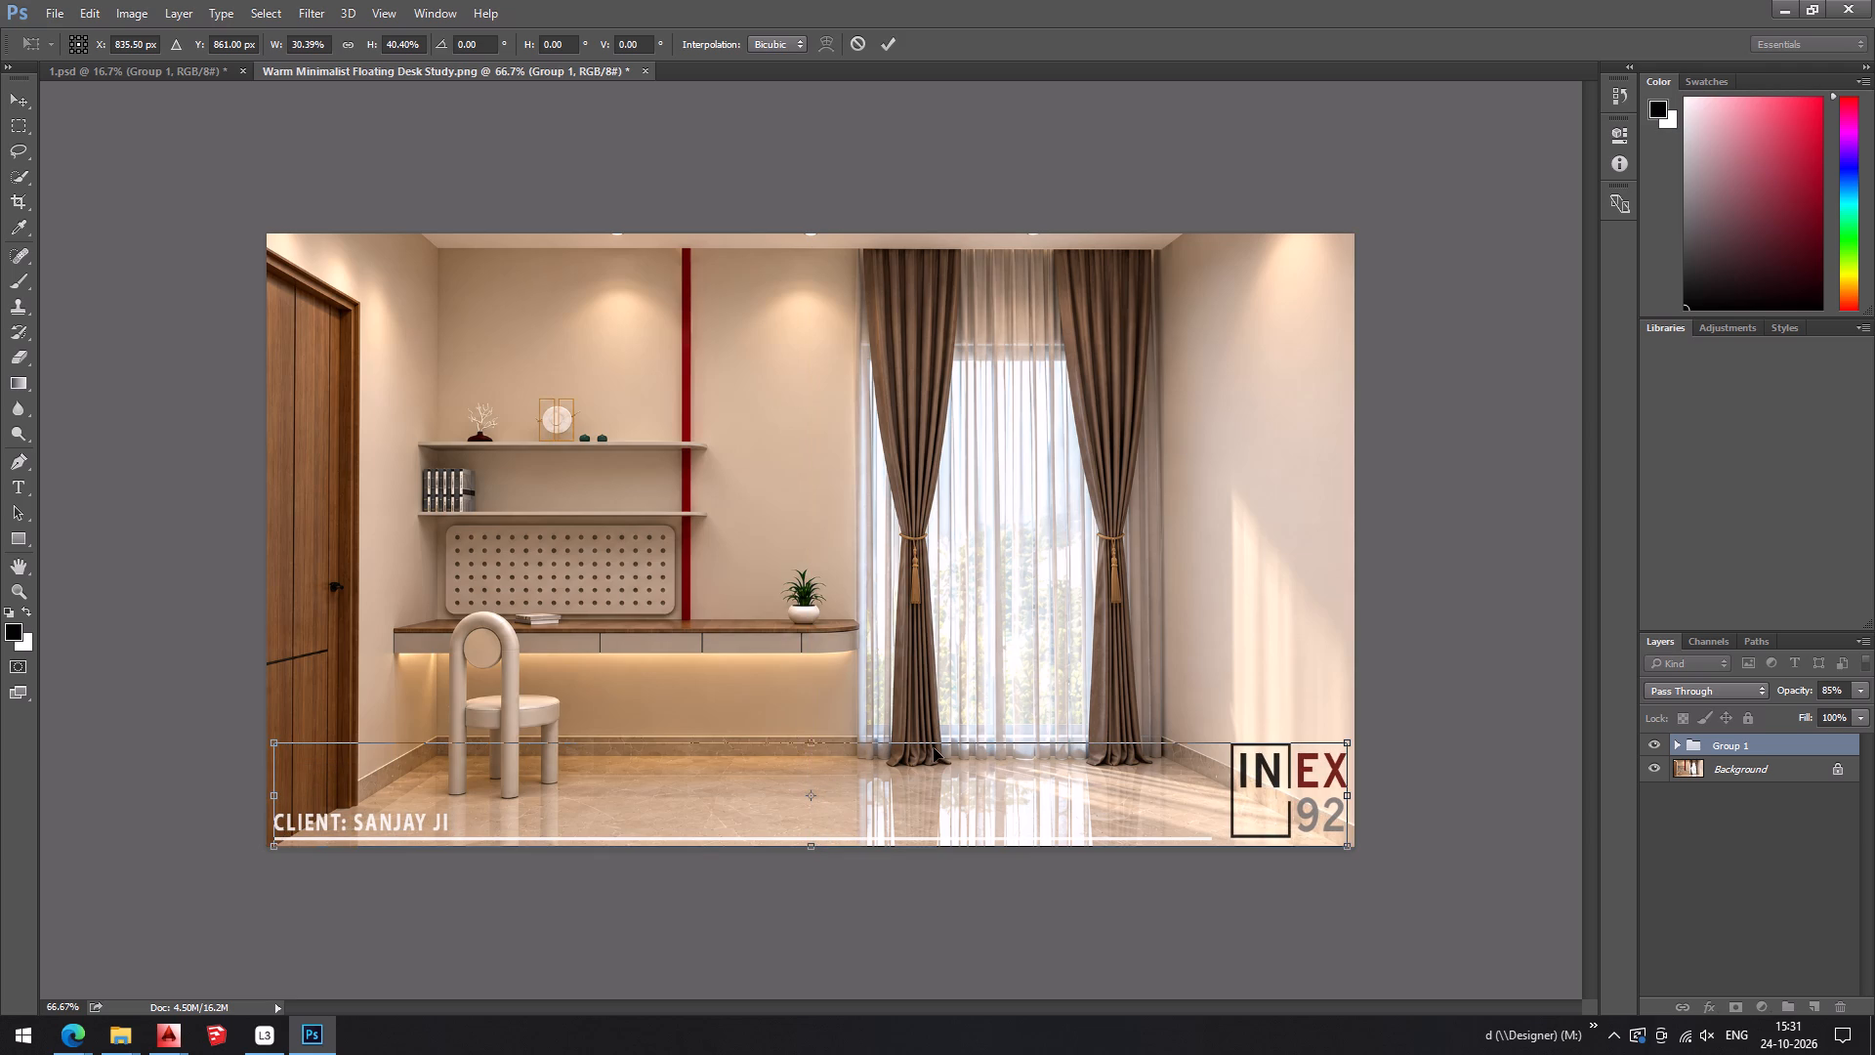
pyautogui.press('.')
pyautogui.press('Return')
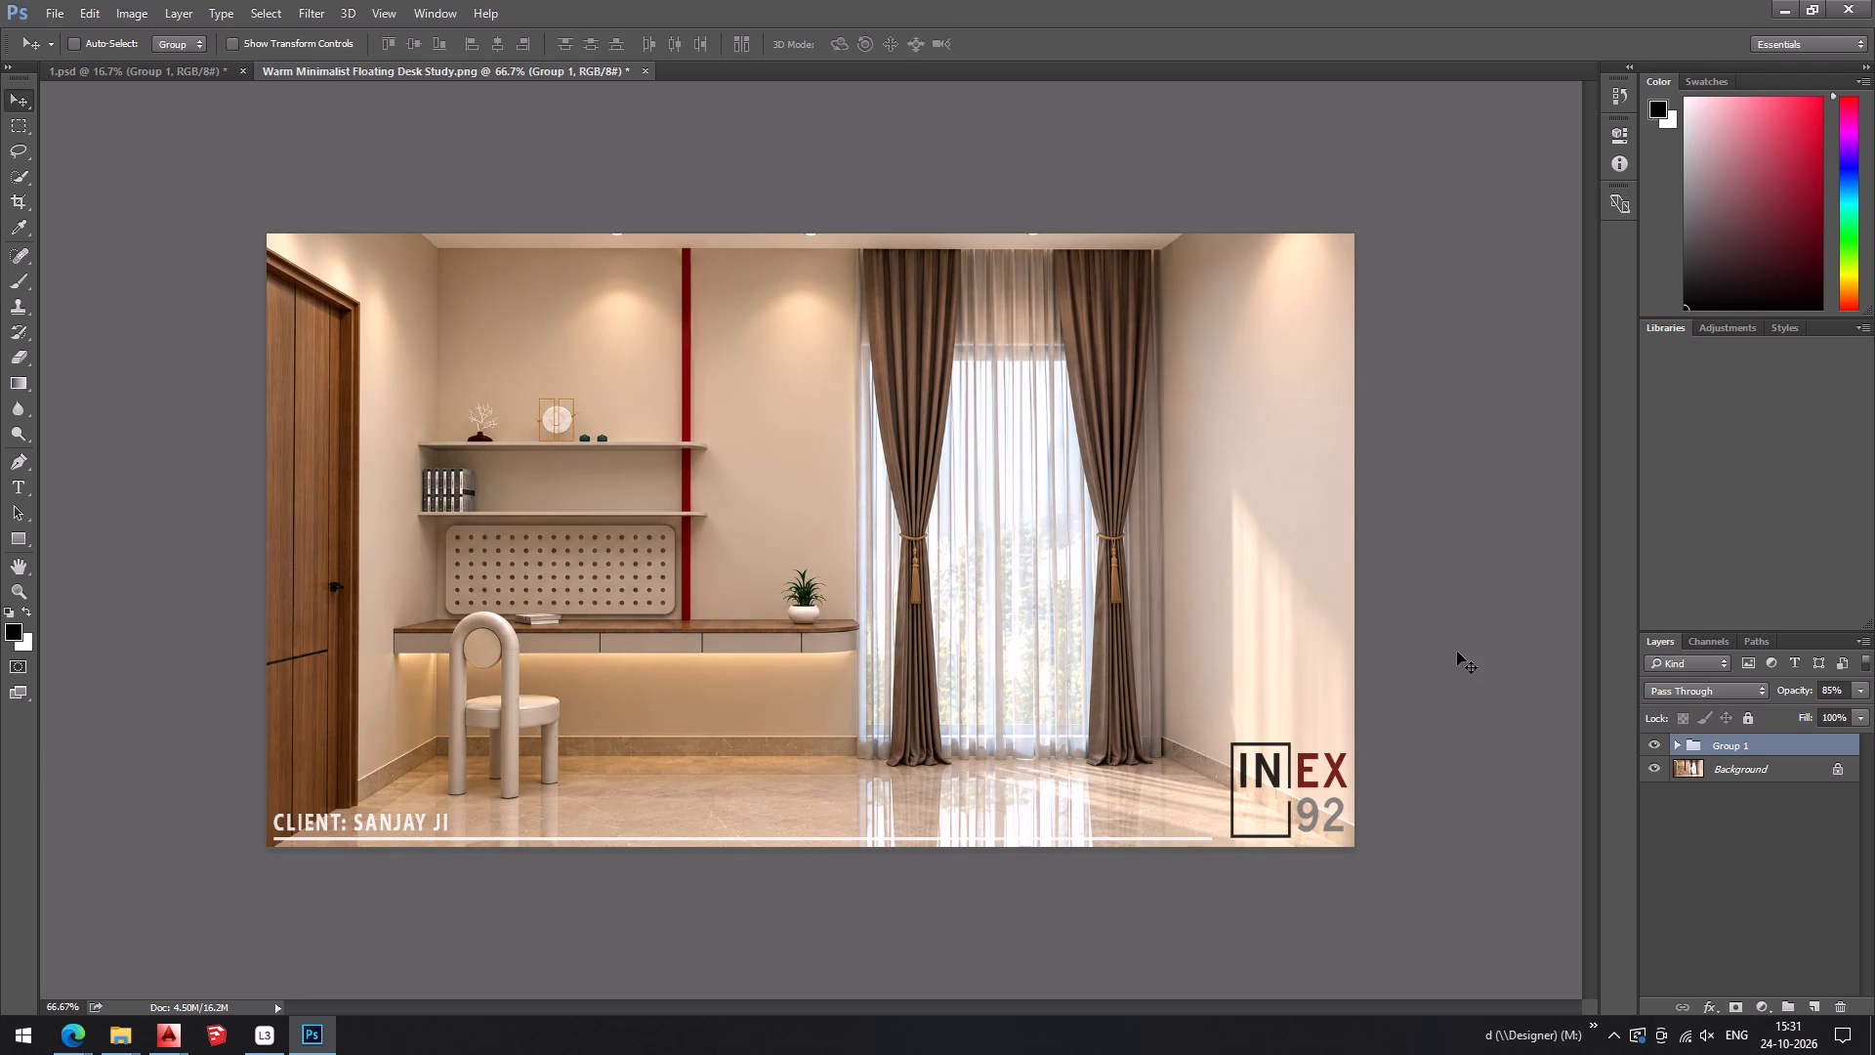
# Unlock the Background layer and deselect all layers.
pyautogui.click(1841, 767)
pyautogui.click(1781, 817)
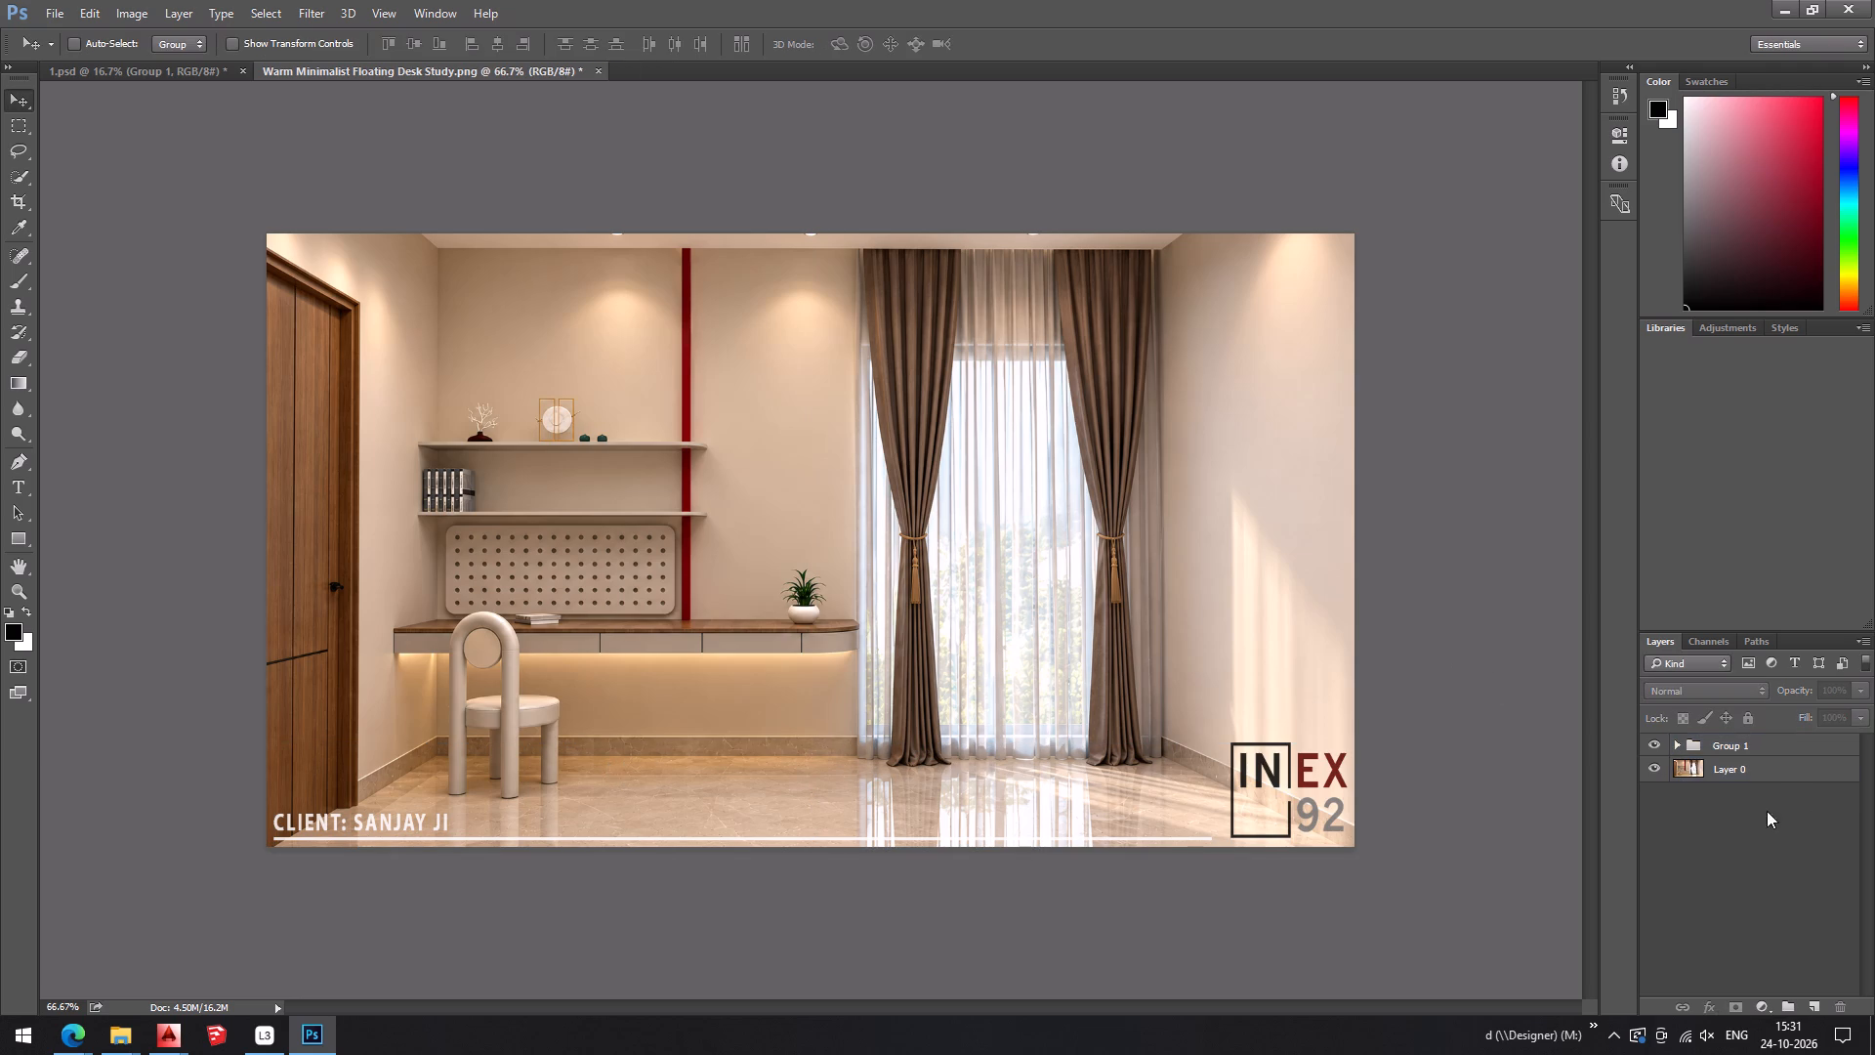
# Expand Group 1 and move the VIEW text layer off the client label to the bottom centre of the render, level with it.
pyautogui.click(1674, 746)
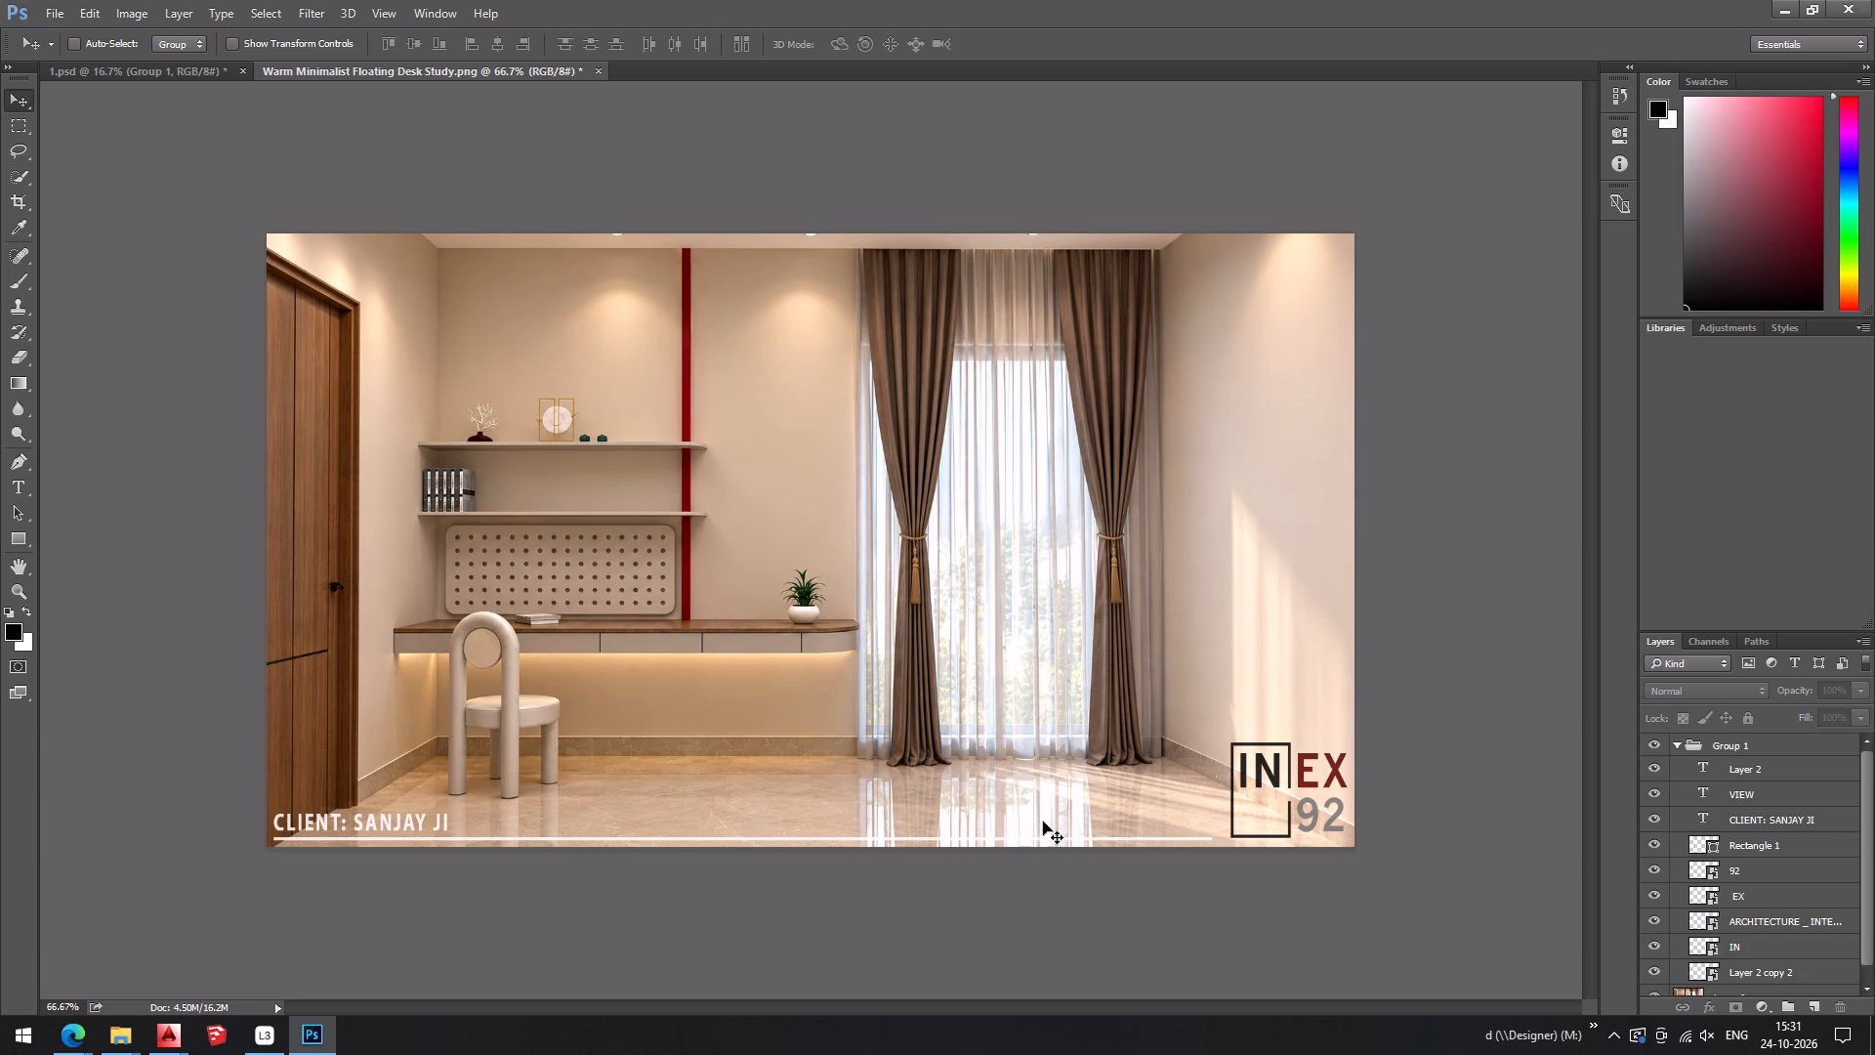
pyautogui.moveTo(414, 817); pyautogui.dragTo(432, 817)
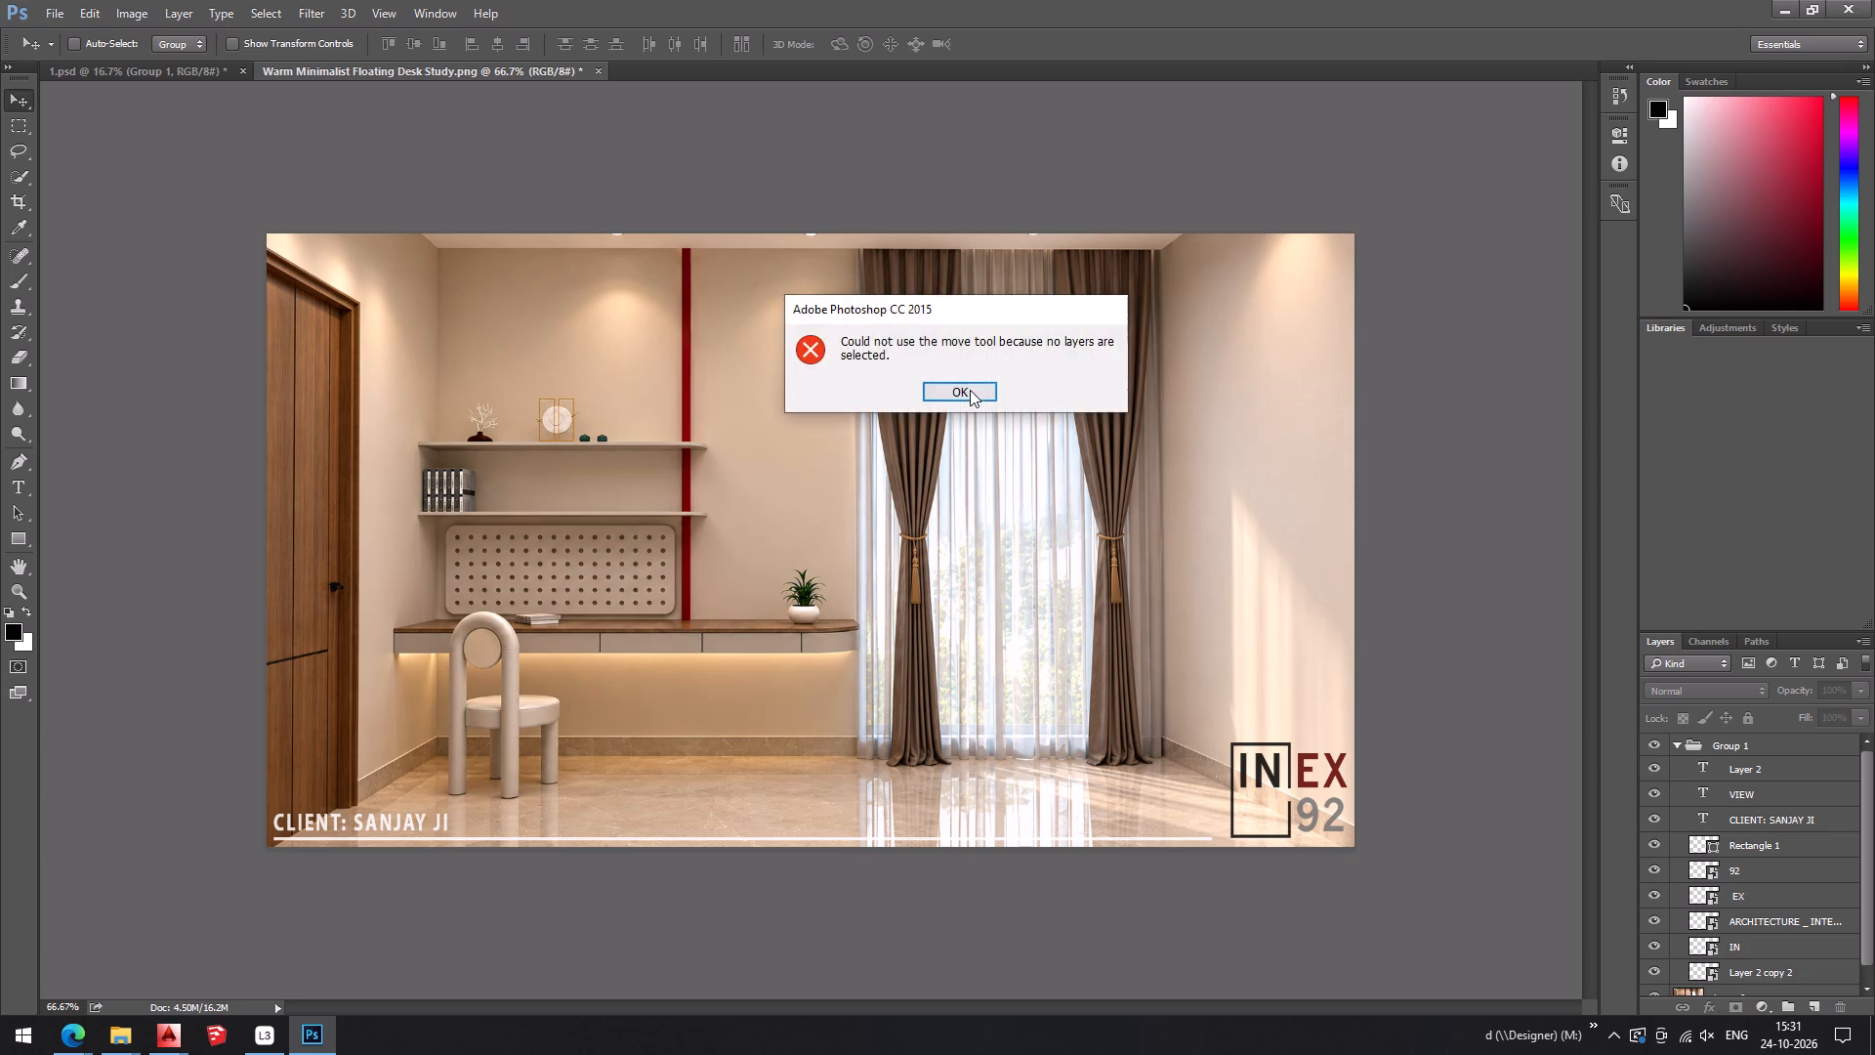
pyautogui.click(970, 390)
pyautogui.click(1788, 763)
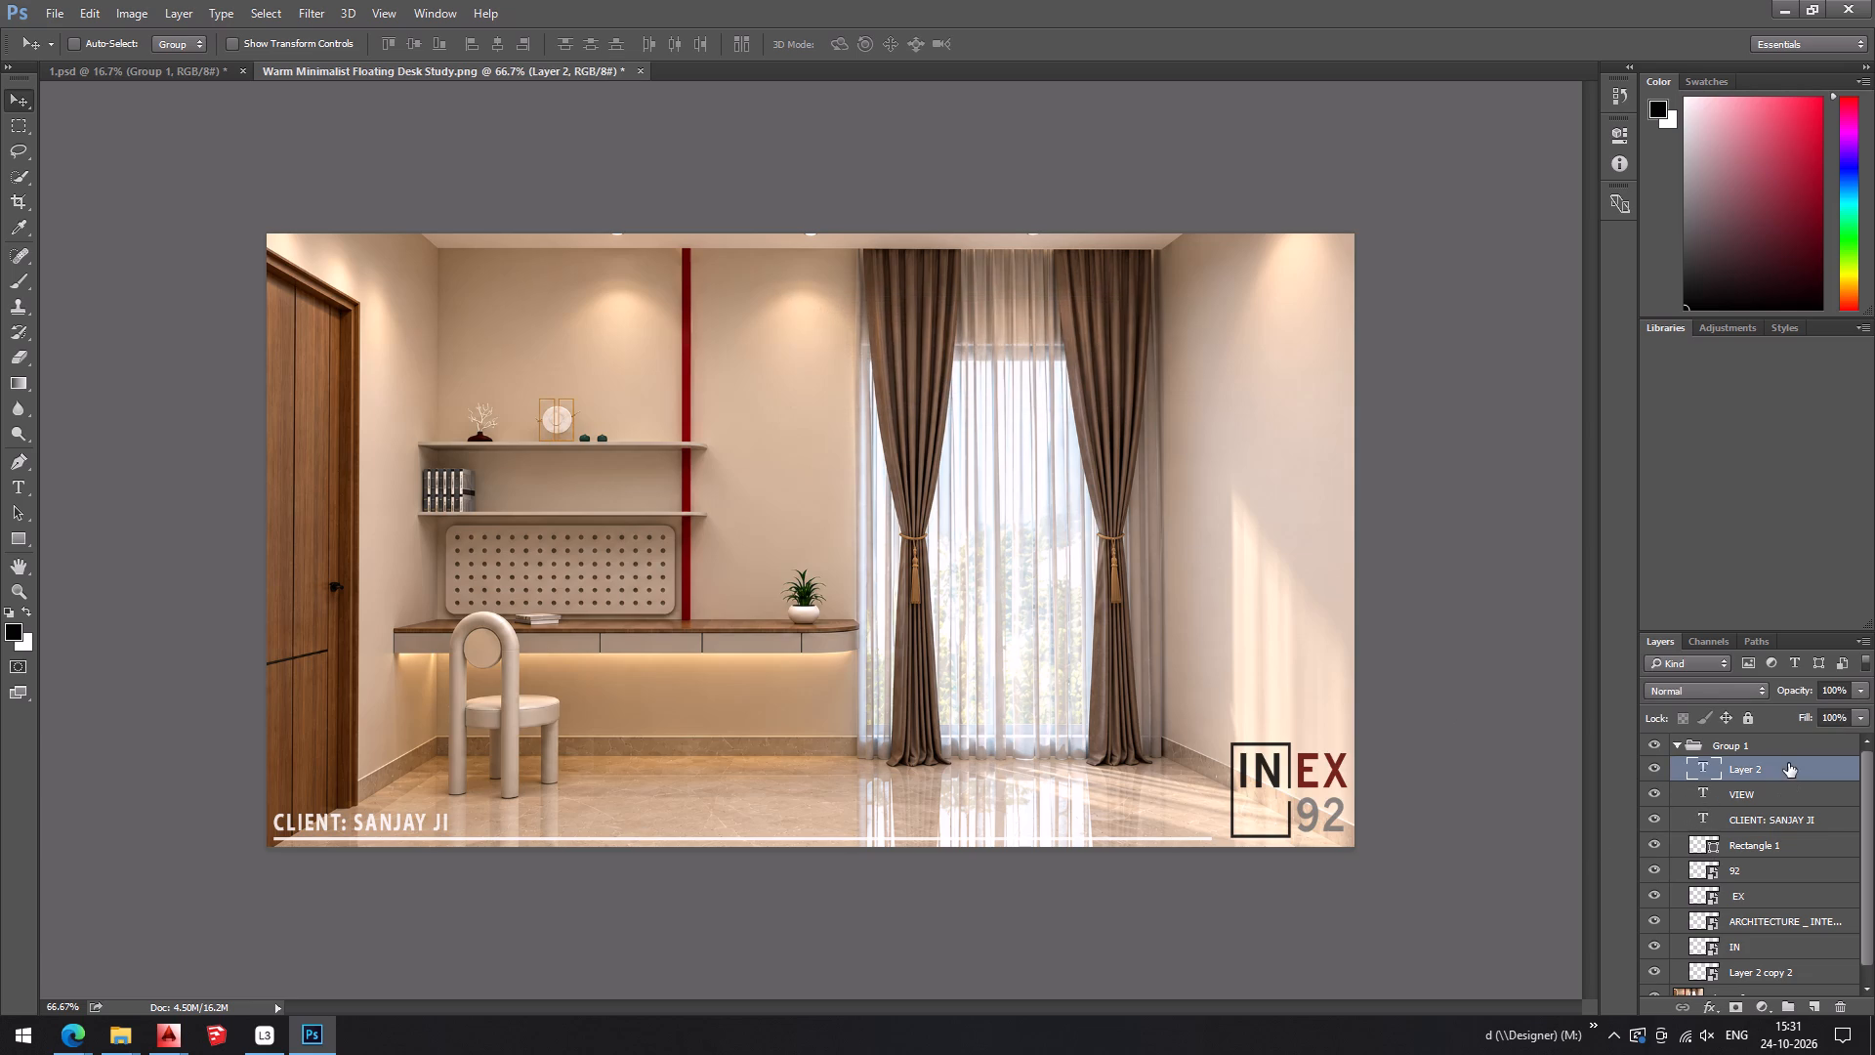
pyautogui.scroll(3, 1776, 810)
pyautogui.click(1770, 800)
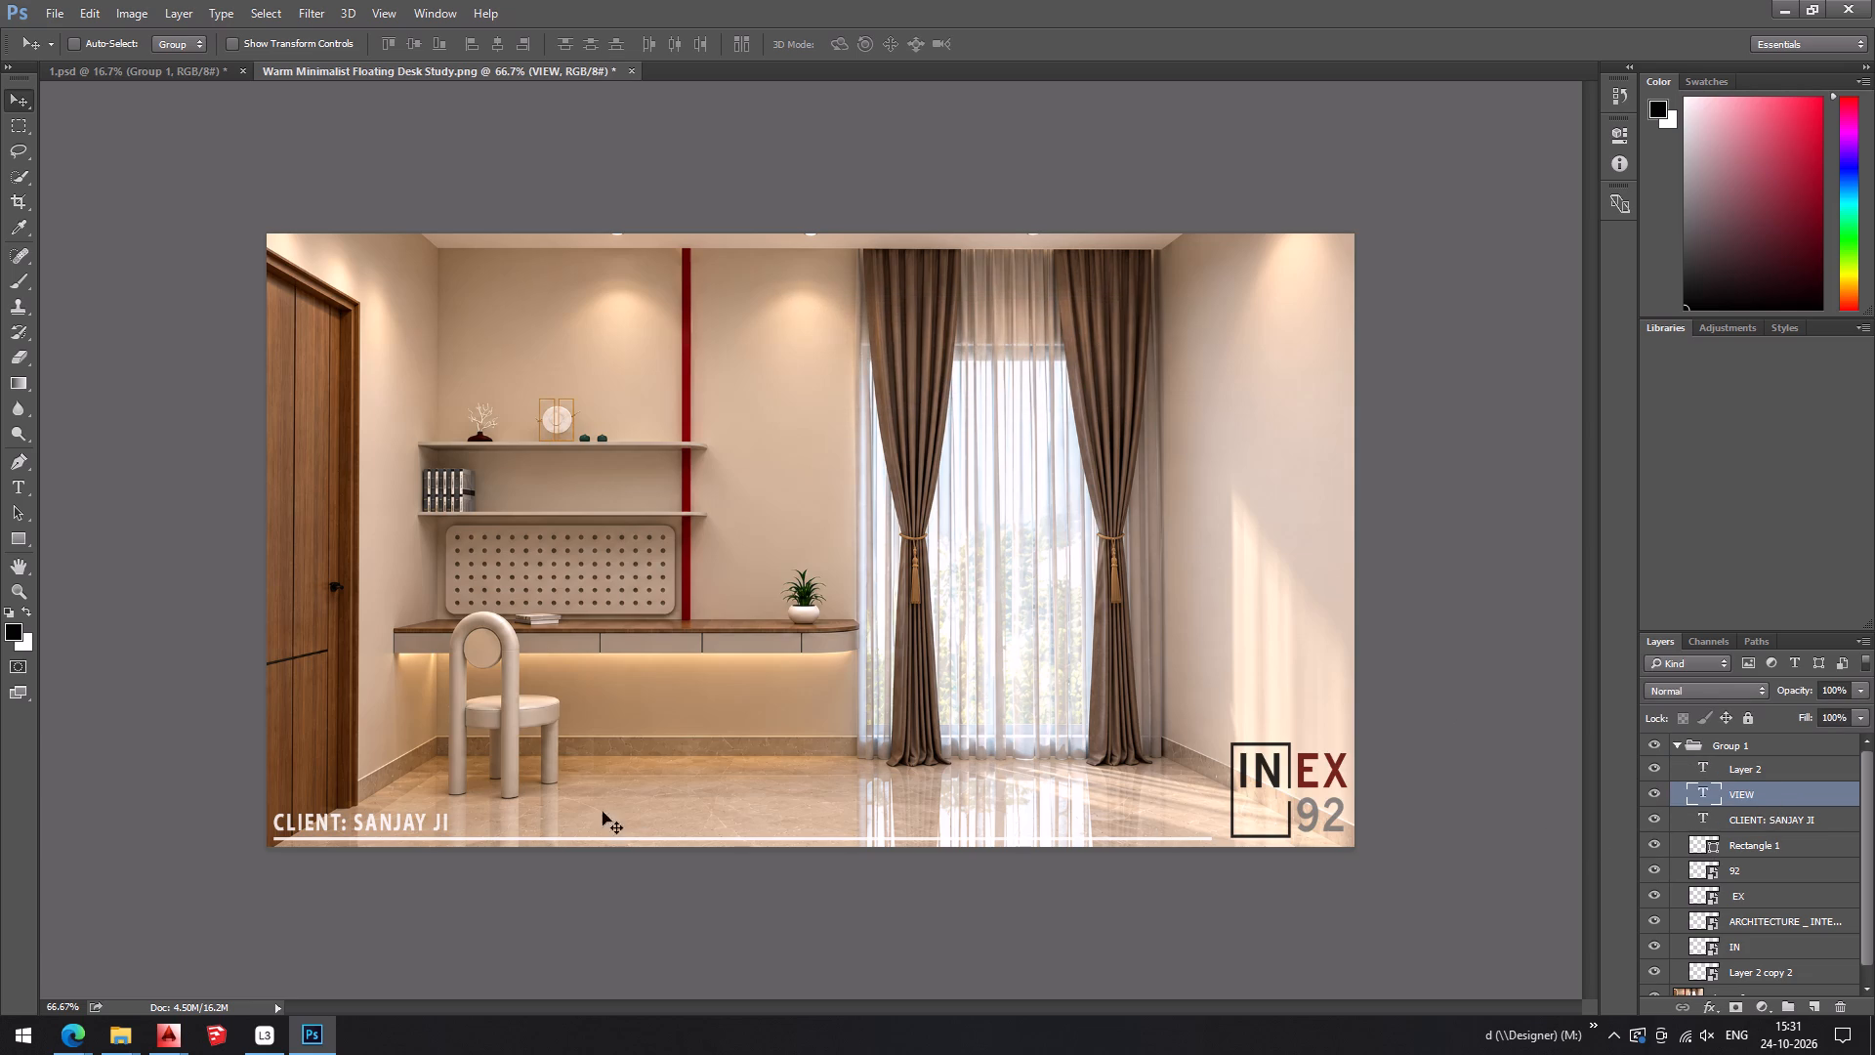
pyautogui.moveTo(403, 814); pyautogui.dragTo(742, 819)
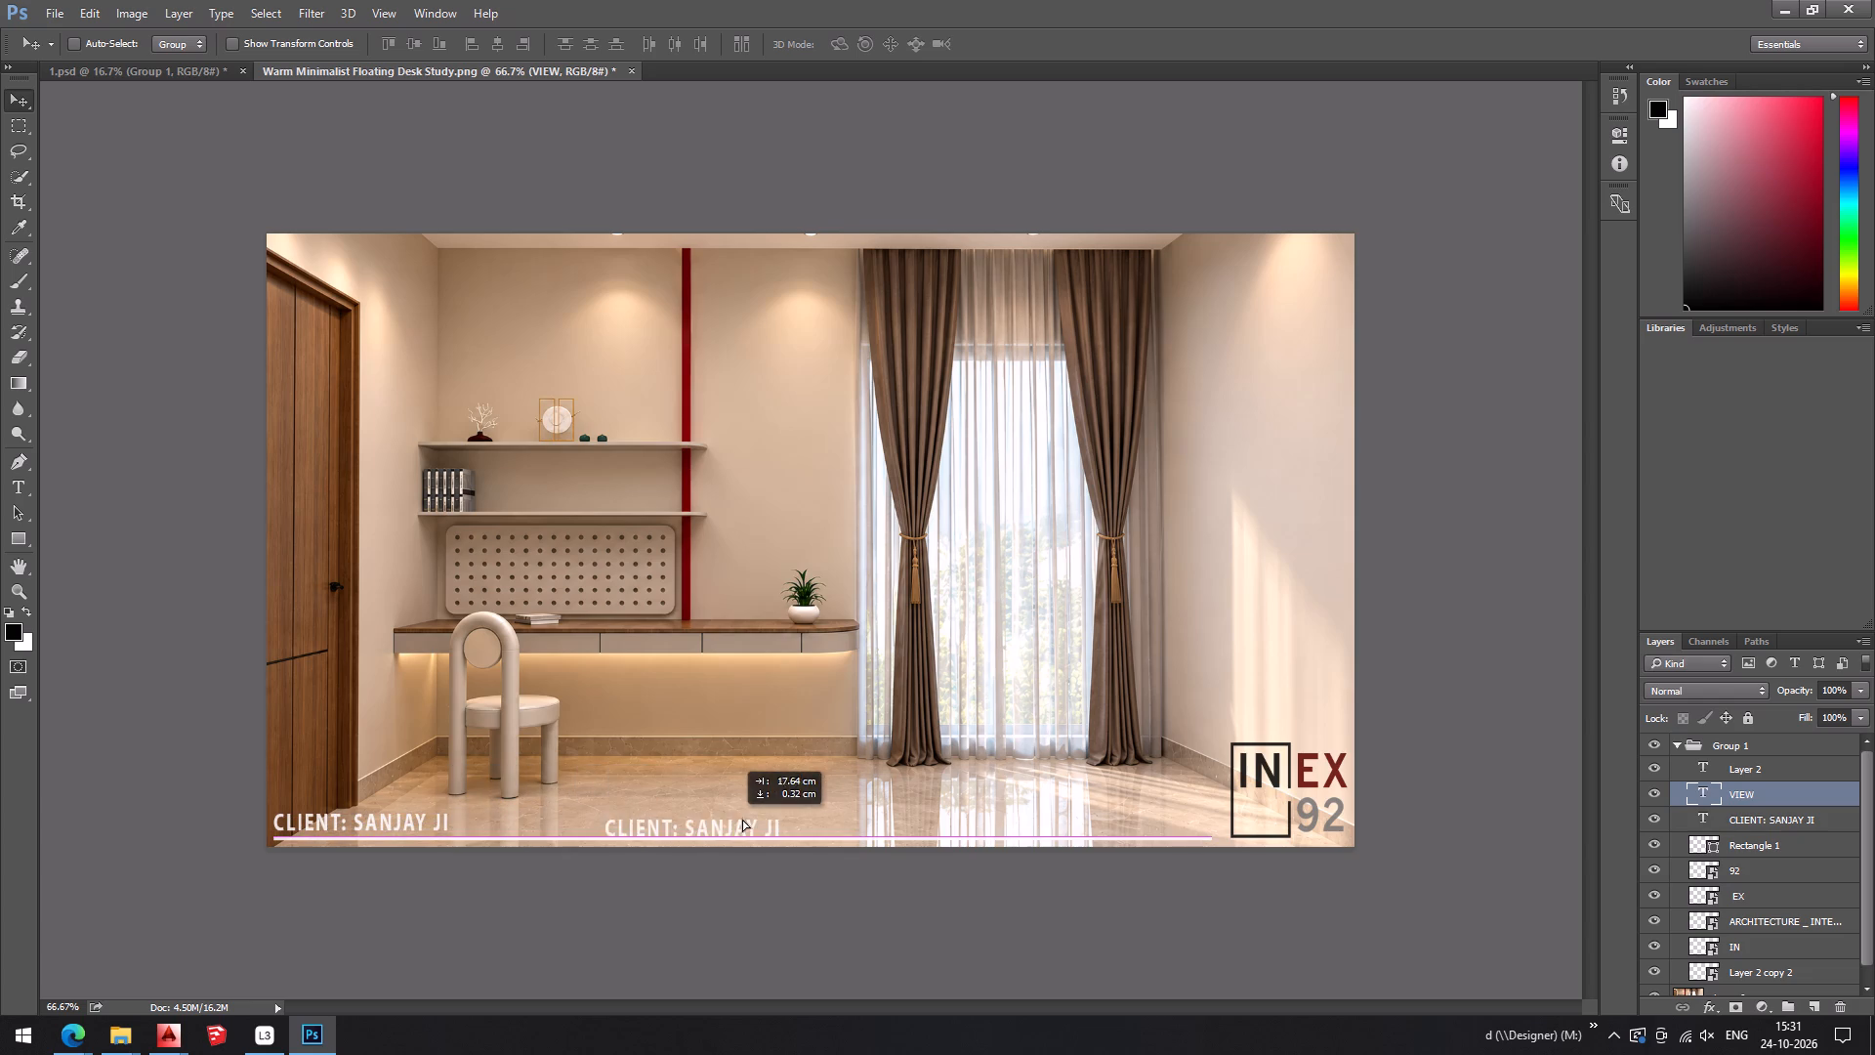
pyautogui.moveTo(742, 819); pyautogui.dragTo(855, 811)
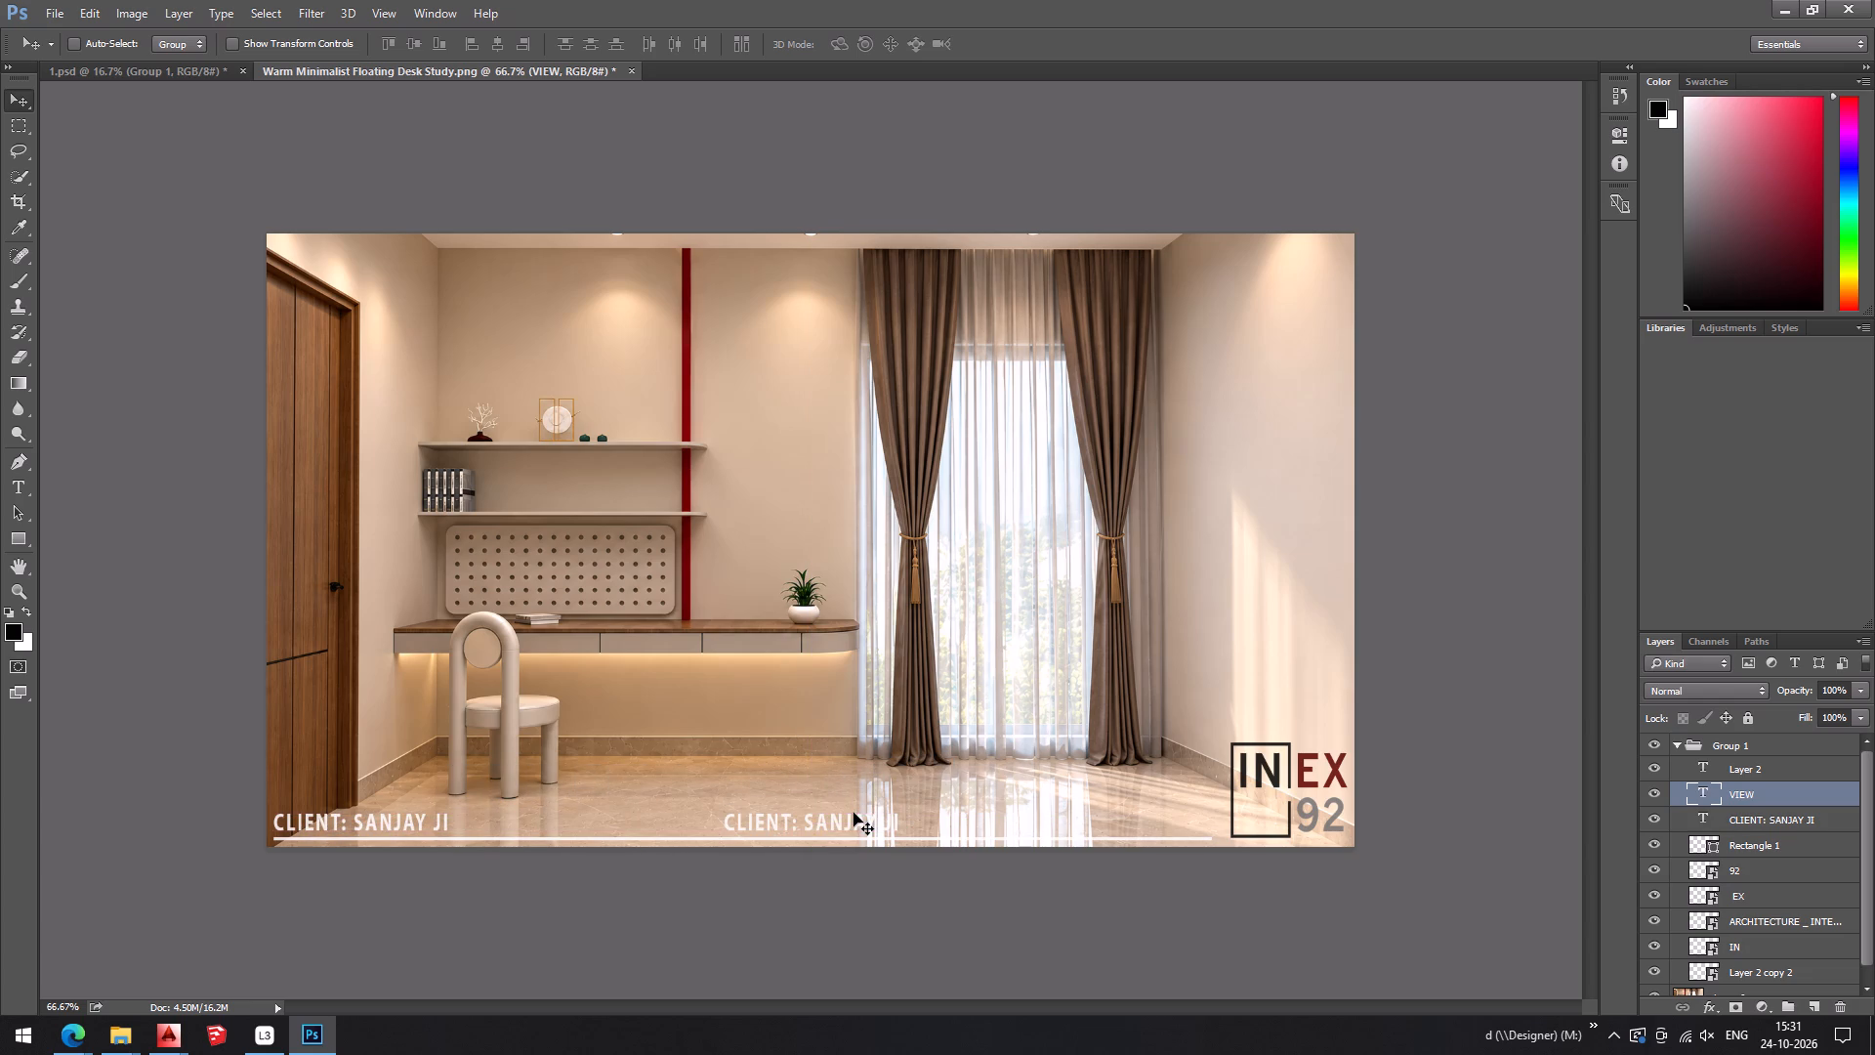
pyautogui.click(833, 819)
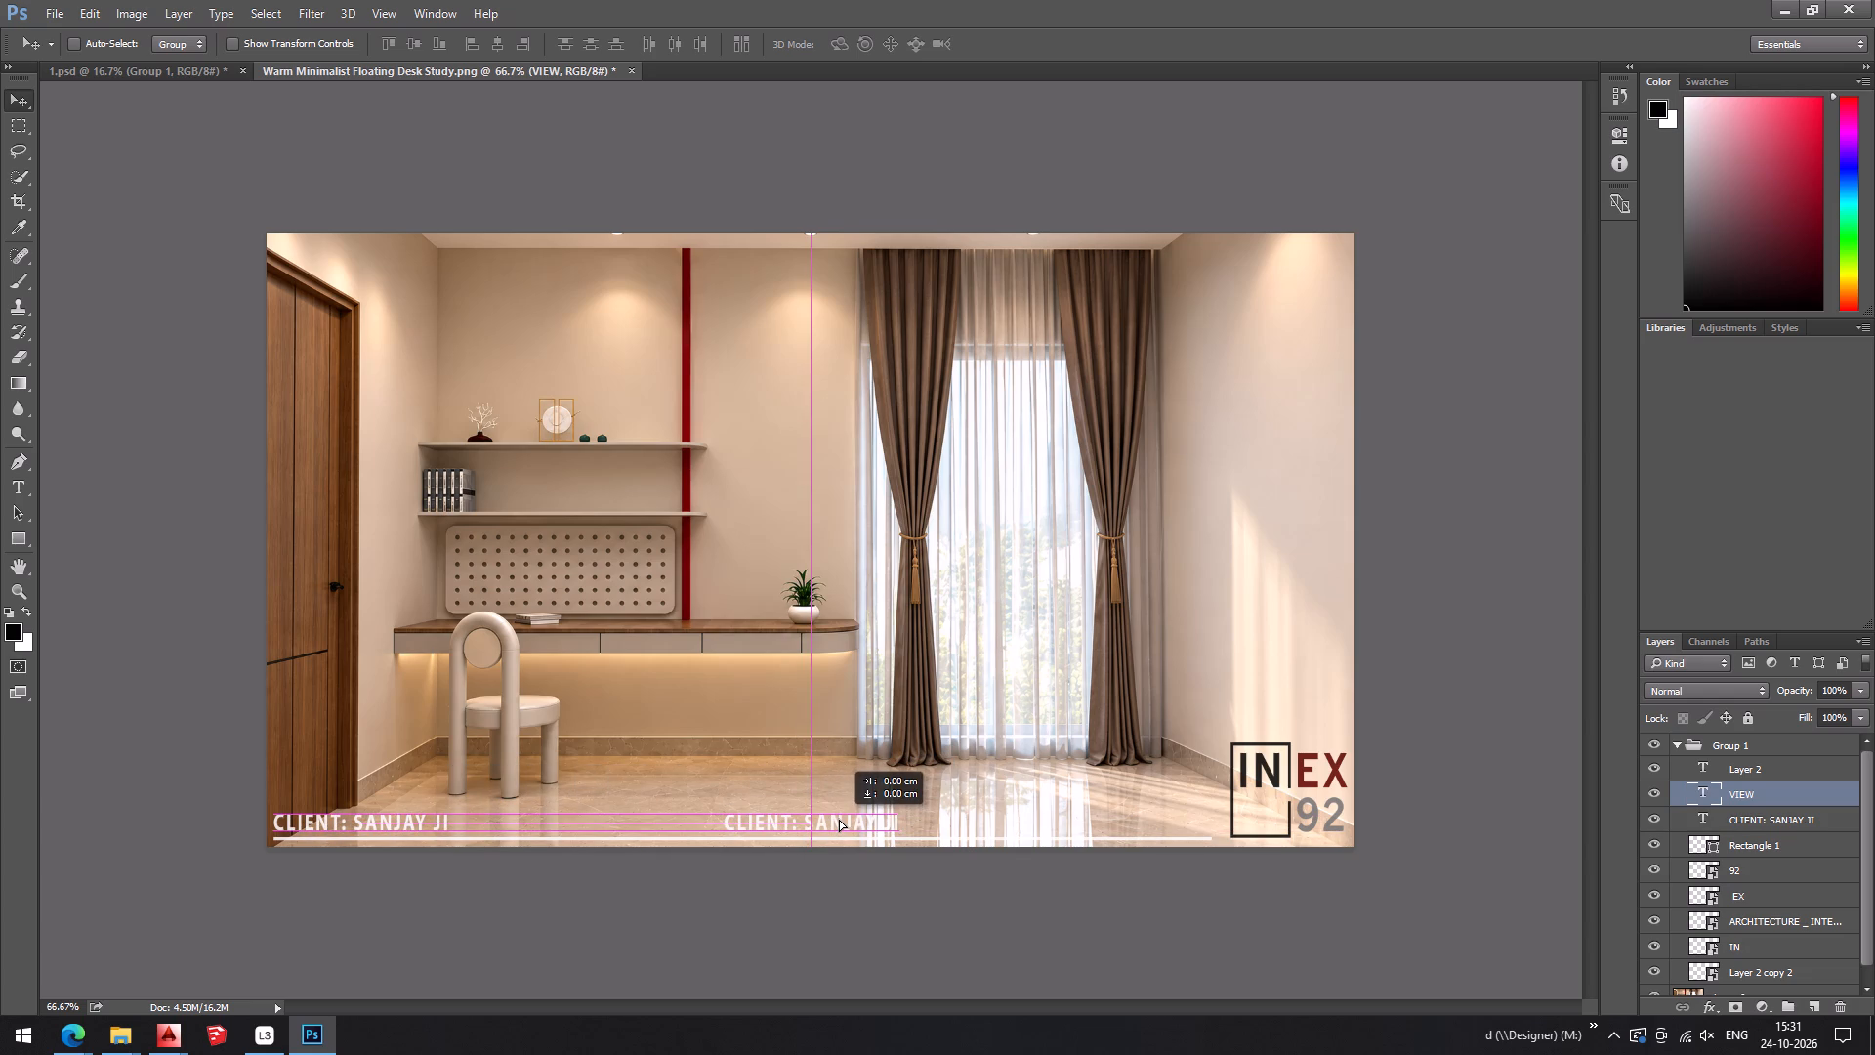
# Replace the VIEW layer's text with "F.F. DAUGHTER'S ROOM VIEW-2".
pyautogui.doubleClick(1687, 797)
pyautogui.doubleClick(1697, 789)
pyautogui.press('Escape')
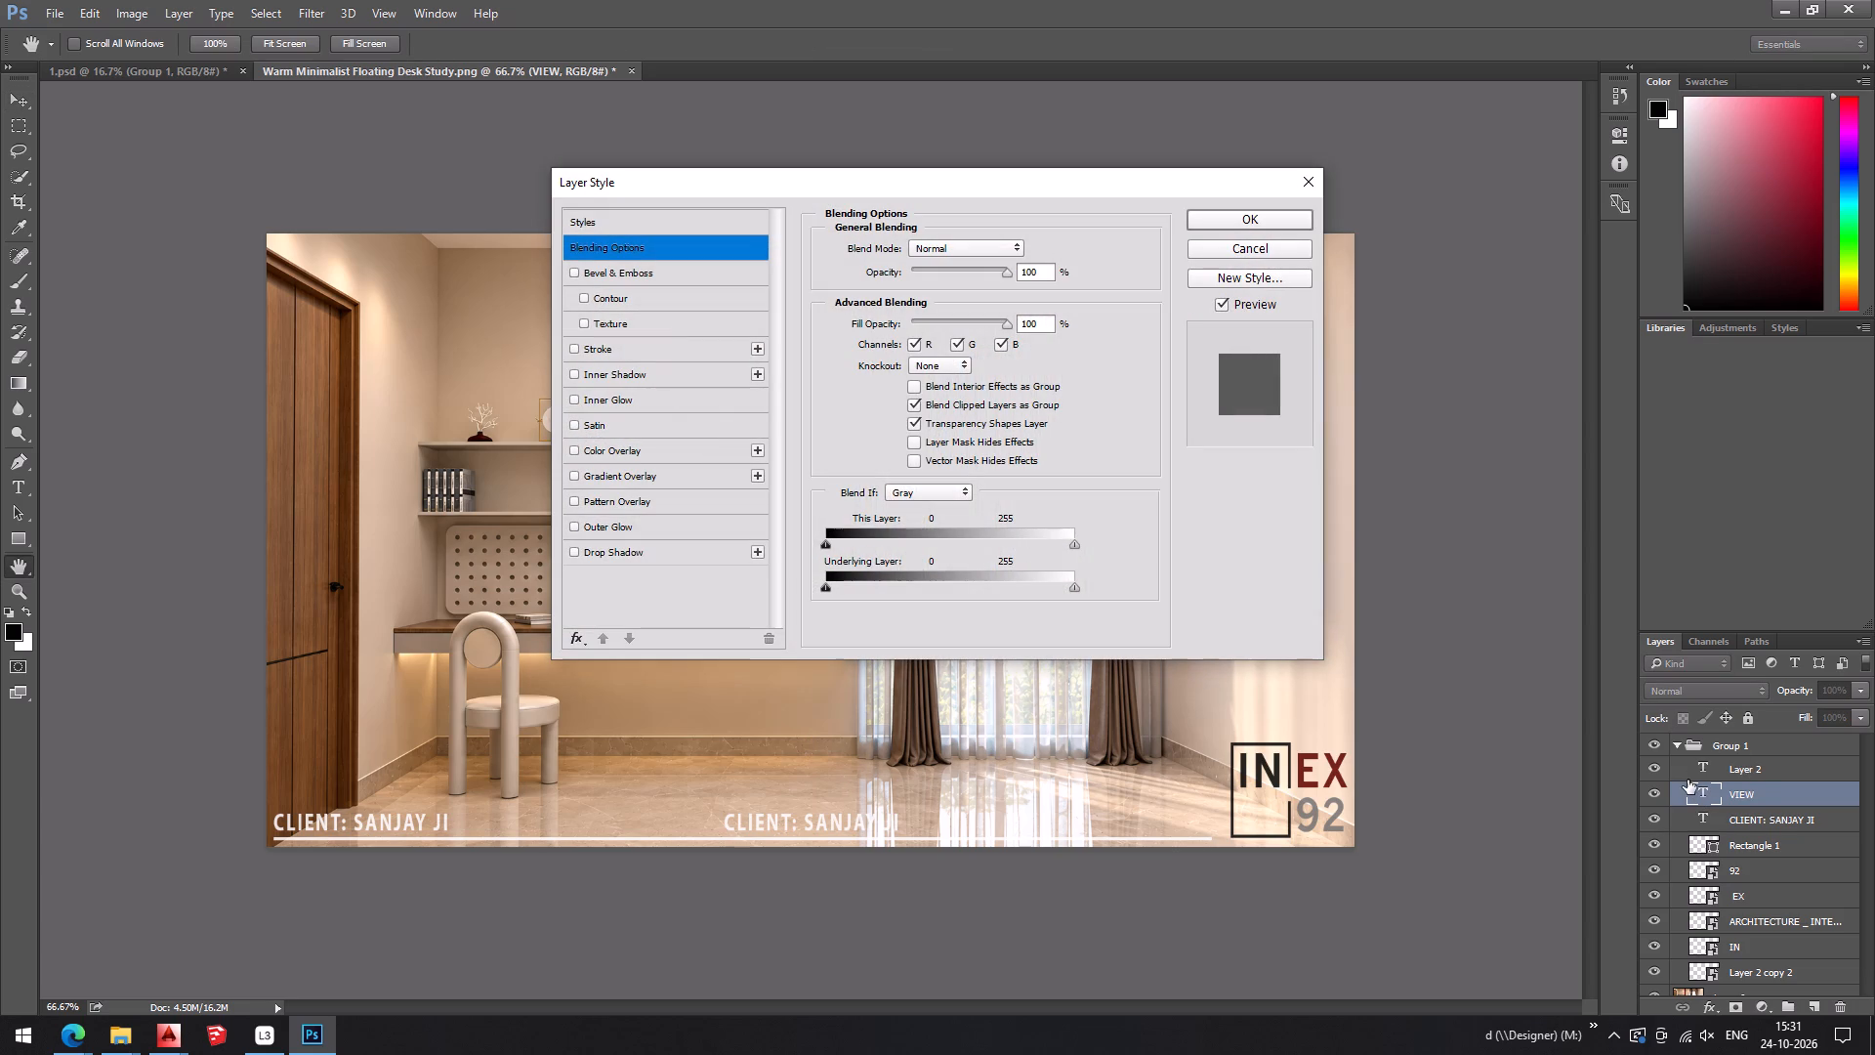
pyautogui.click(1312, 179)
pyautogui.doubleClick(1709, 797)
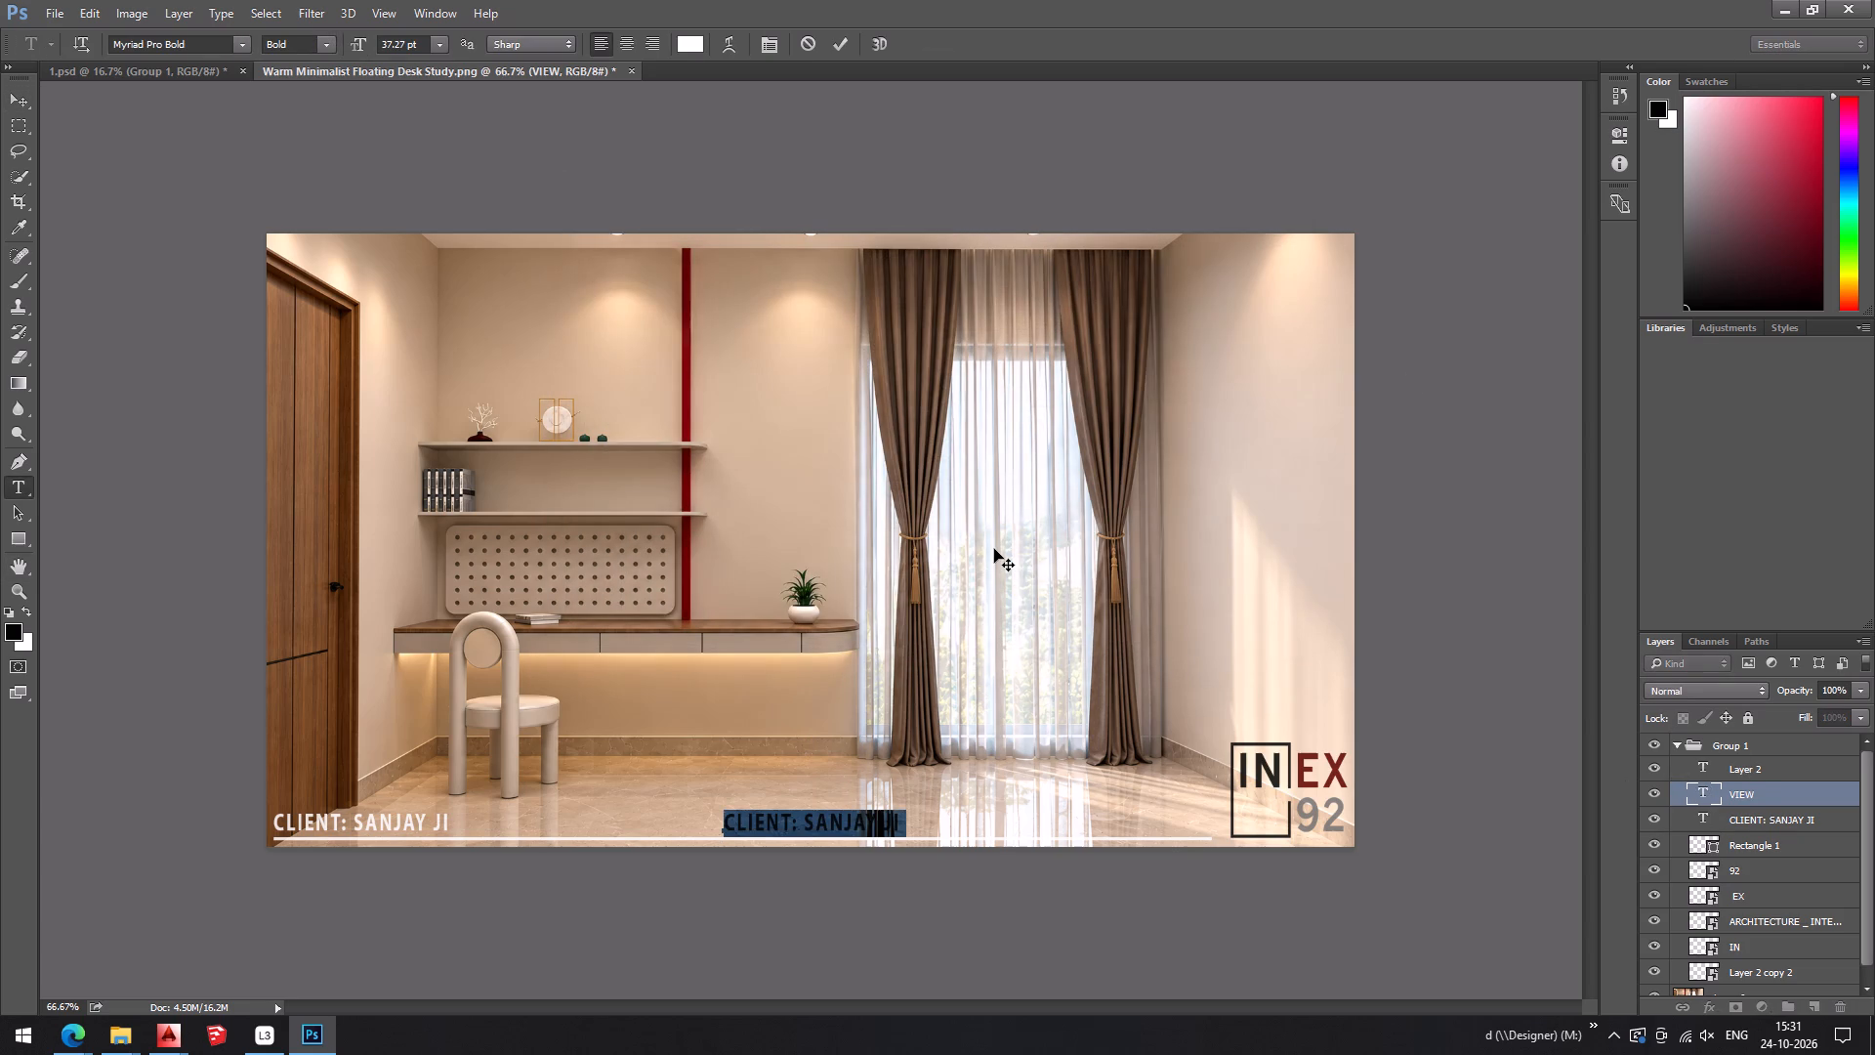
pyautogui.write('BED')
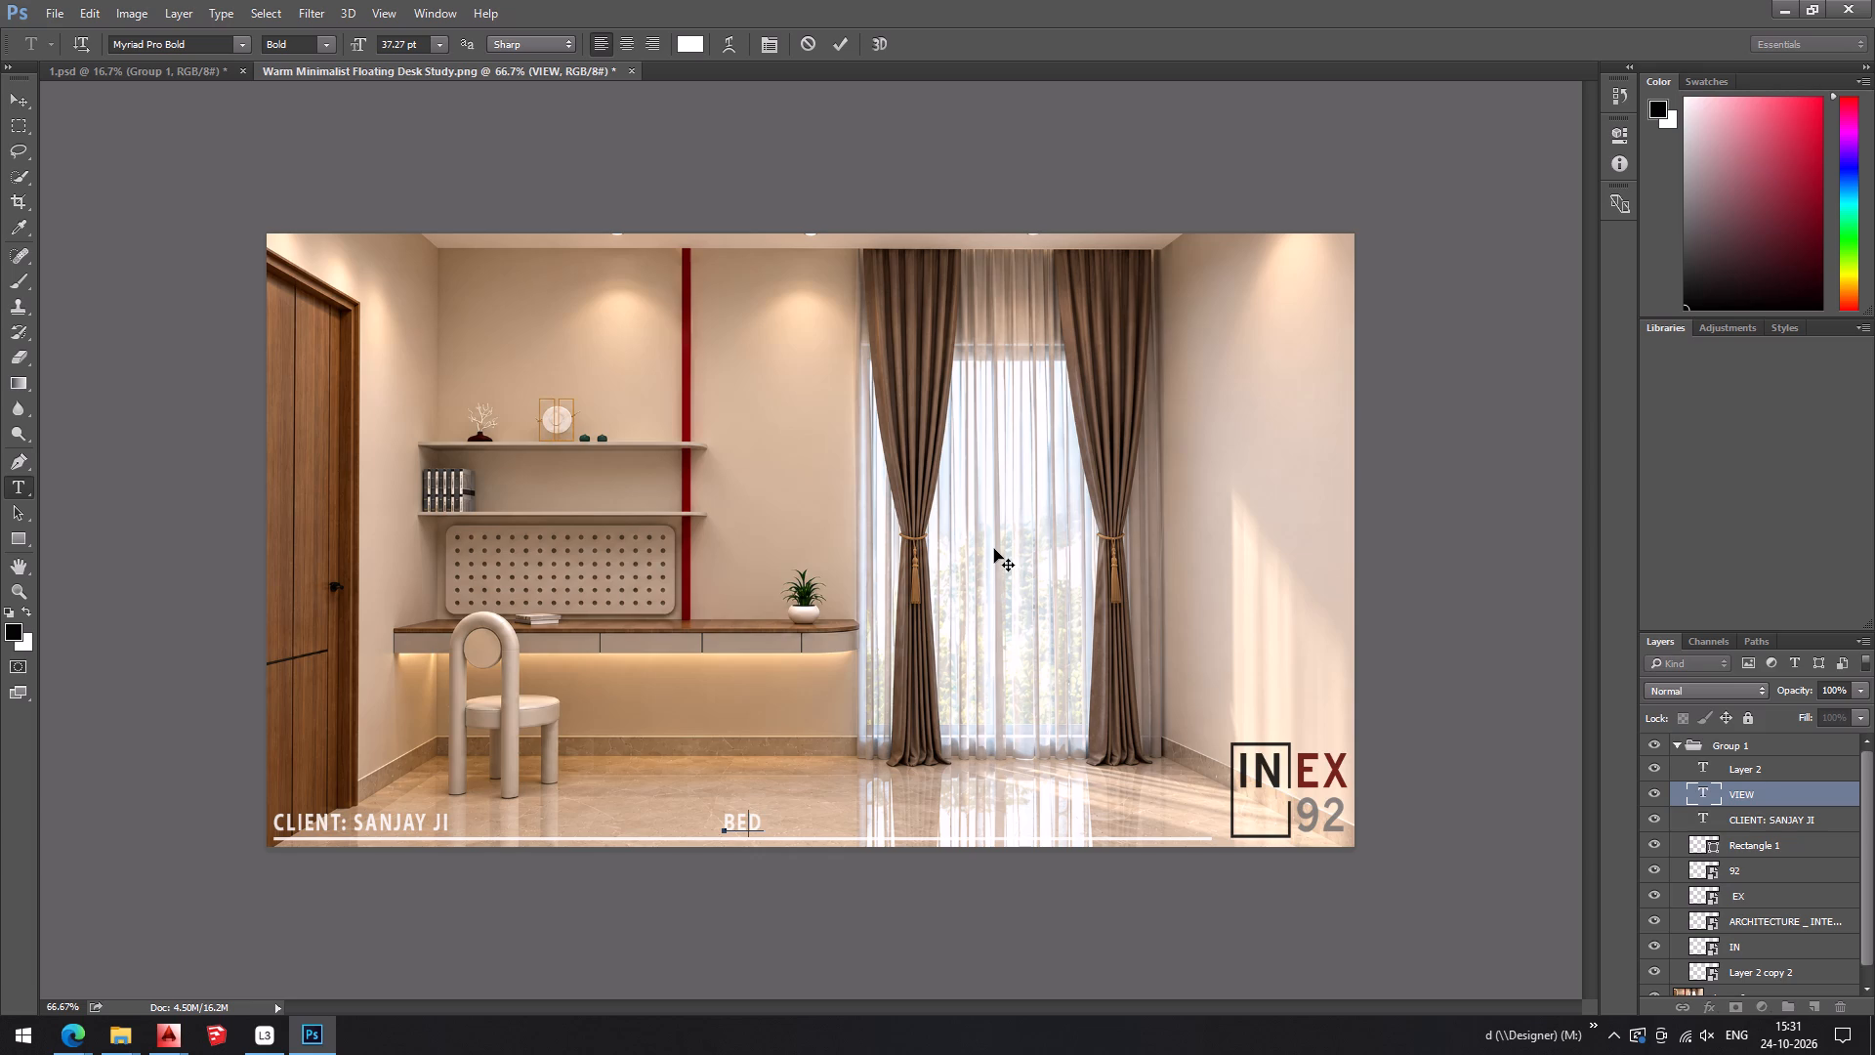
pyautogui.press('BackSpace')
pyautogui.press('BackSpace')
pyautogui.press('BackSpace')
pyautogui.write('F.F.')
pyautogui.press('space')
pyautogui.write('DAUGHTER')
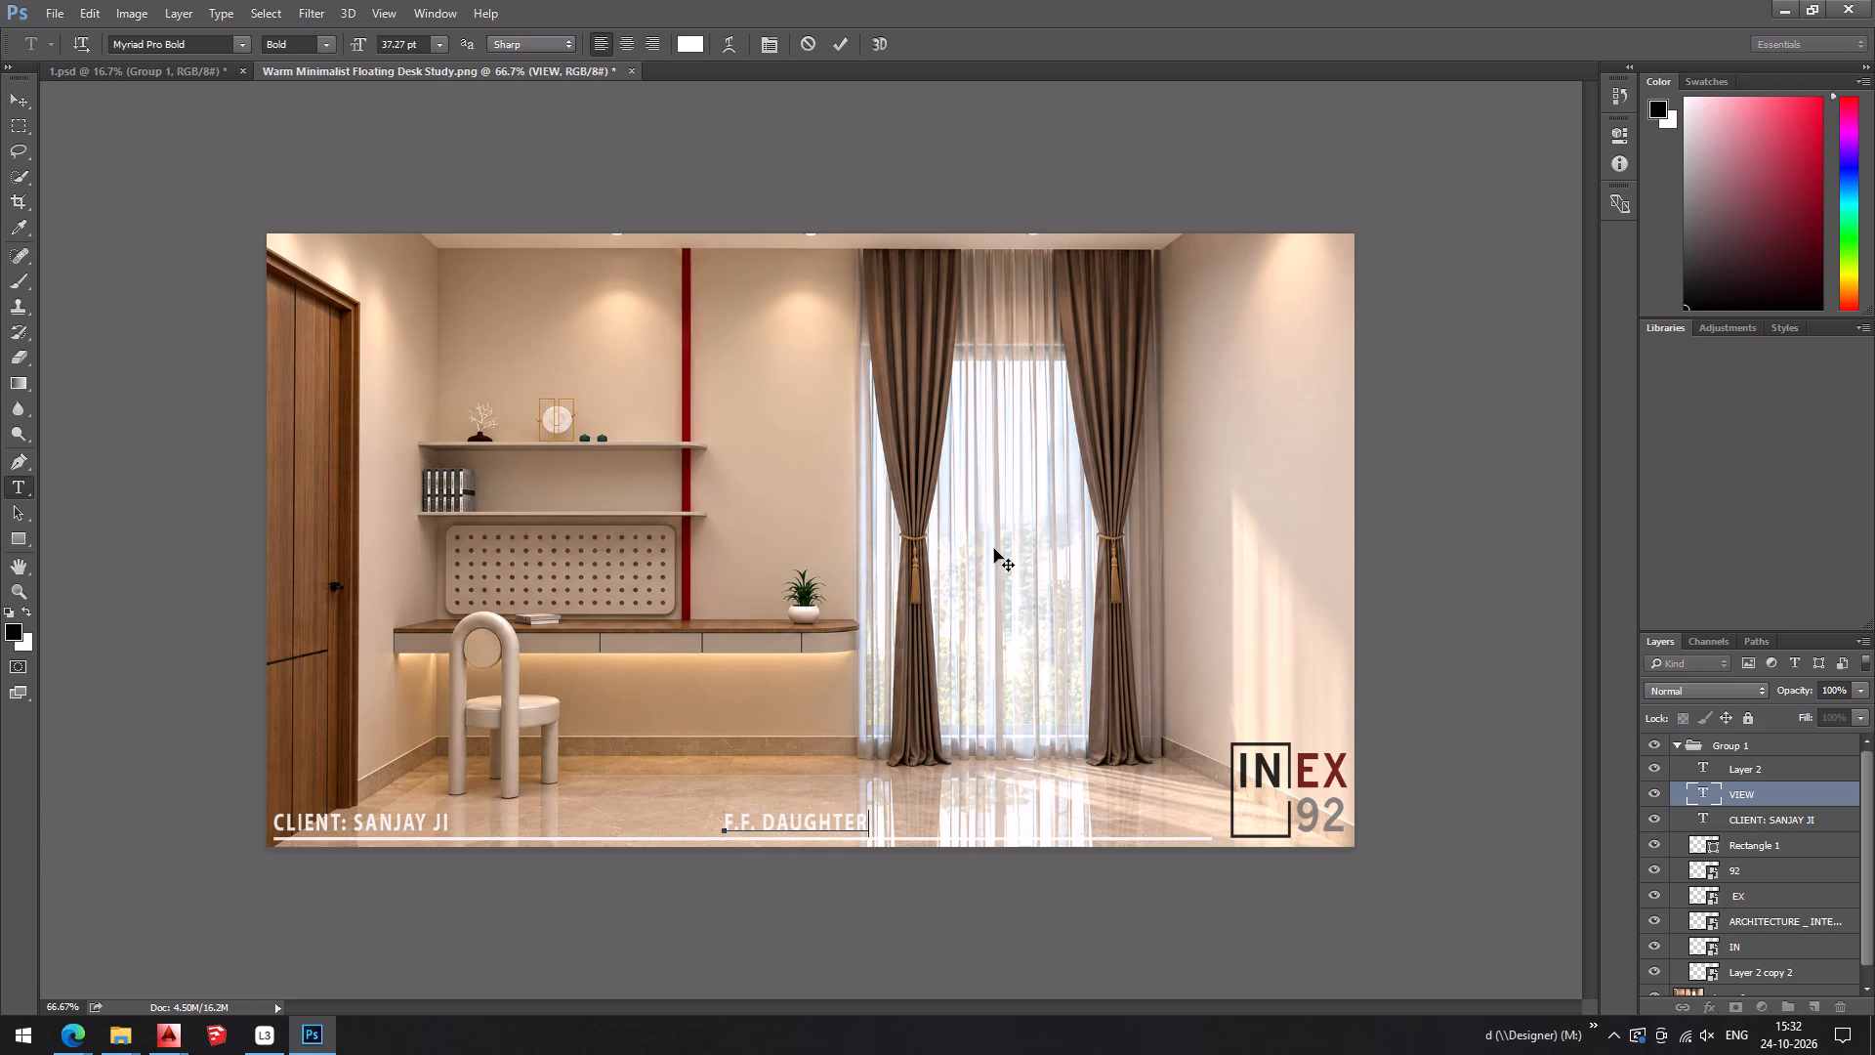
pyautogui.write("'S ROOM")
pyautogui.press('space')
pyautogui.write('VIEW-2')
pyautogui.press('Return')
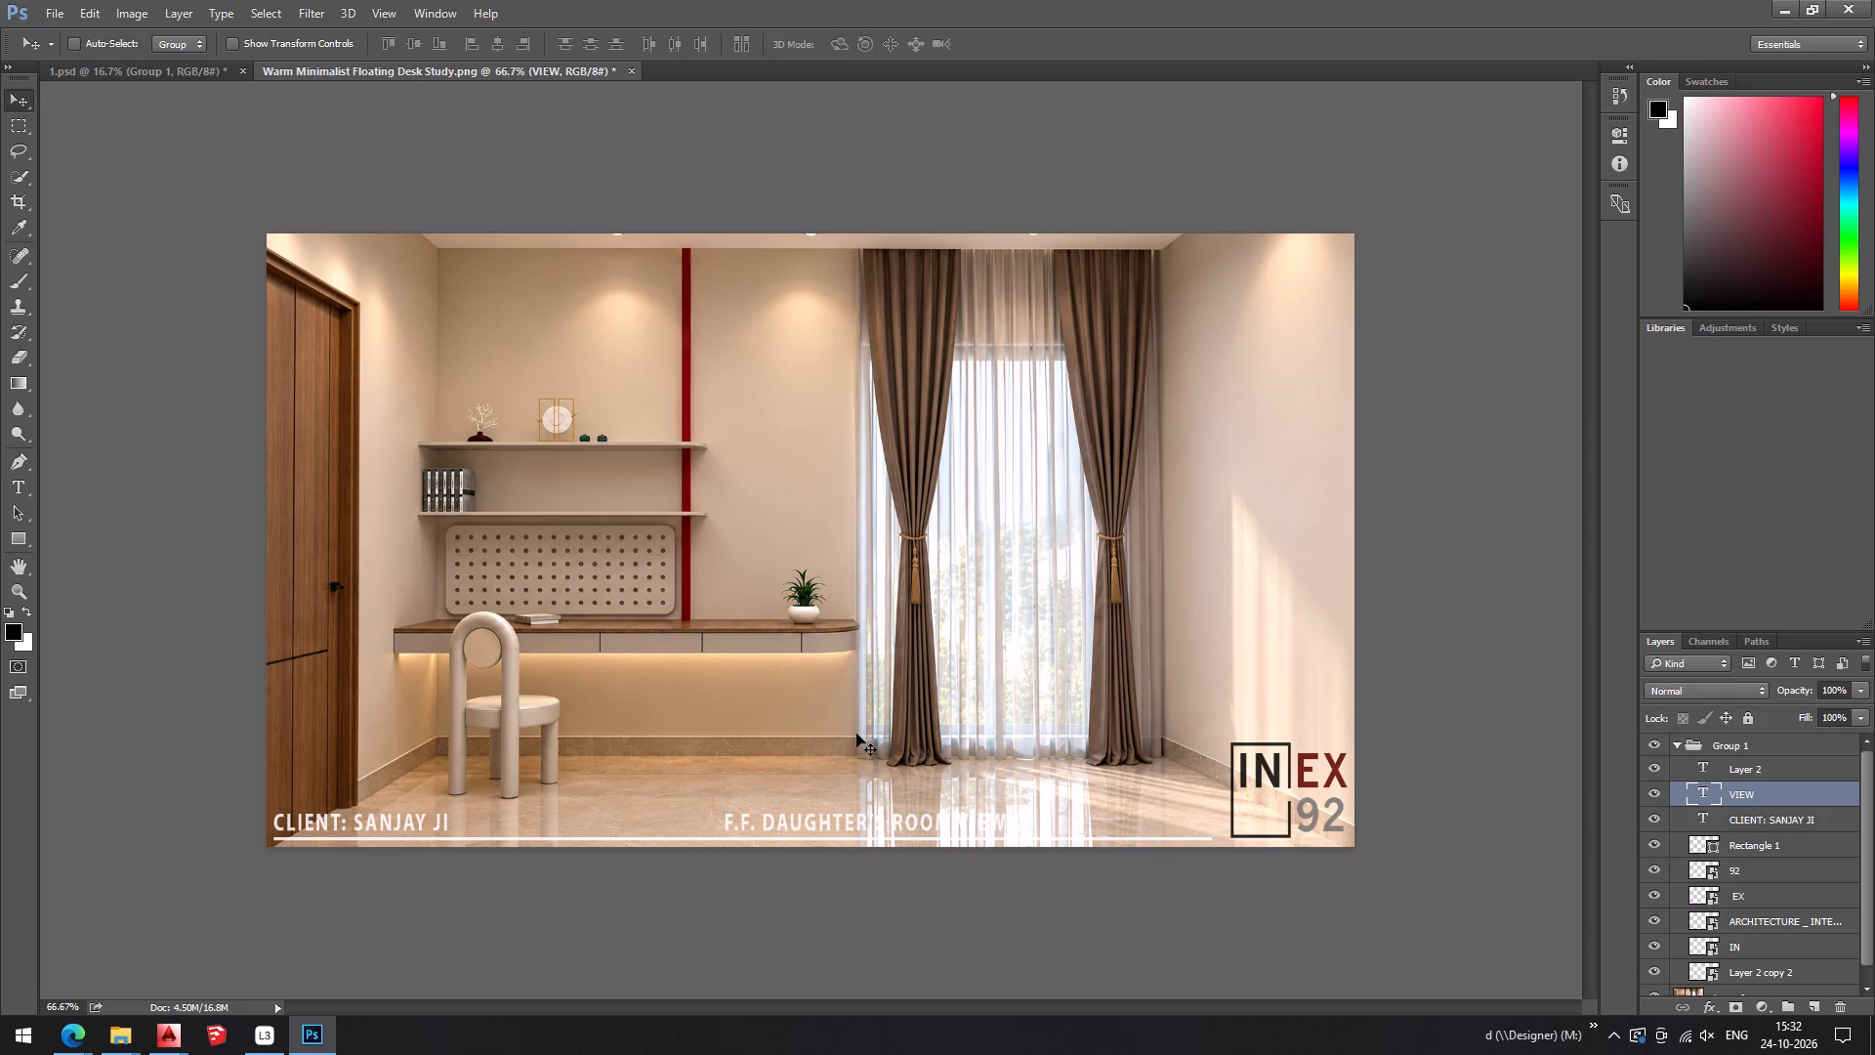
# Shift the view label slightly toward the client label, keeping both on the same baseline.
pyautogui.moveTo(879, 824); pyautogui.dragTo(861, 824)
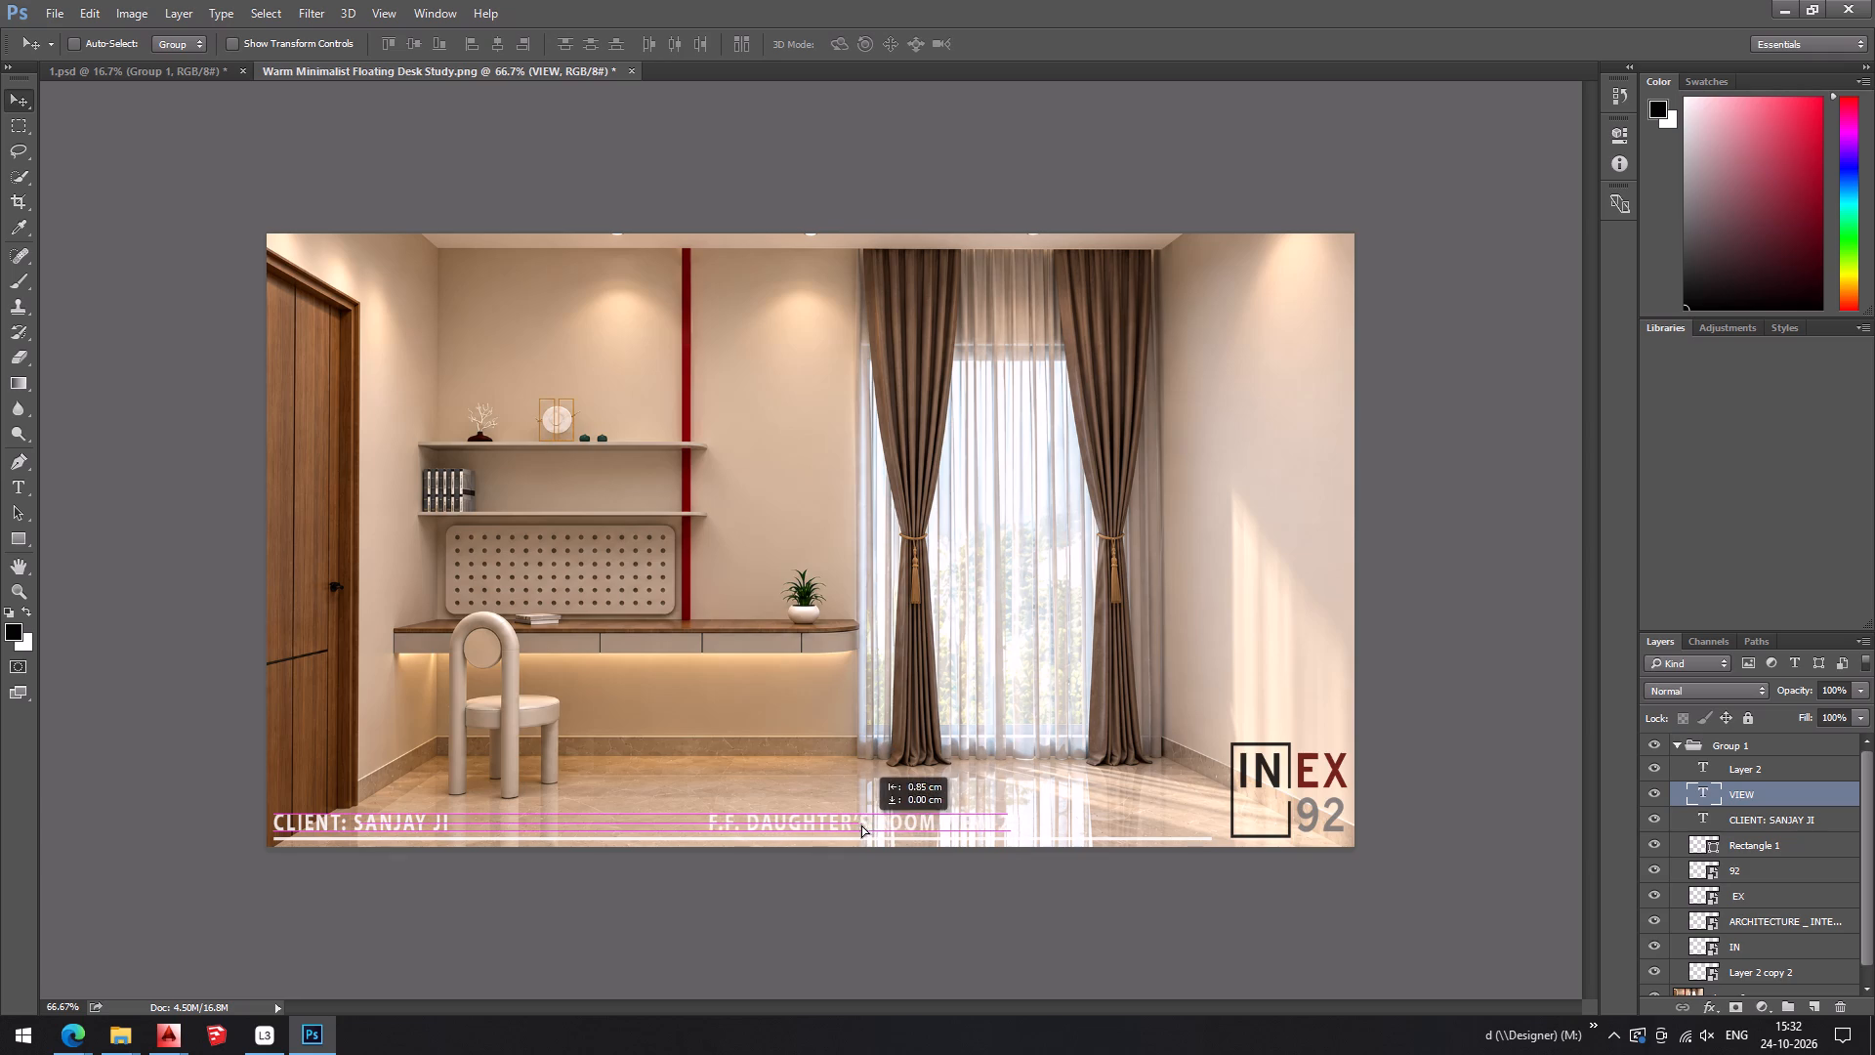
pyautogui.moveTo(861, 824); pyautogui.dragTo(847, 824)
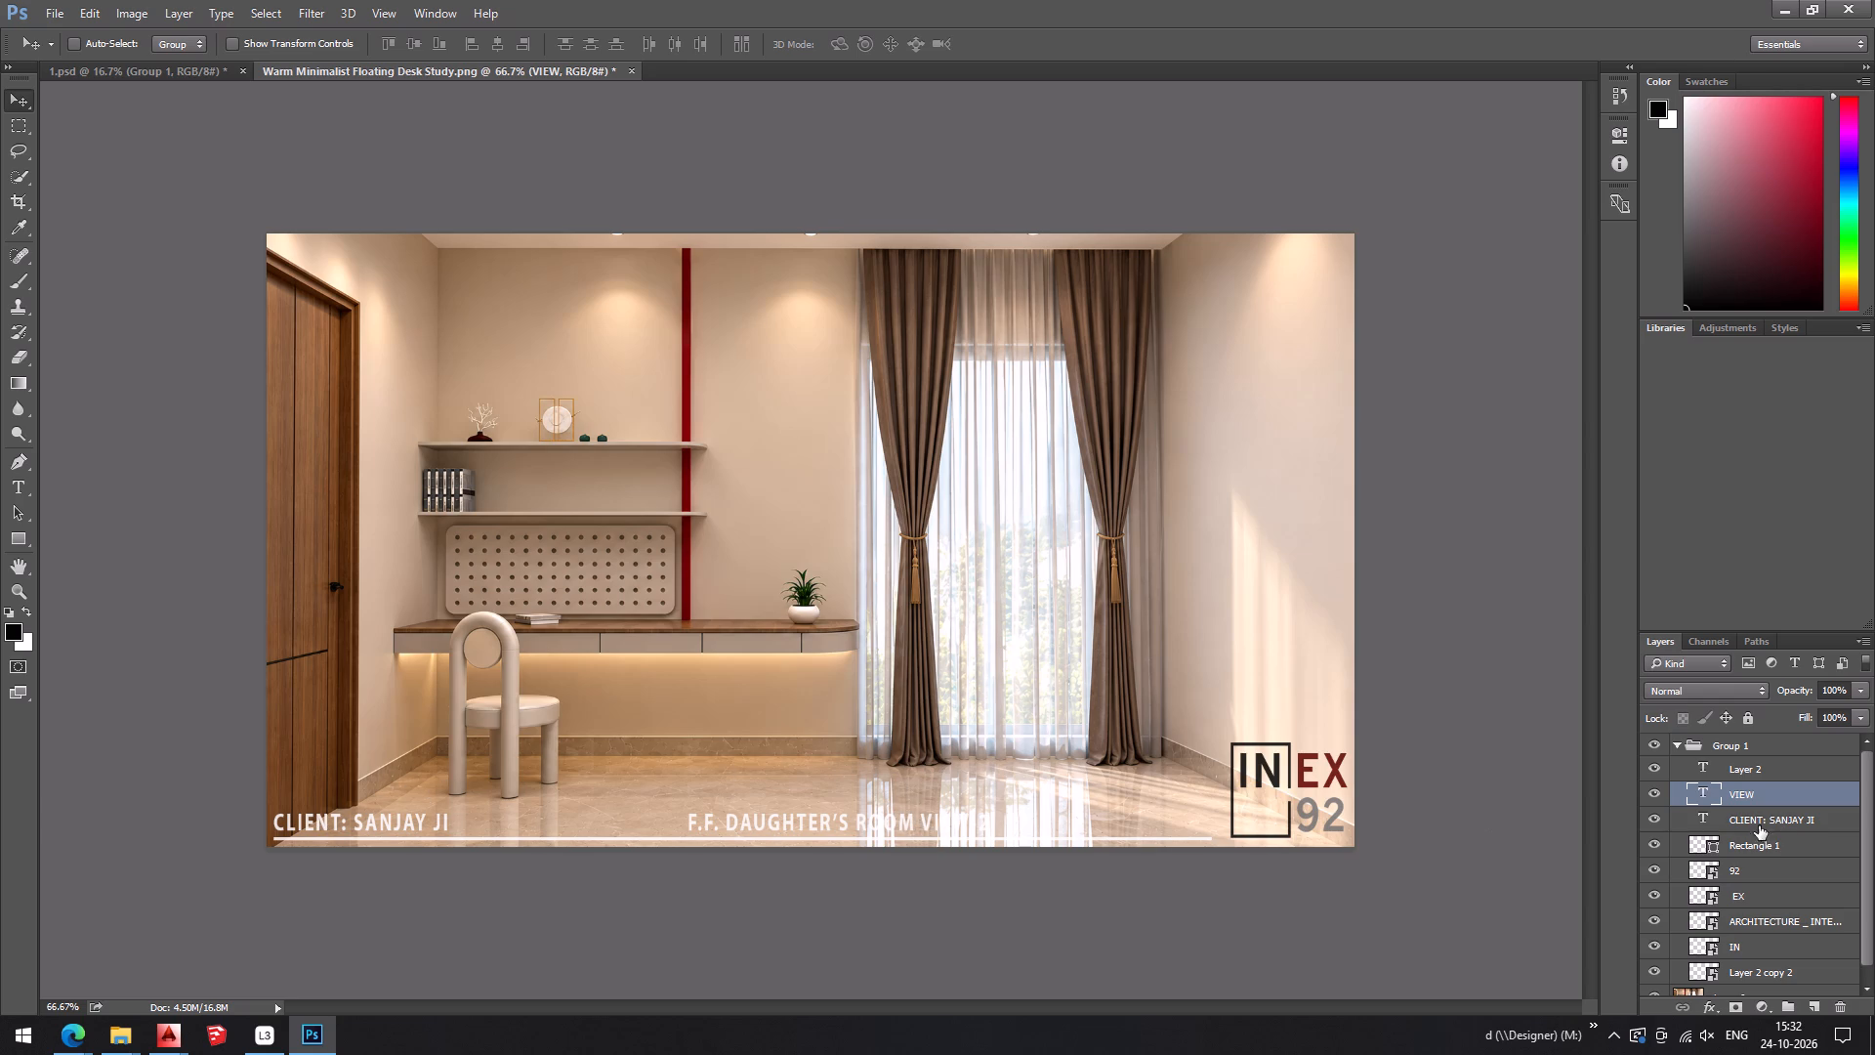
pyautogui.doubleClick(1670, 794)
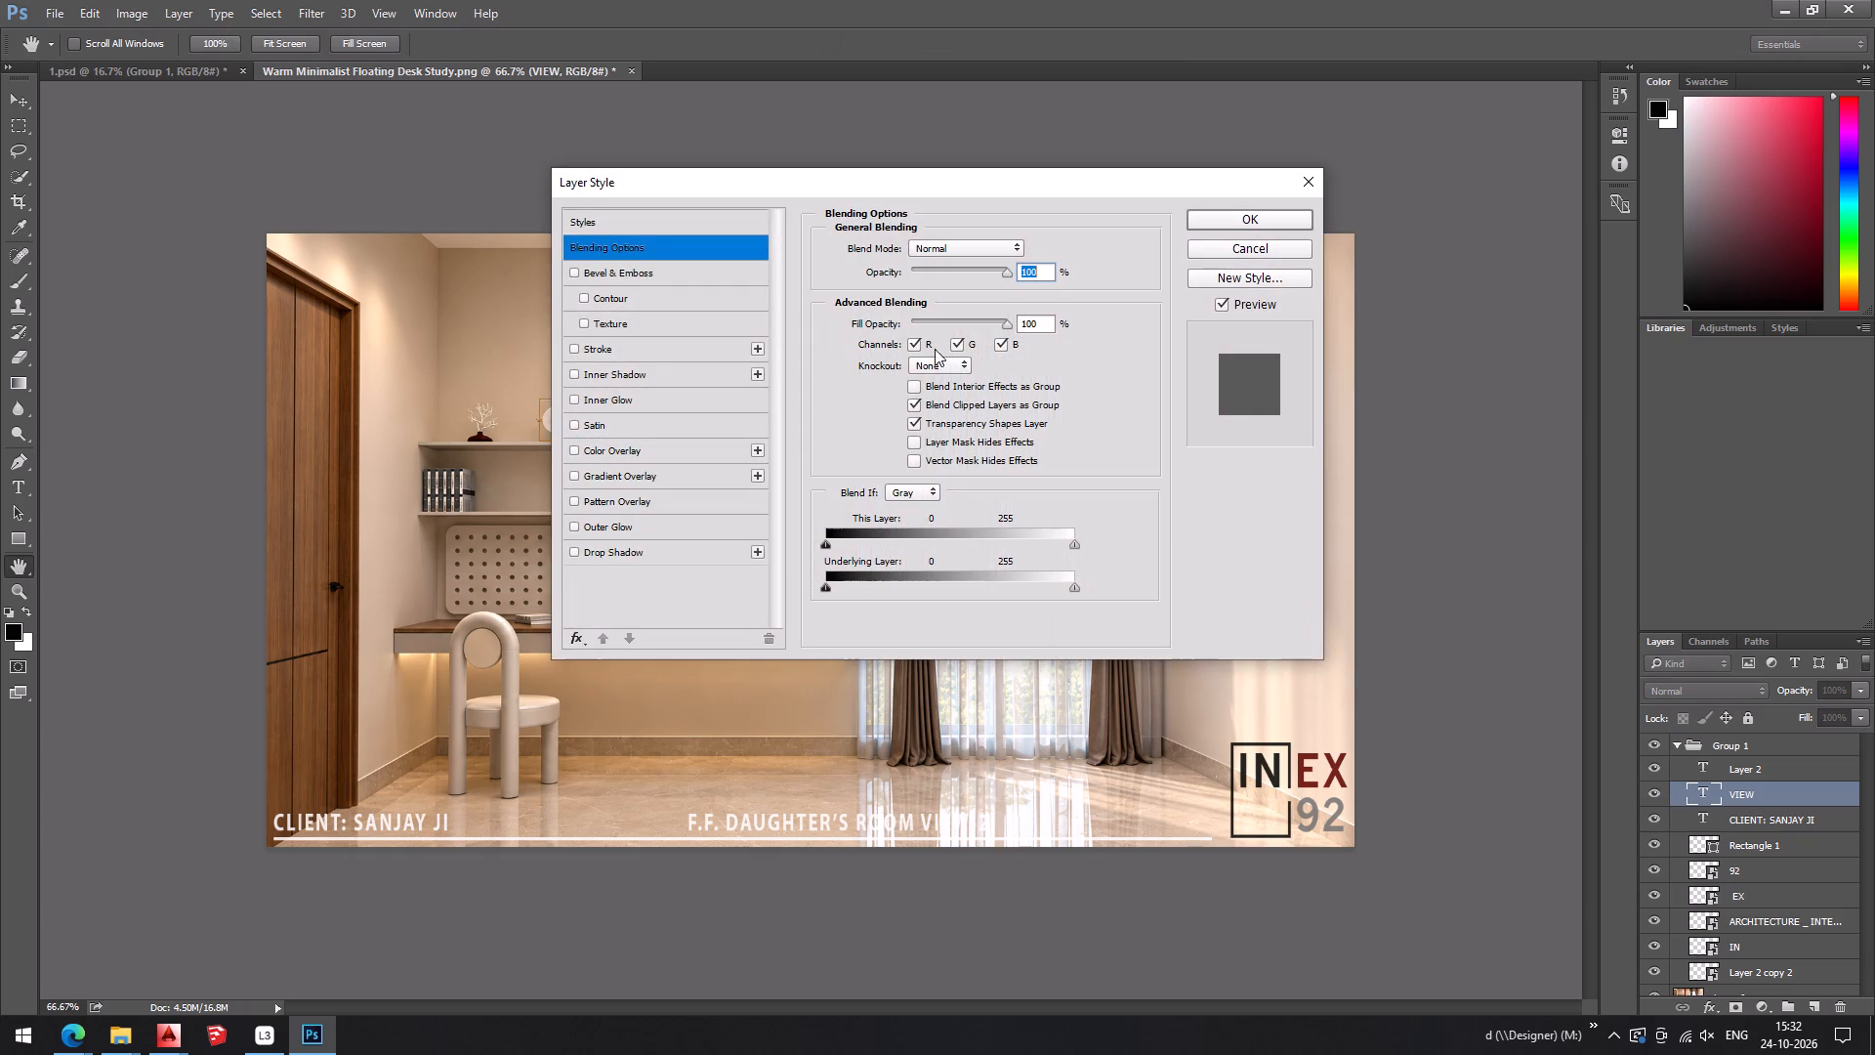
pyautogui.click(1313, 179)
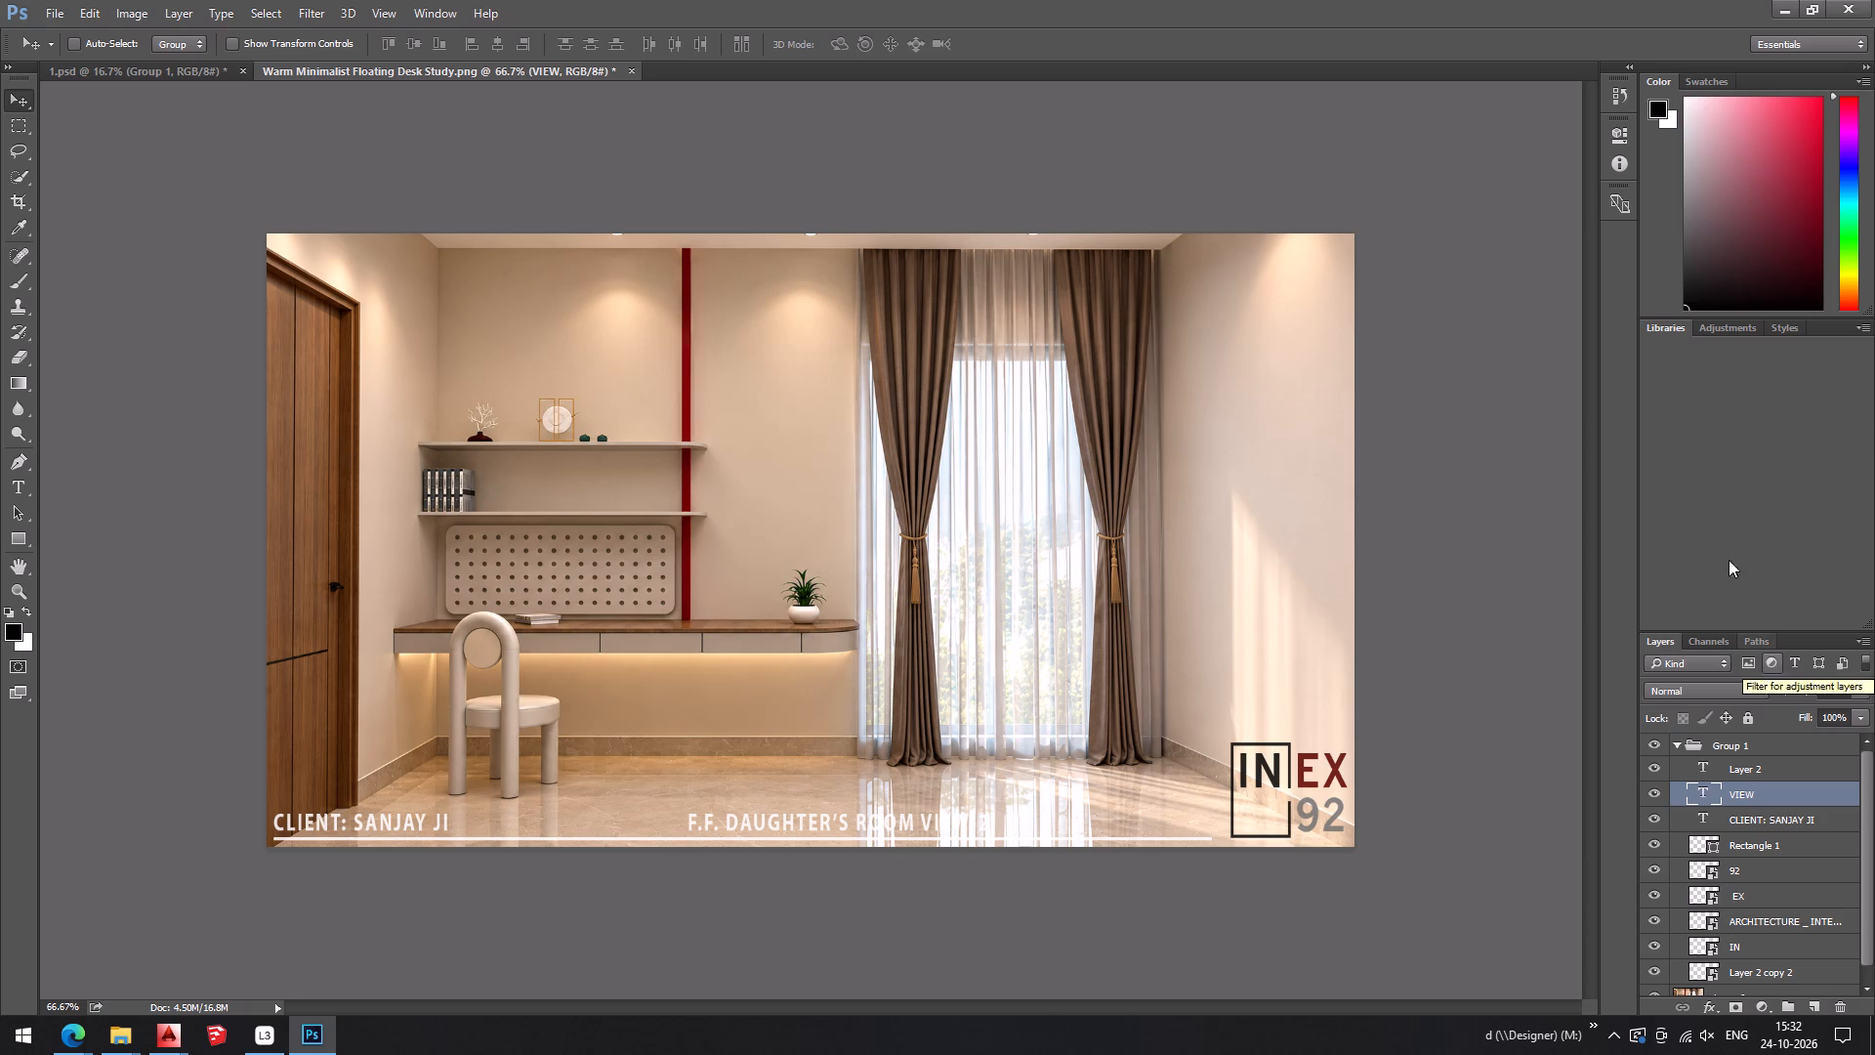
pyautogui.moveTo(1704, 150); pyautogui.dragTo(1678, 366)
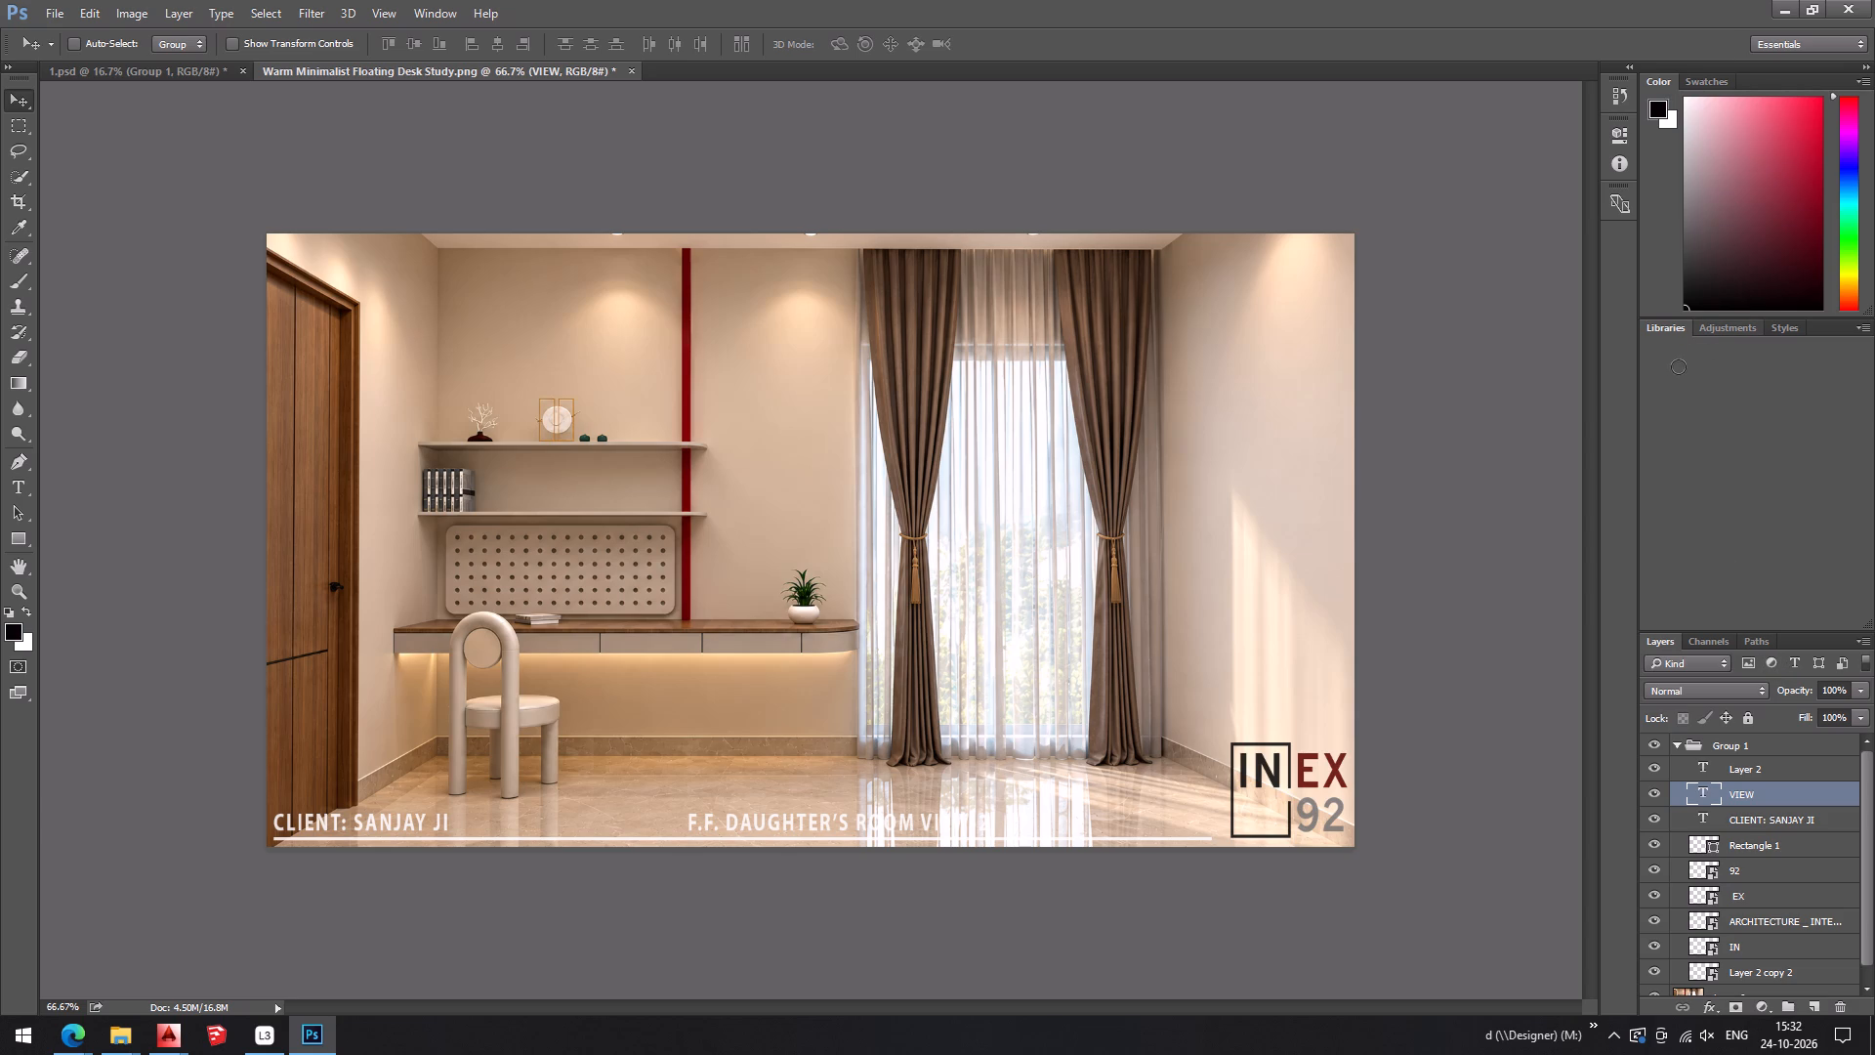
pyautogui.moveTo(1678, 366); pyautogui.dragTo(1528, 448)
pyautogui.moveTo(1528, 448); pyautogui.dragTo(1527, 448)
# Change the text colour of the "F.F. DAUGHTER'S ROOM VIEW-2" label in the VIEW layer to black.
pyautogui.click(1765, 790)
pyautogui.doubleClick(1713, 786)
pyautogui.moveTo(1711, 109); pyautogui.dragTo(1665, 324)
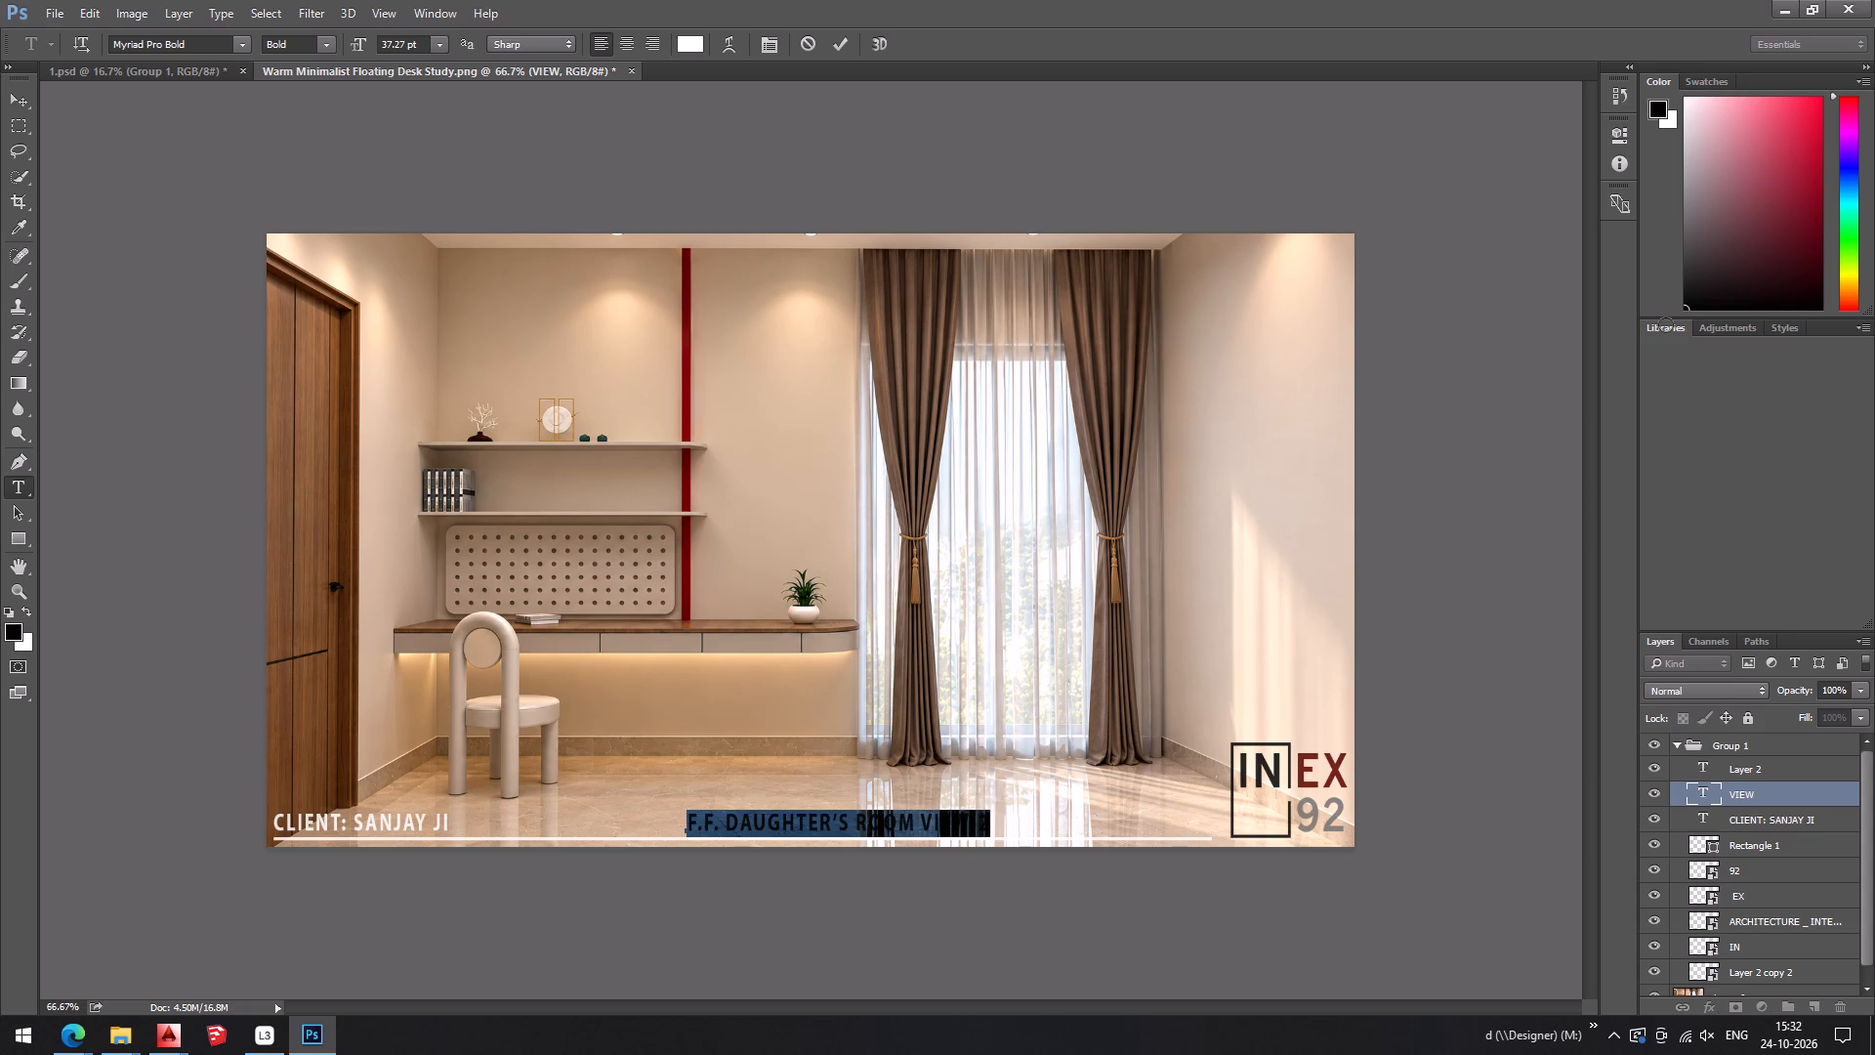
pyautogui.moveTo(1665, 324); pyautogui.dragTo(1581, 435)
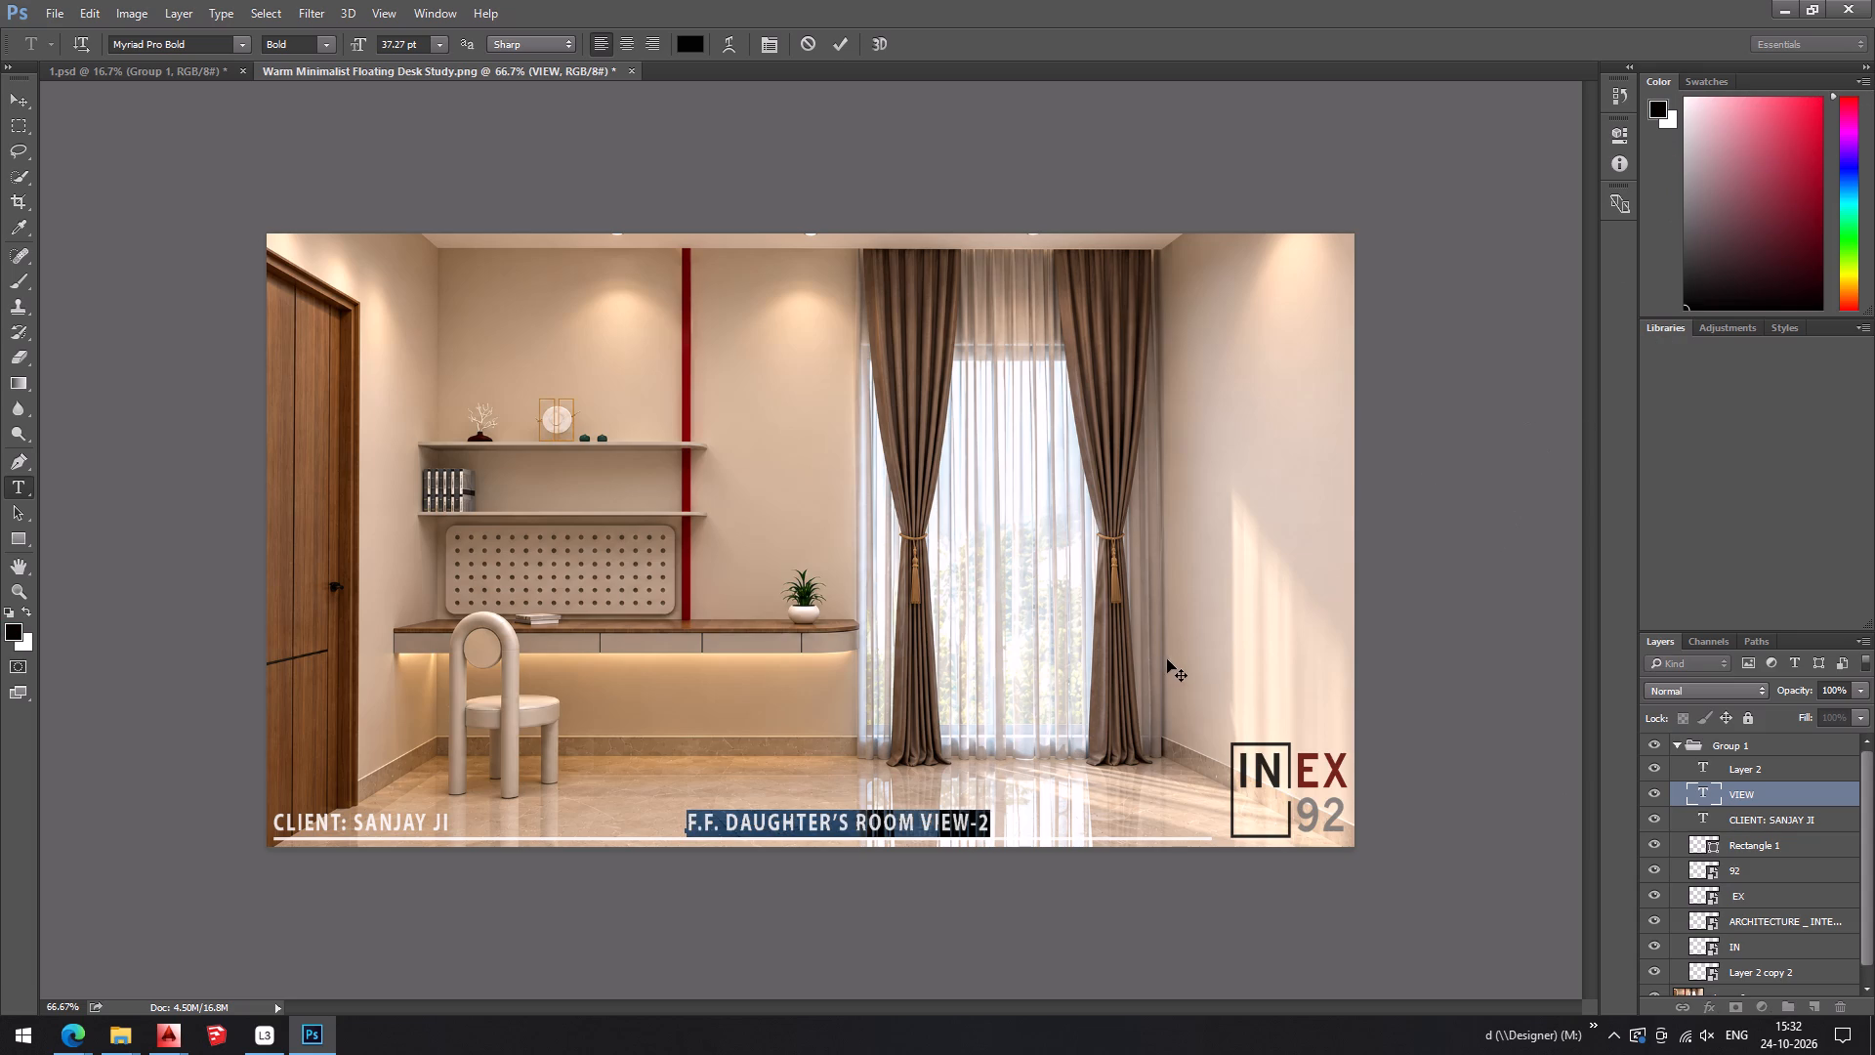
pyautogui.press('Return')
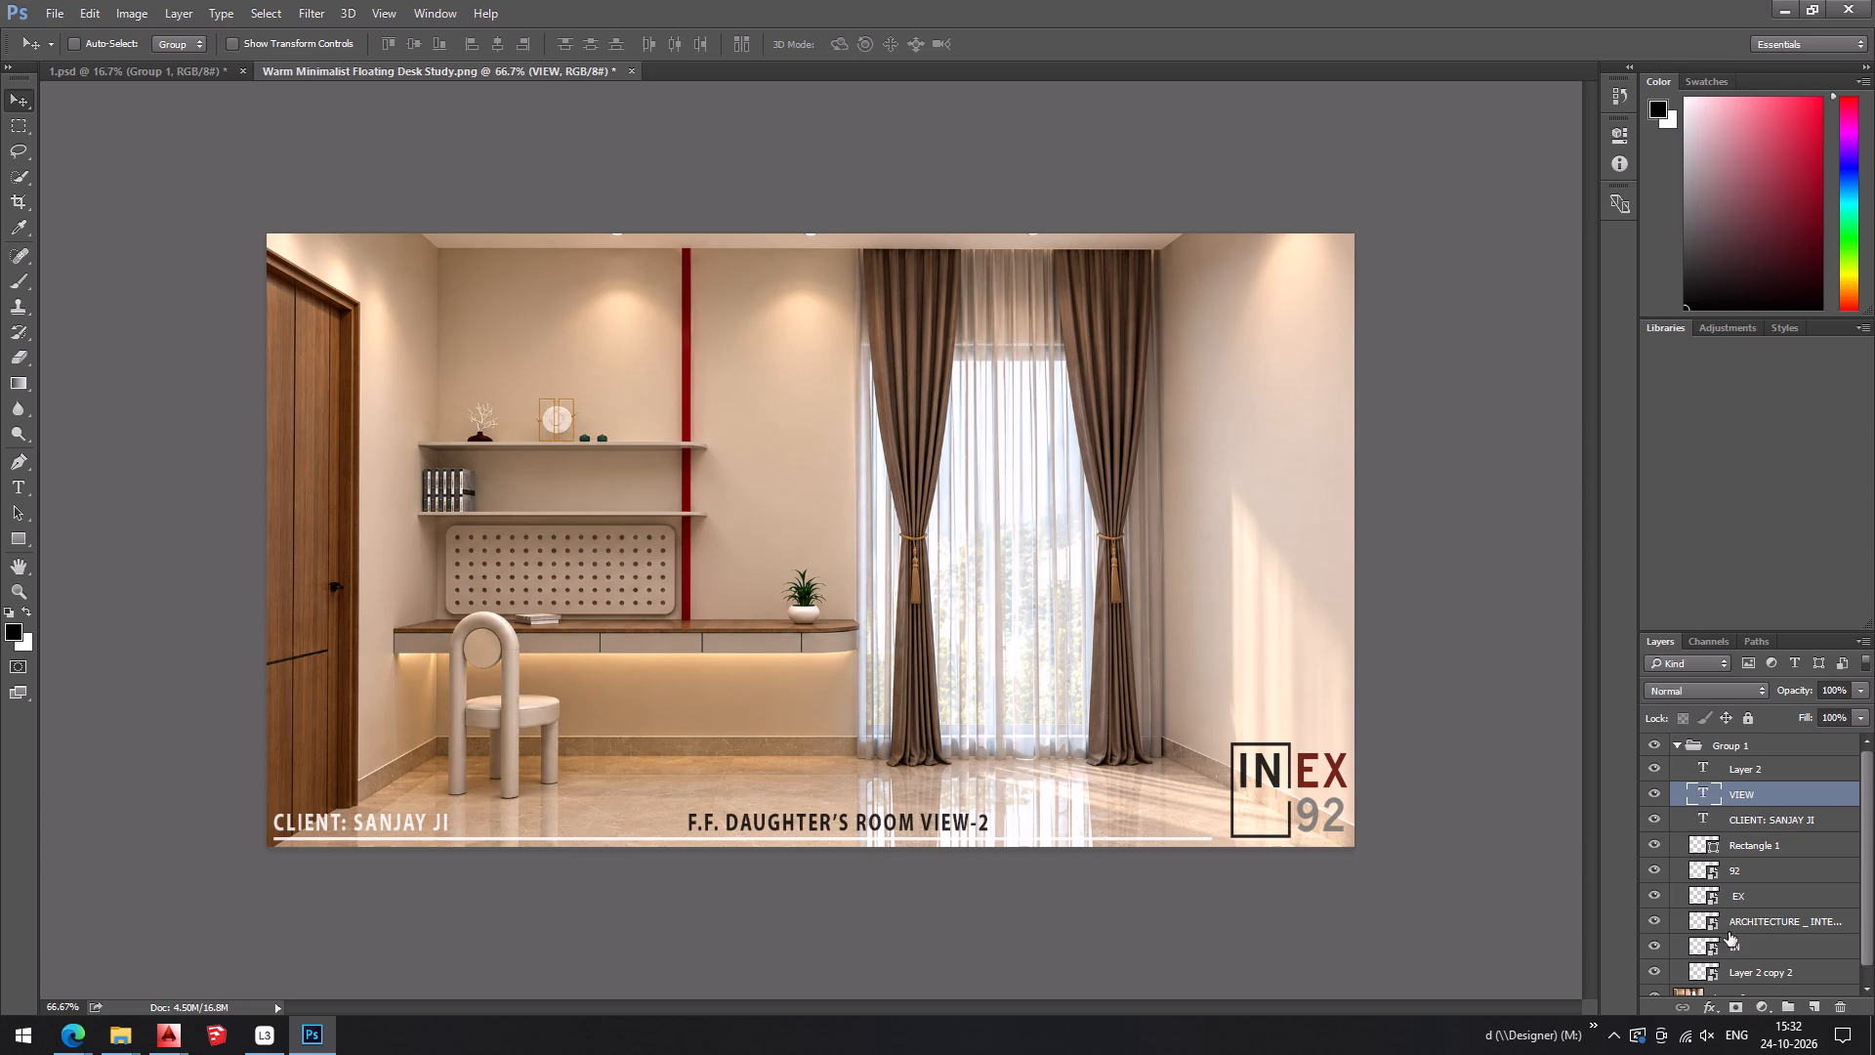
# Change the fill colour of Rectangle 1, the thin line beneath the labels, to black (#000000).
pyautogui.click(1748, 846)
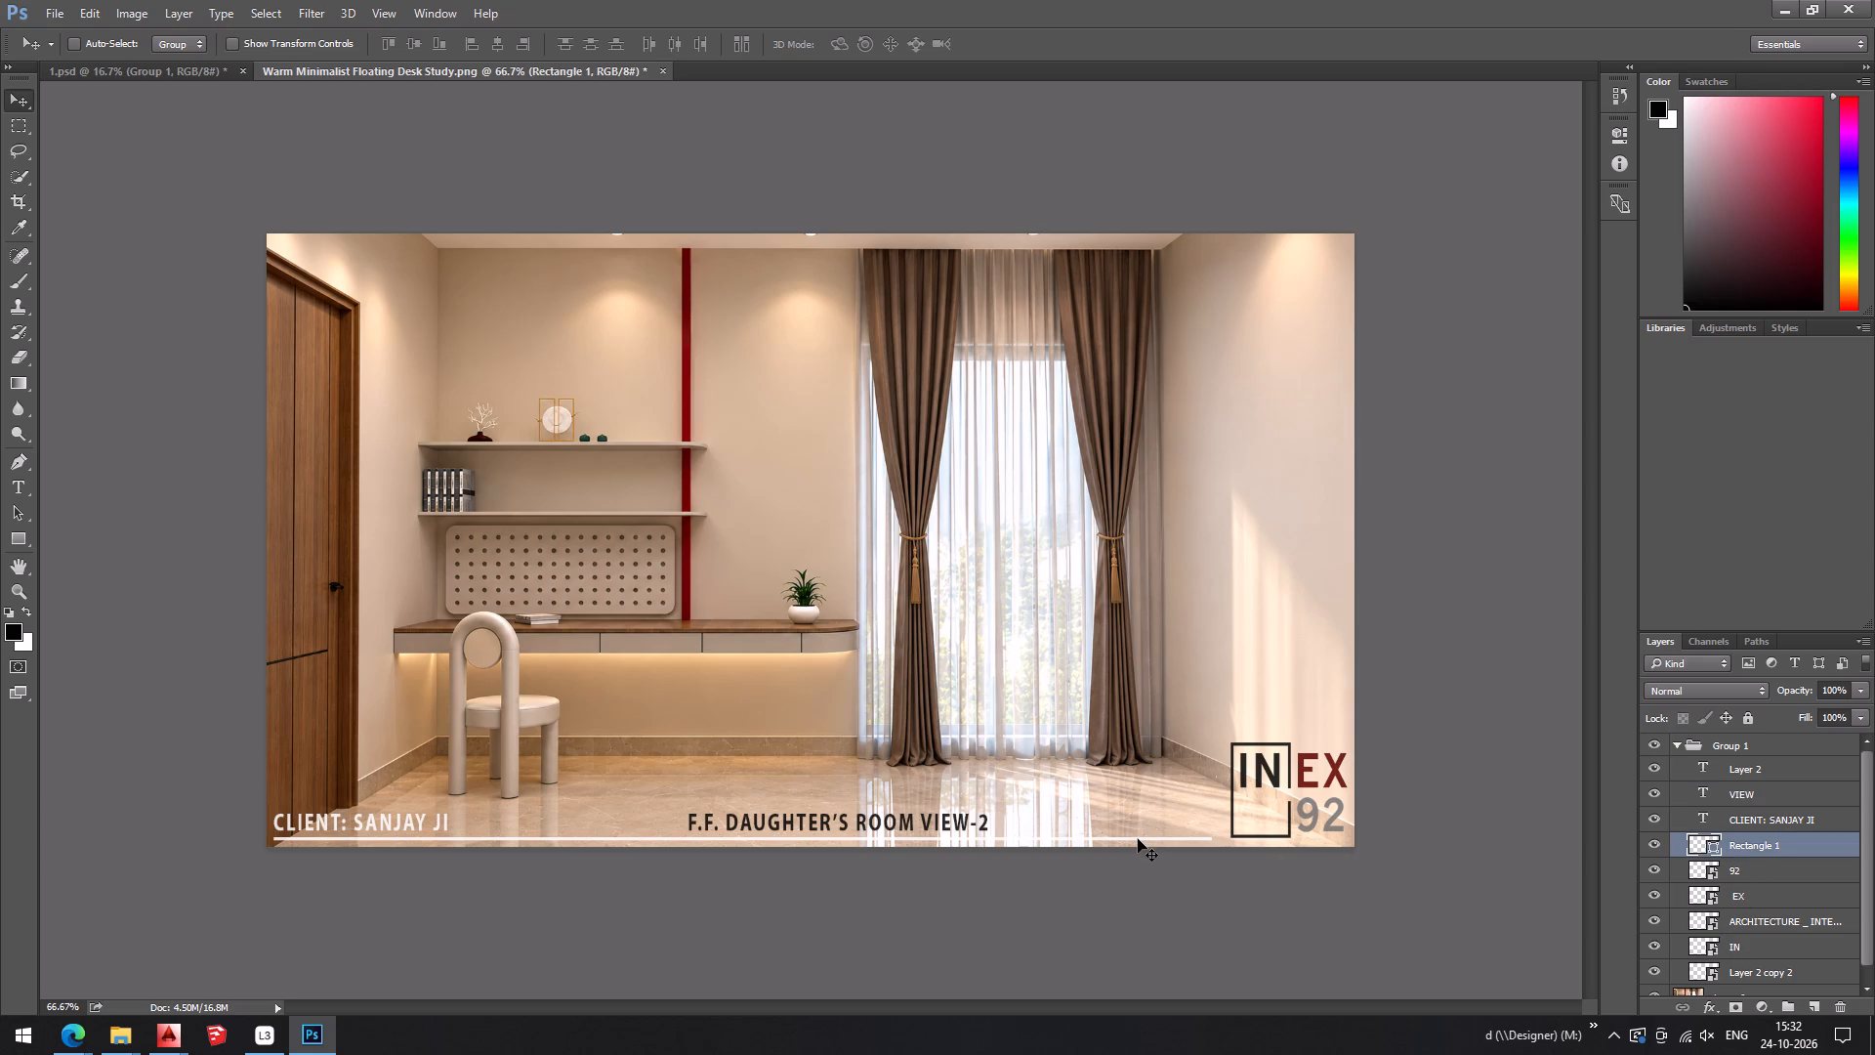
pyautogui.moveTo(1708, 225); pyautogui.dragTo(1687, 302)
pyautogui.moveTo(1687, 302); pyautogui.dragTo(1646, 412)
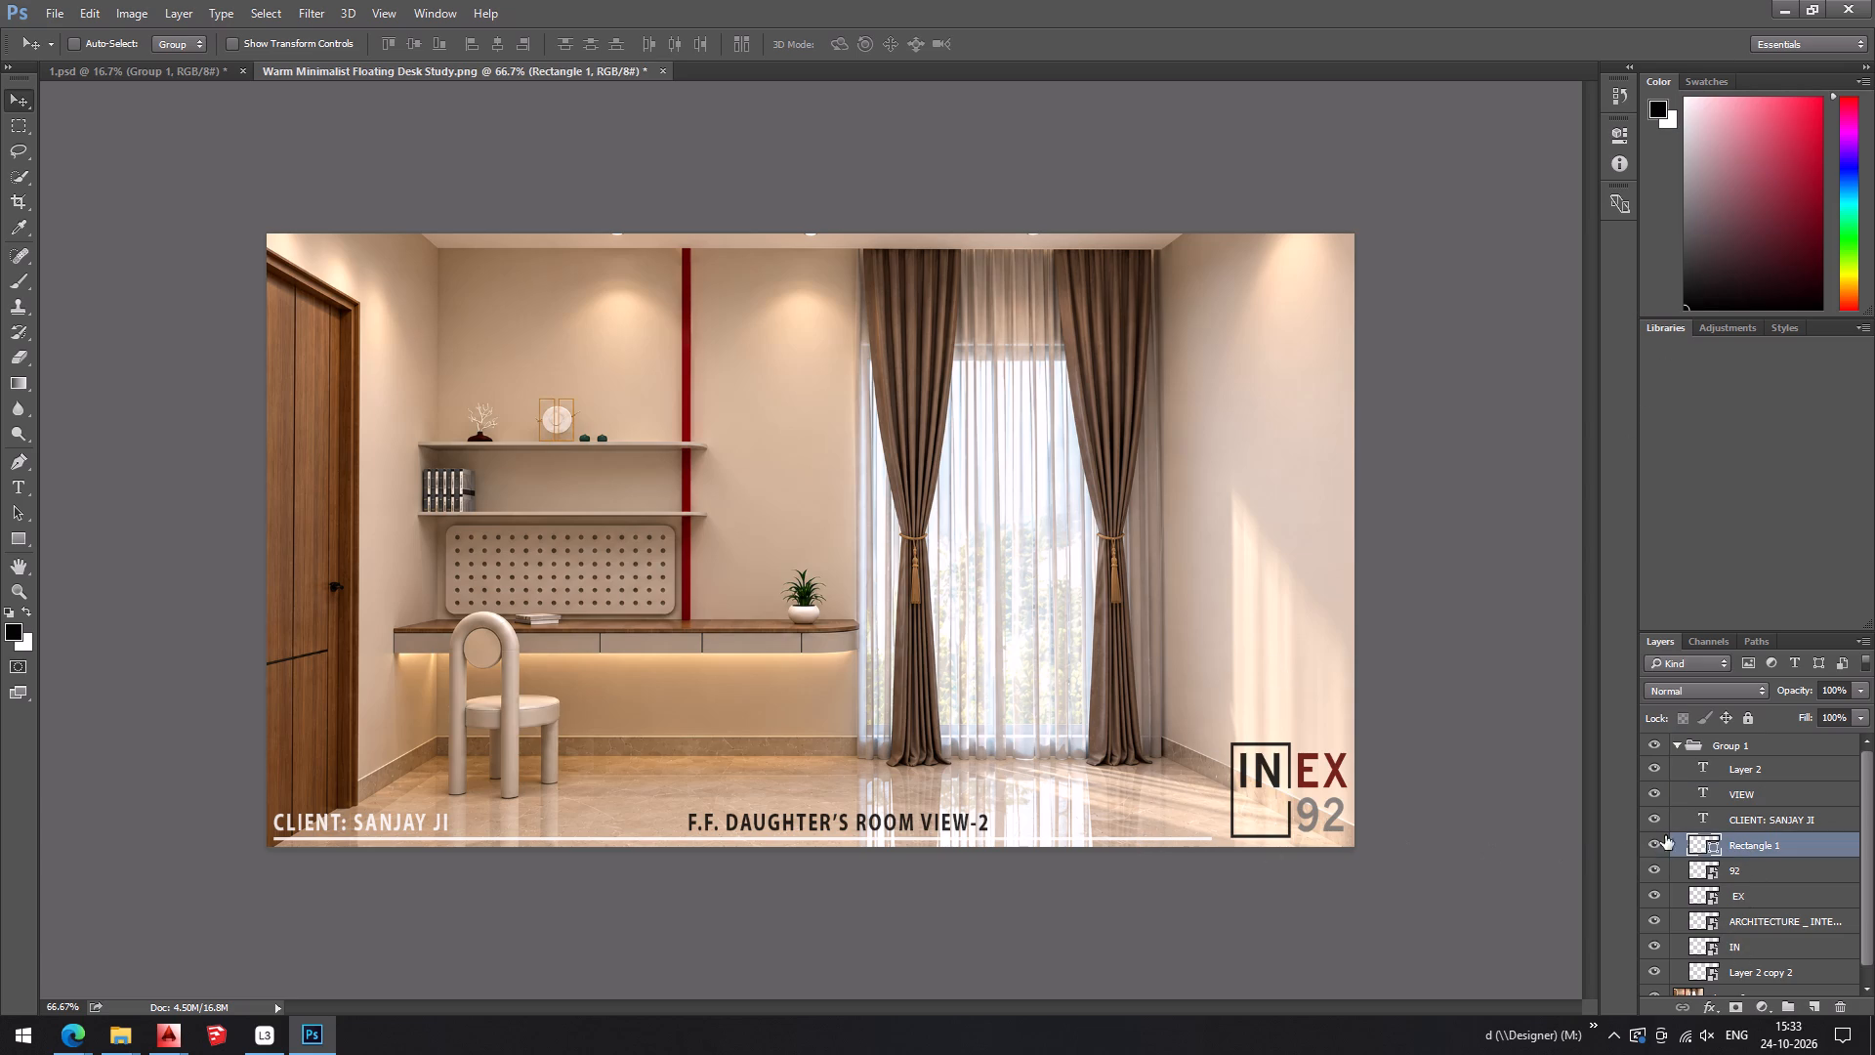
pyautogui.doubleClick(1703, 835)
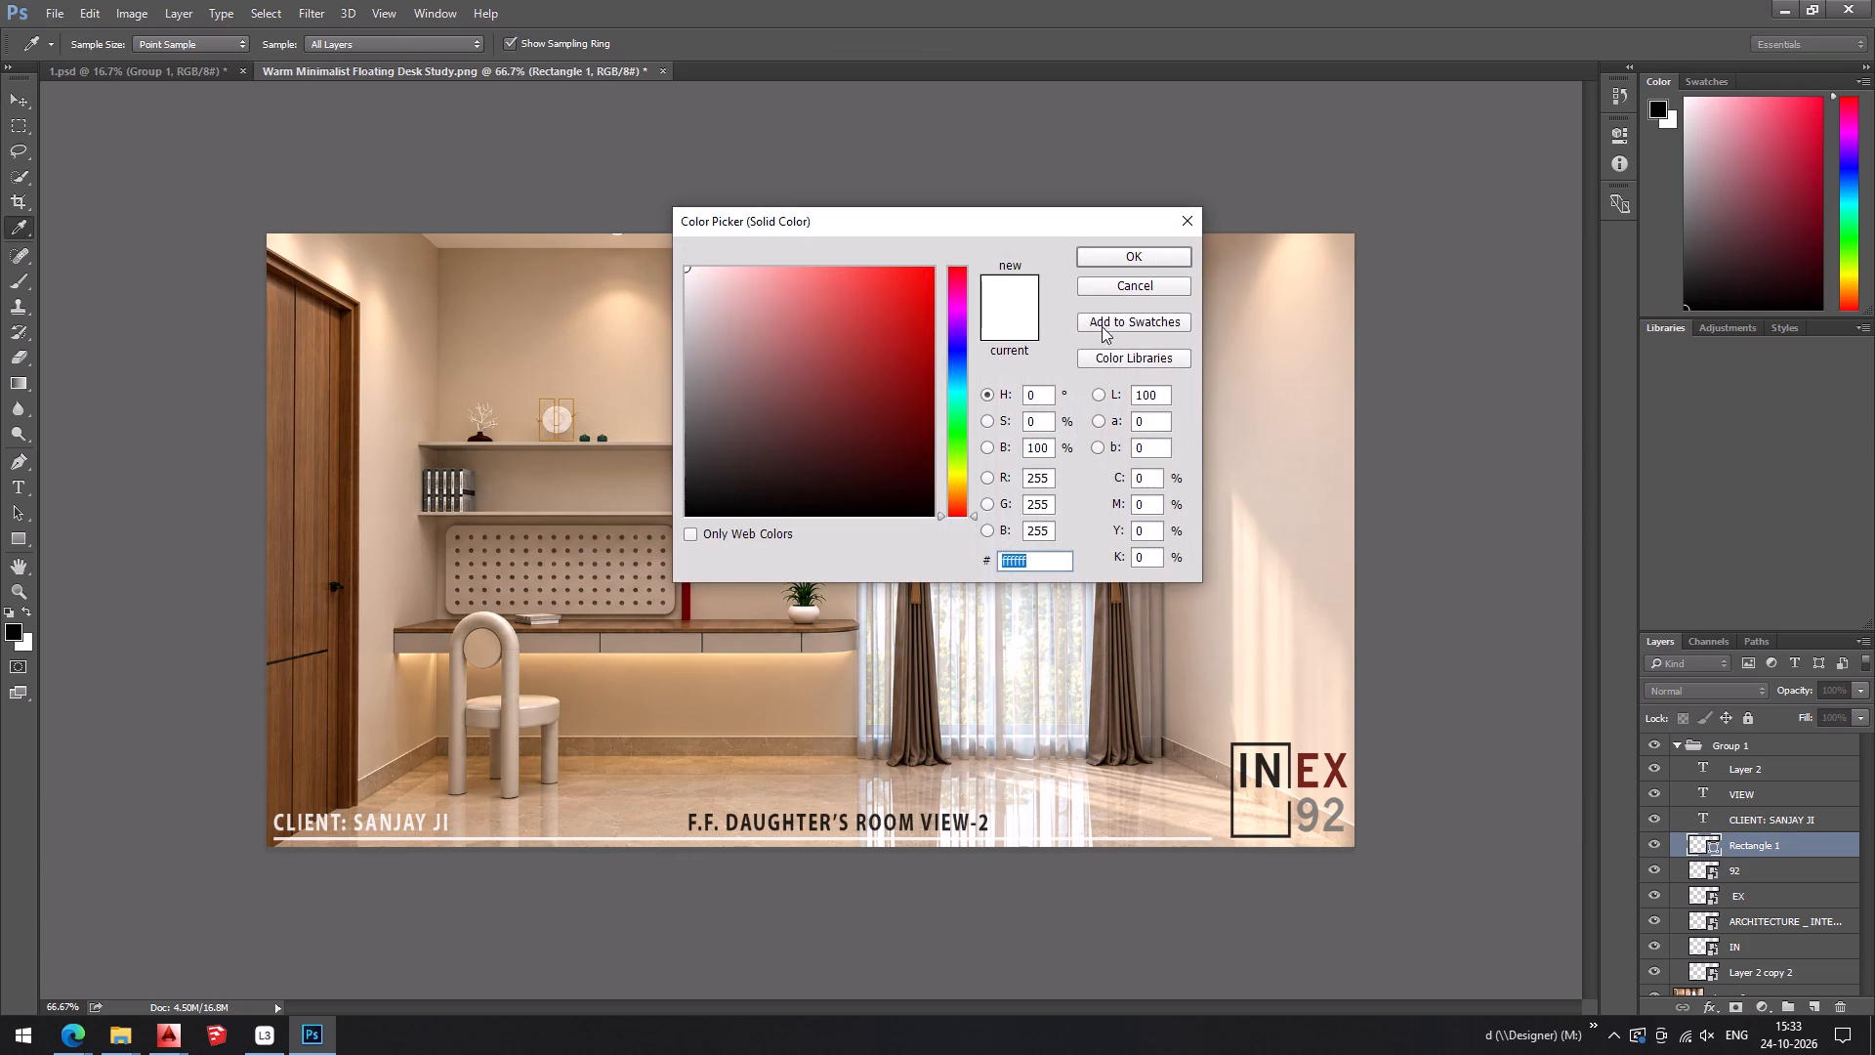
pyautogui.moveTo(764, 387); pyautogui.dragTo(557, 637)
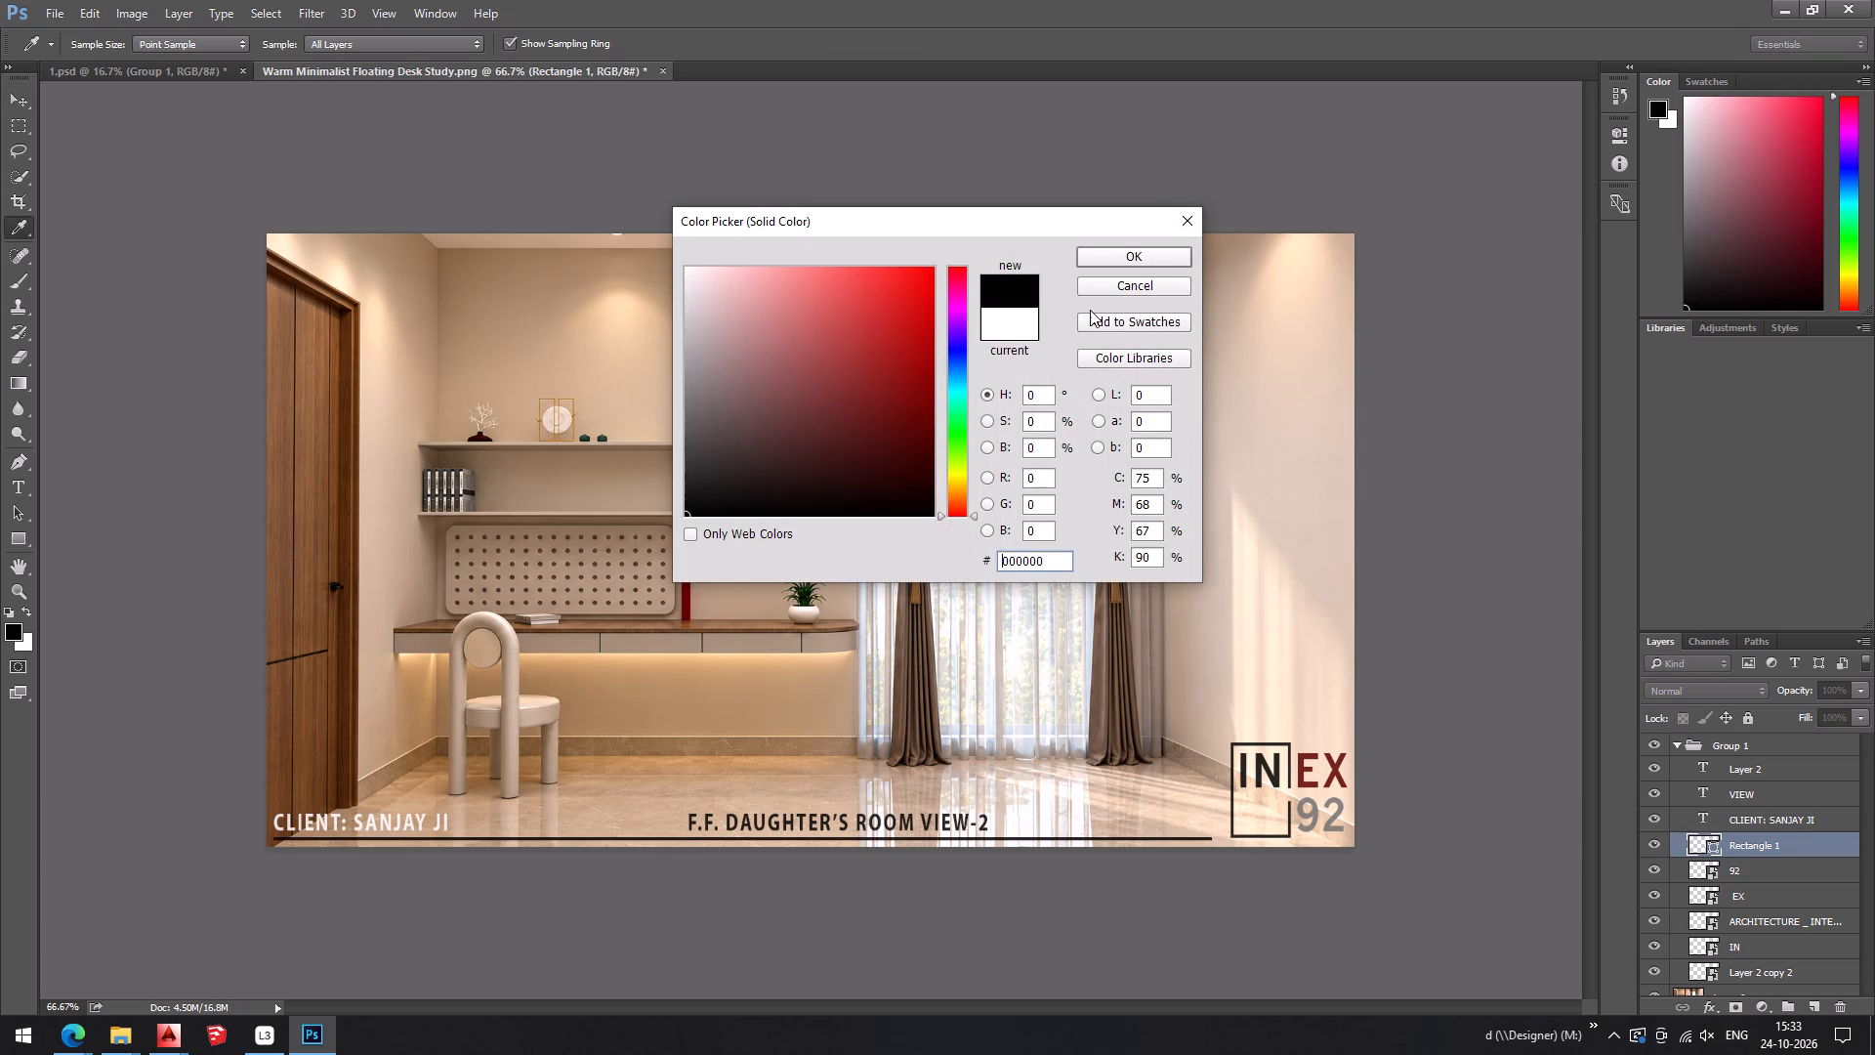
pyautogui.click(1156, 260)
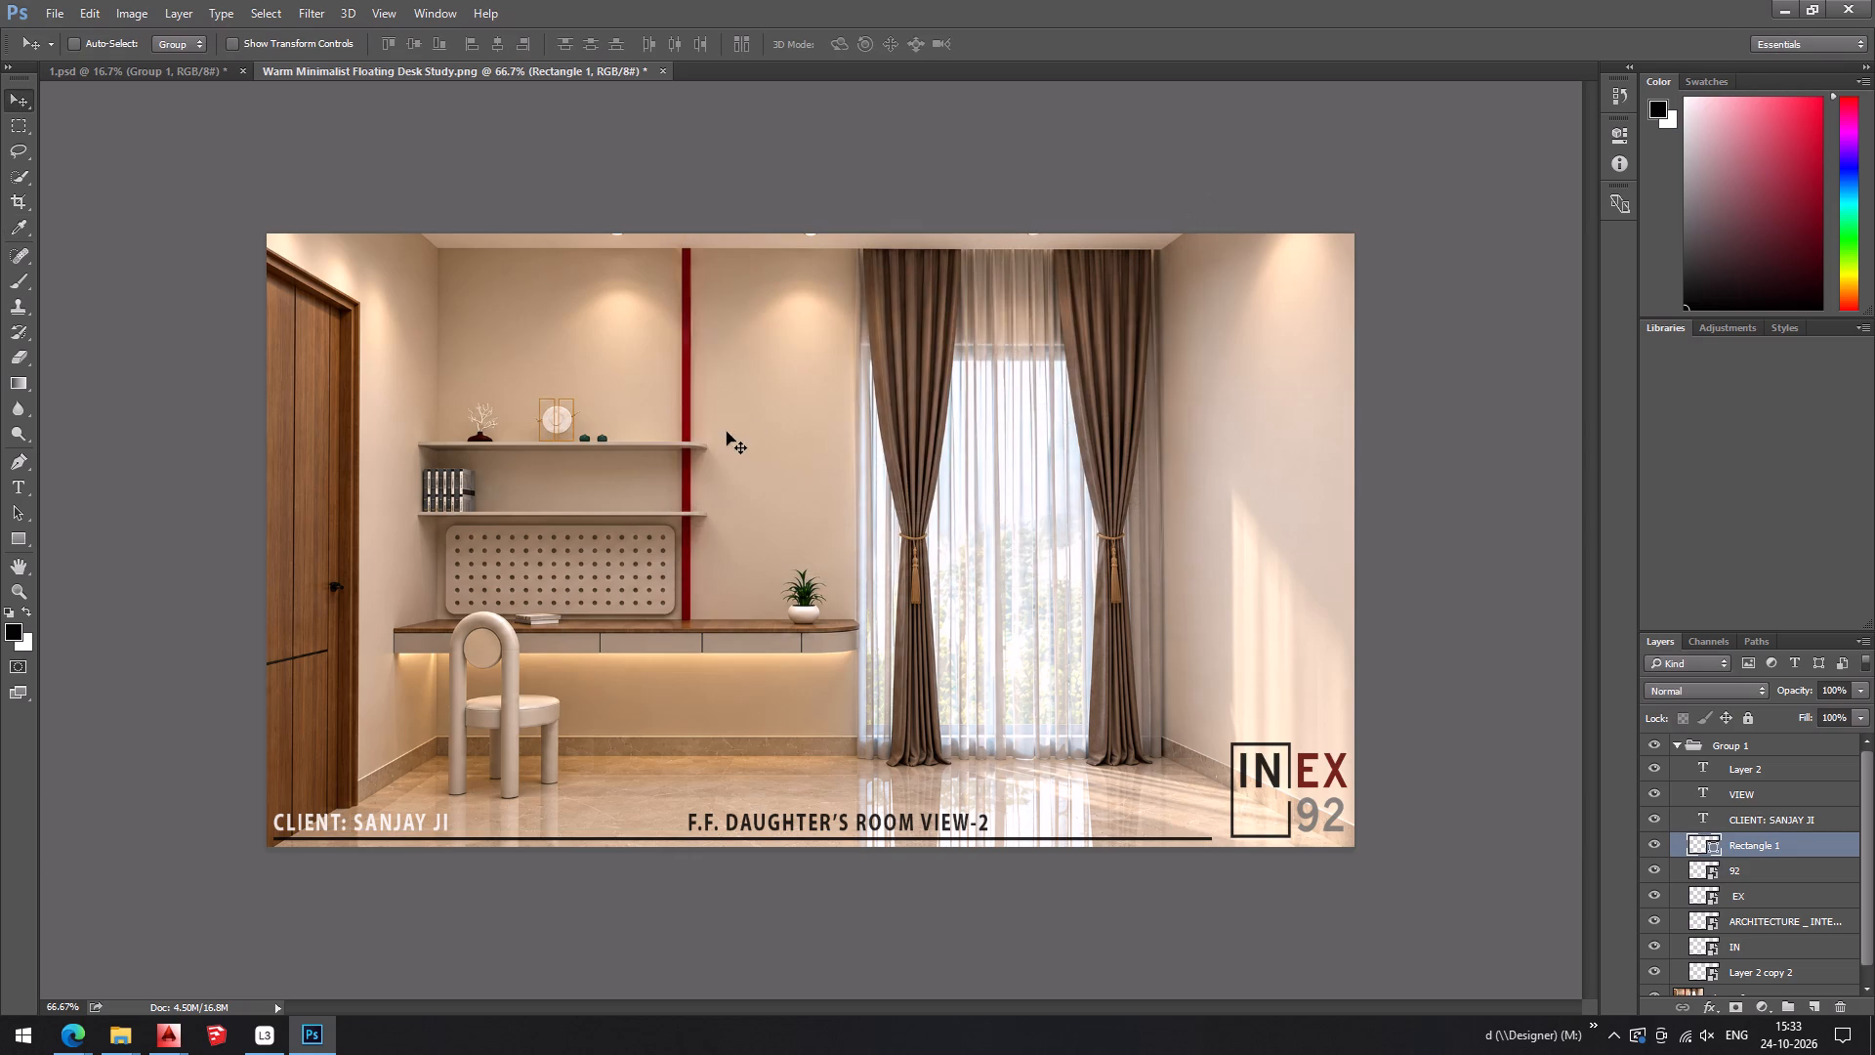
# Change the text colour of the client label to black (#000000).
pyautogui.doubleClick(1704, 821)
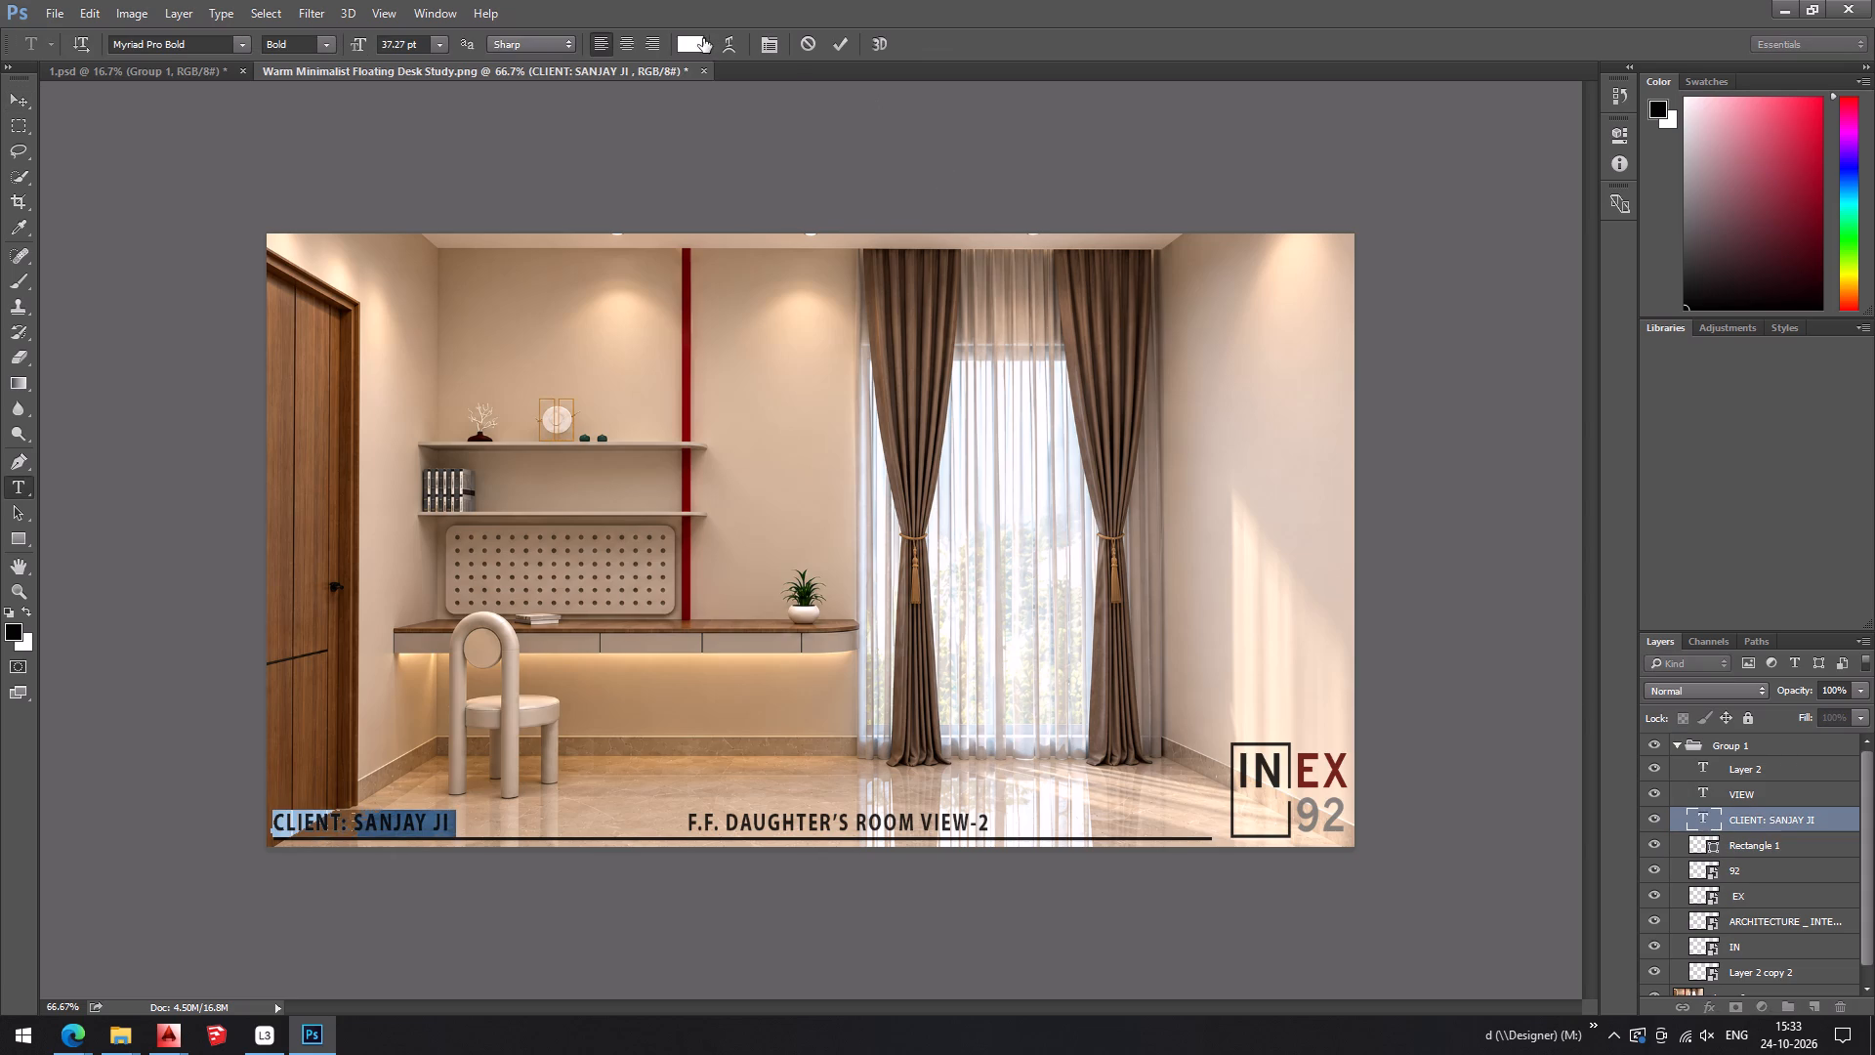
pyautogui.click(703, 38)
pyautogui.moveTo(752, 426); pyautogui.dragTo(595, 661)
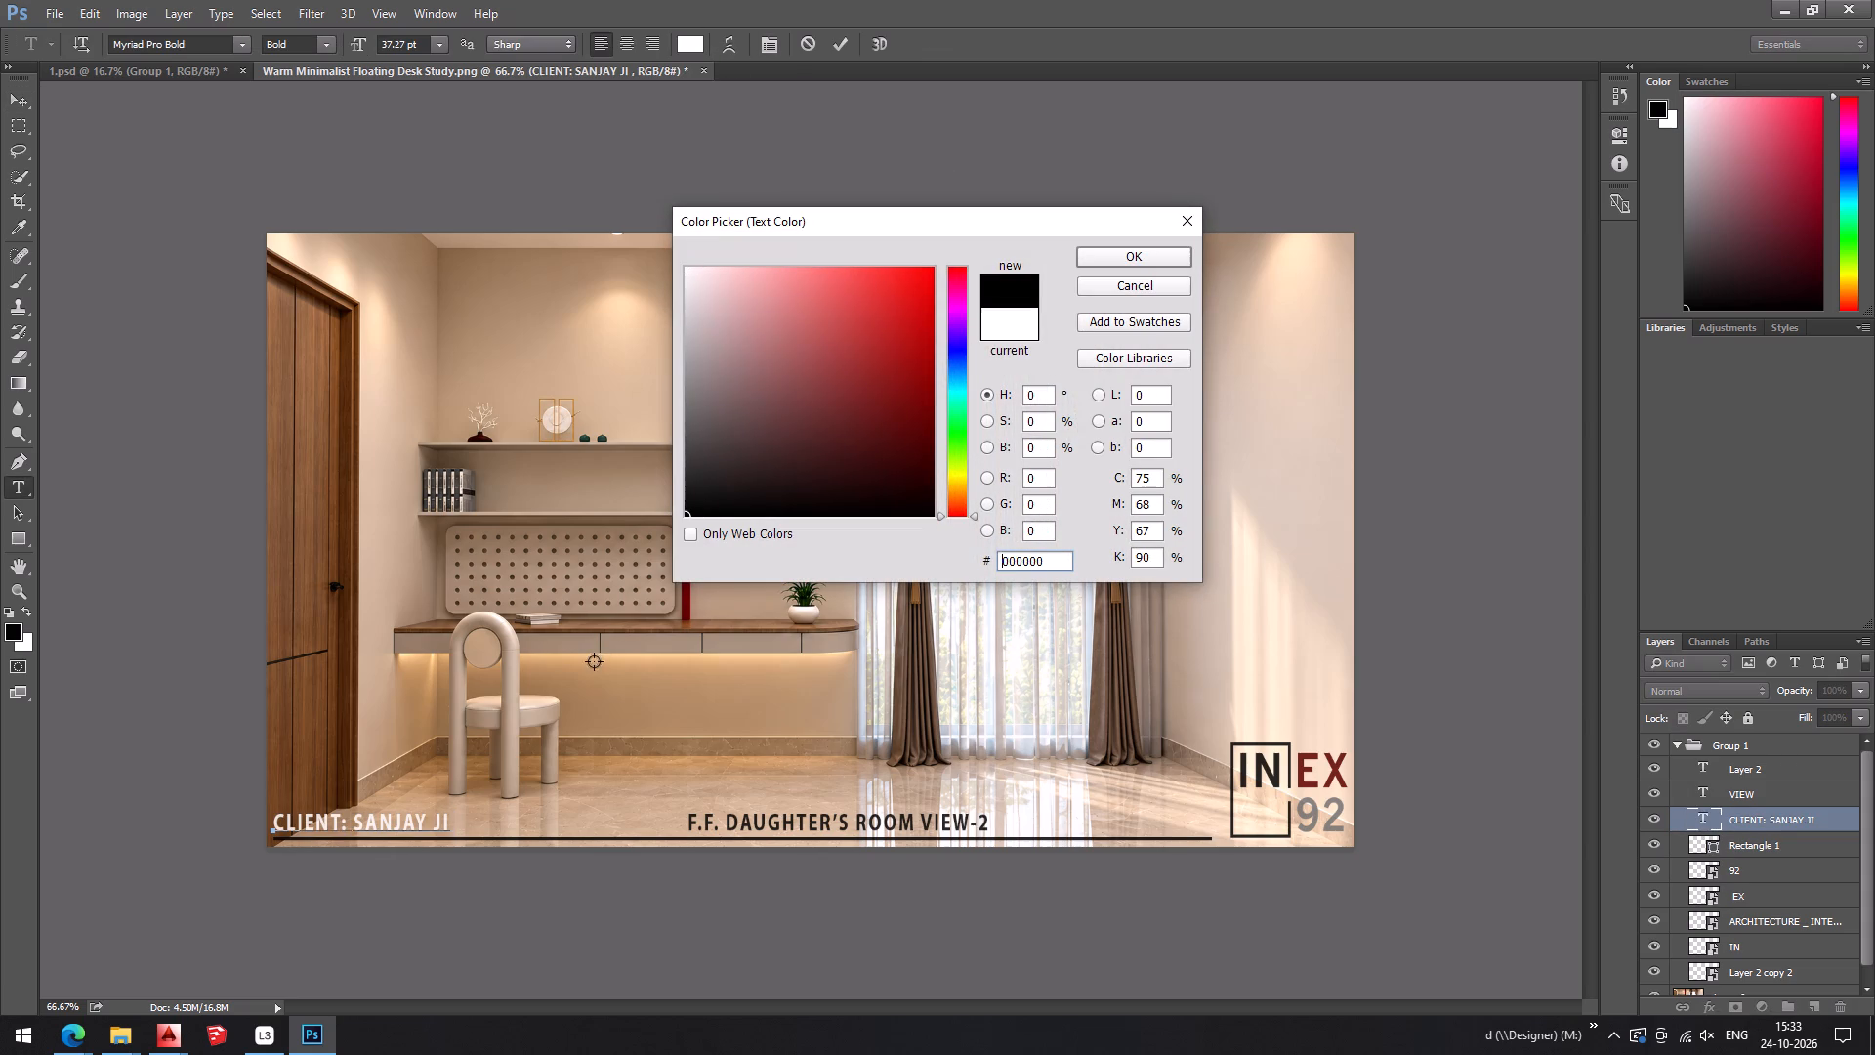
pyautogui.click(1174, 244)
pyautogui.click(1174, 251)
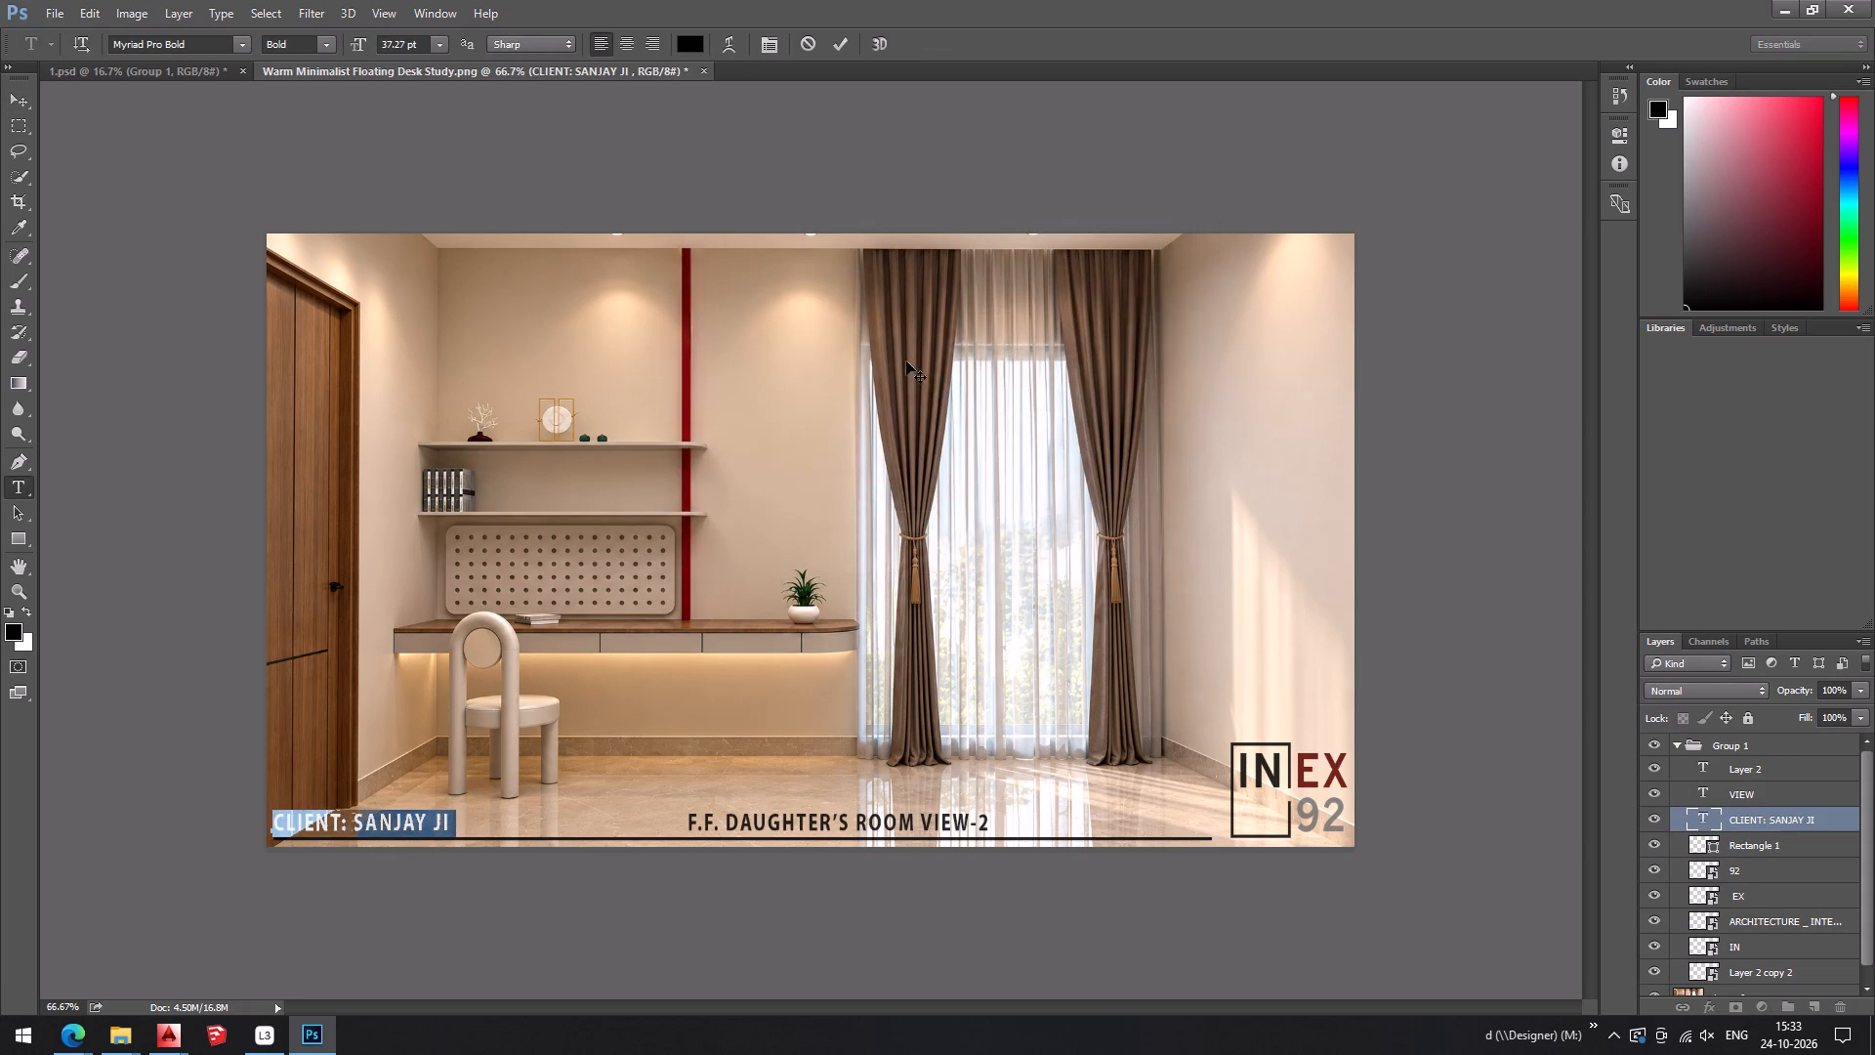
pyautogui.press('Return')
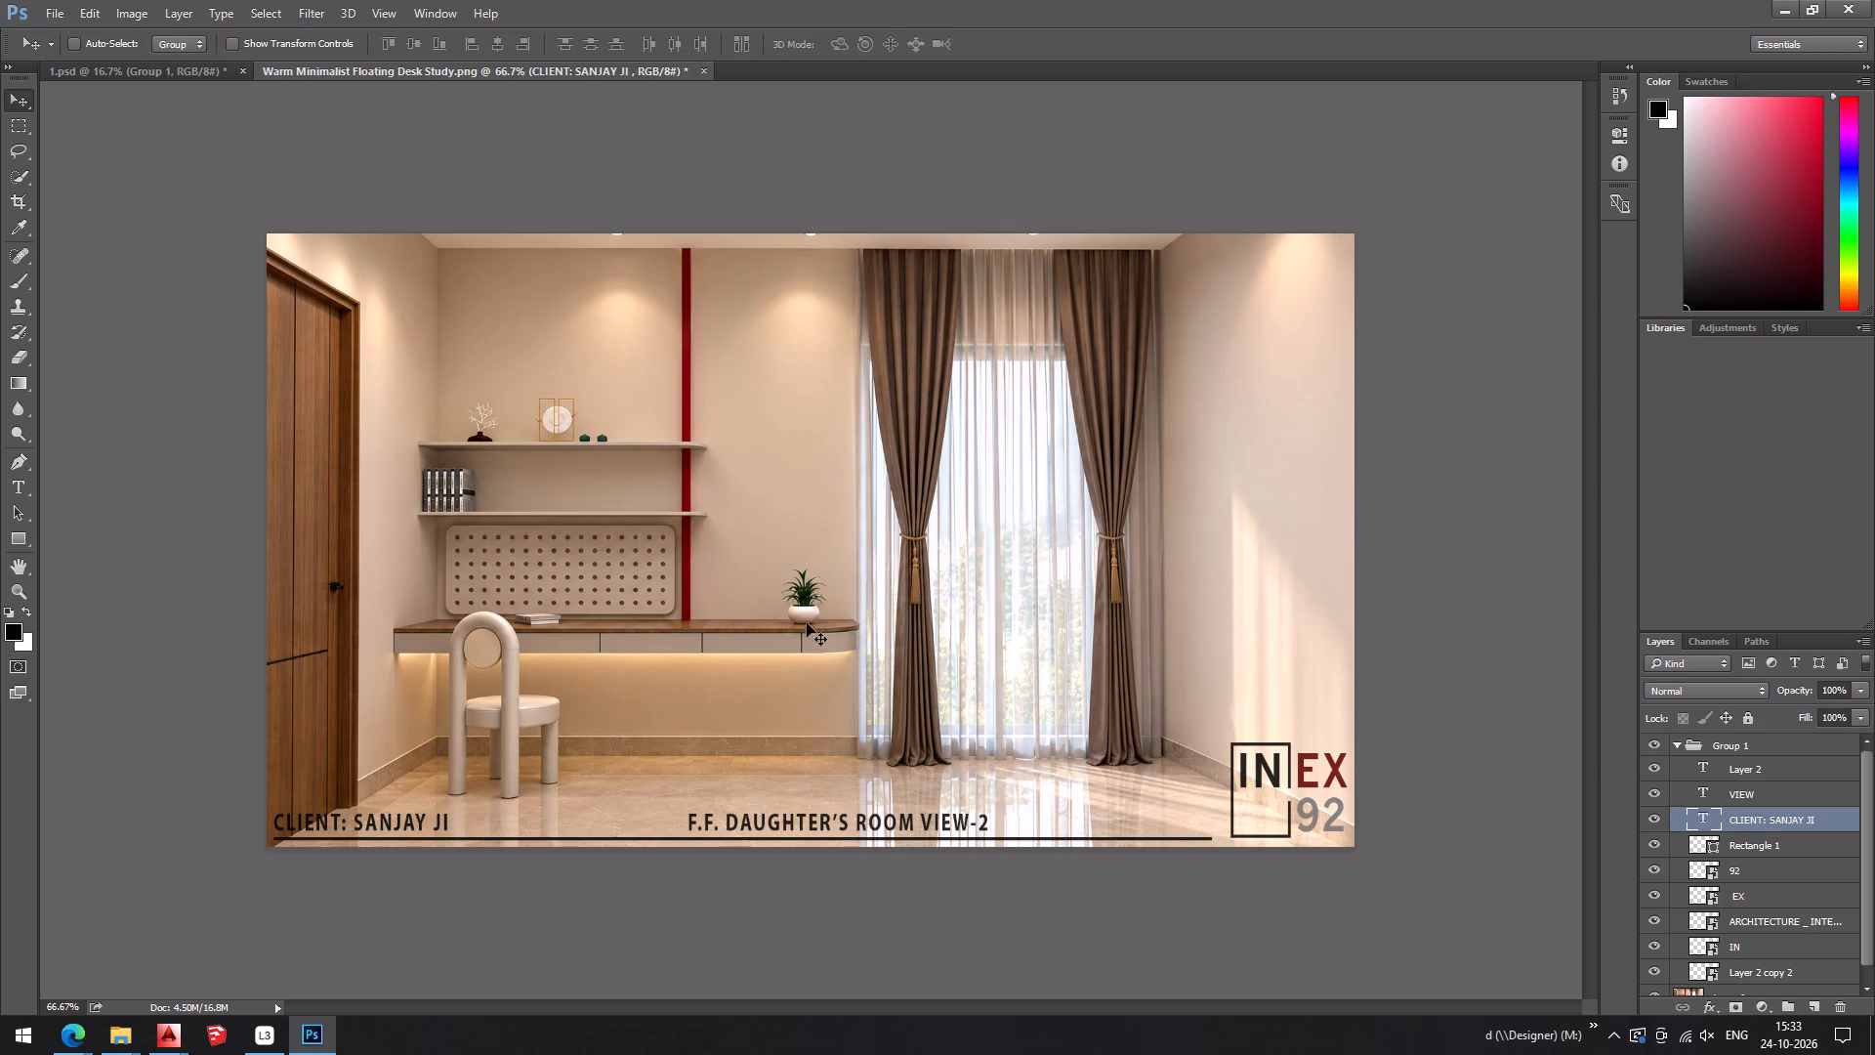
# Stretch the Rectangle 1 line horizontally toward the logo so it ends just short of the logo's square frame.
pyautogui.click(1746, 839)
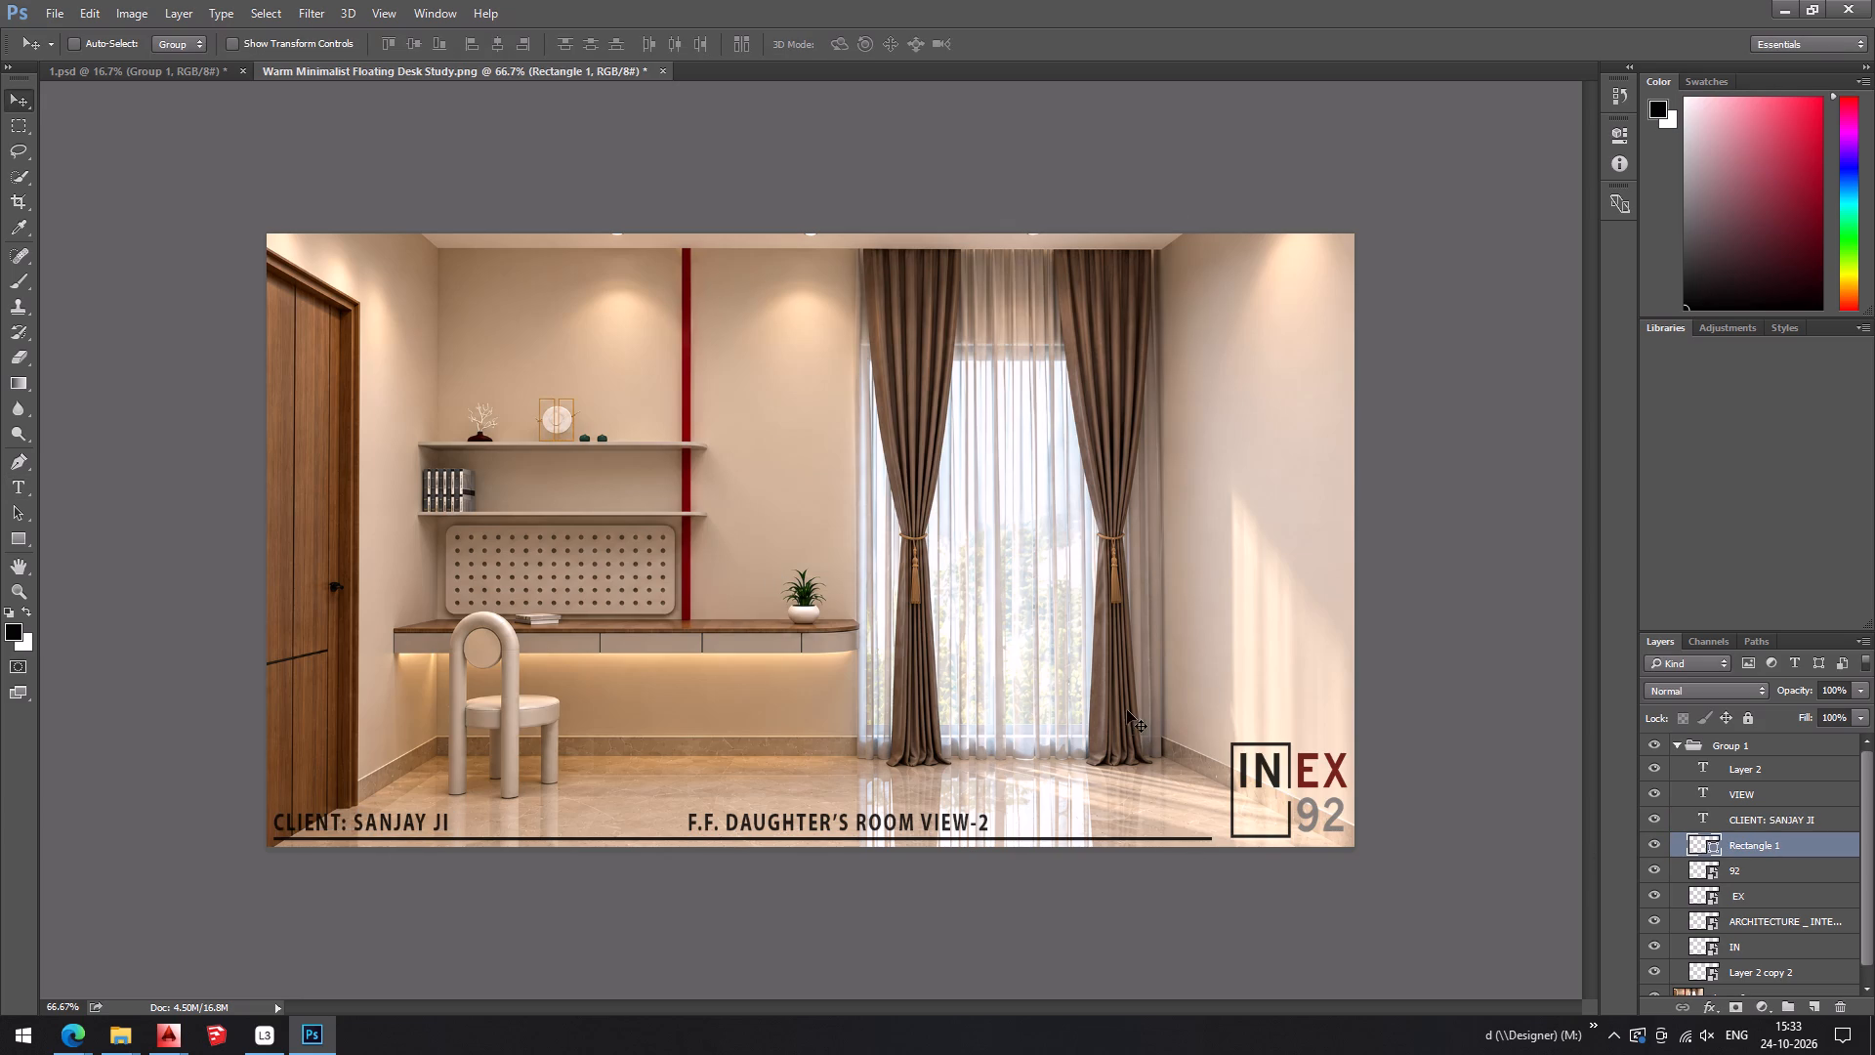
pyautogui.hotkey('ctrl', 't')
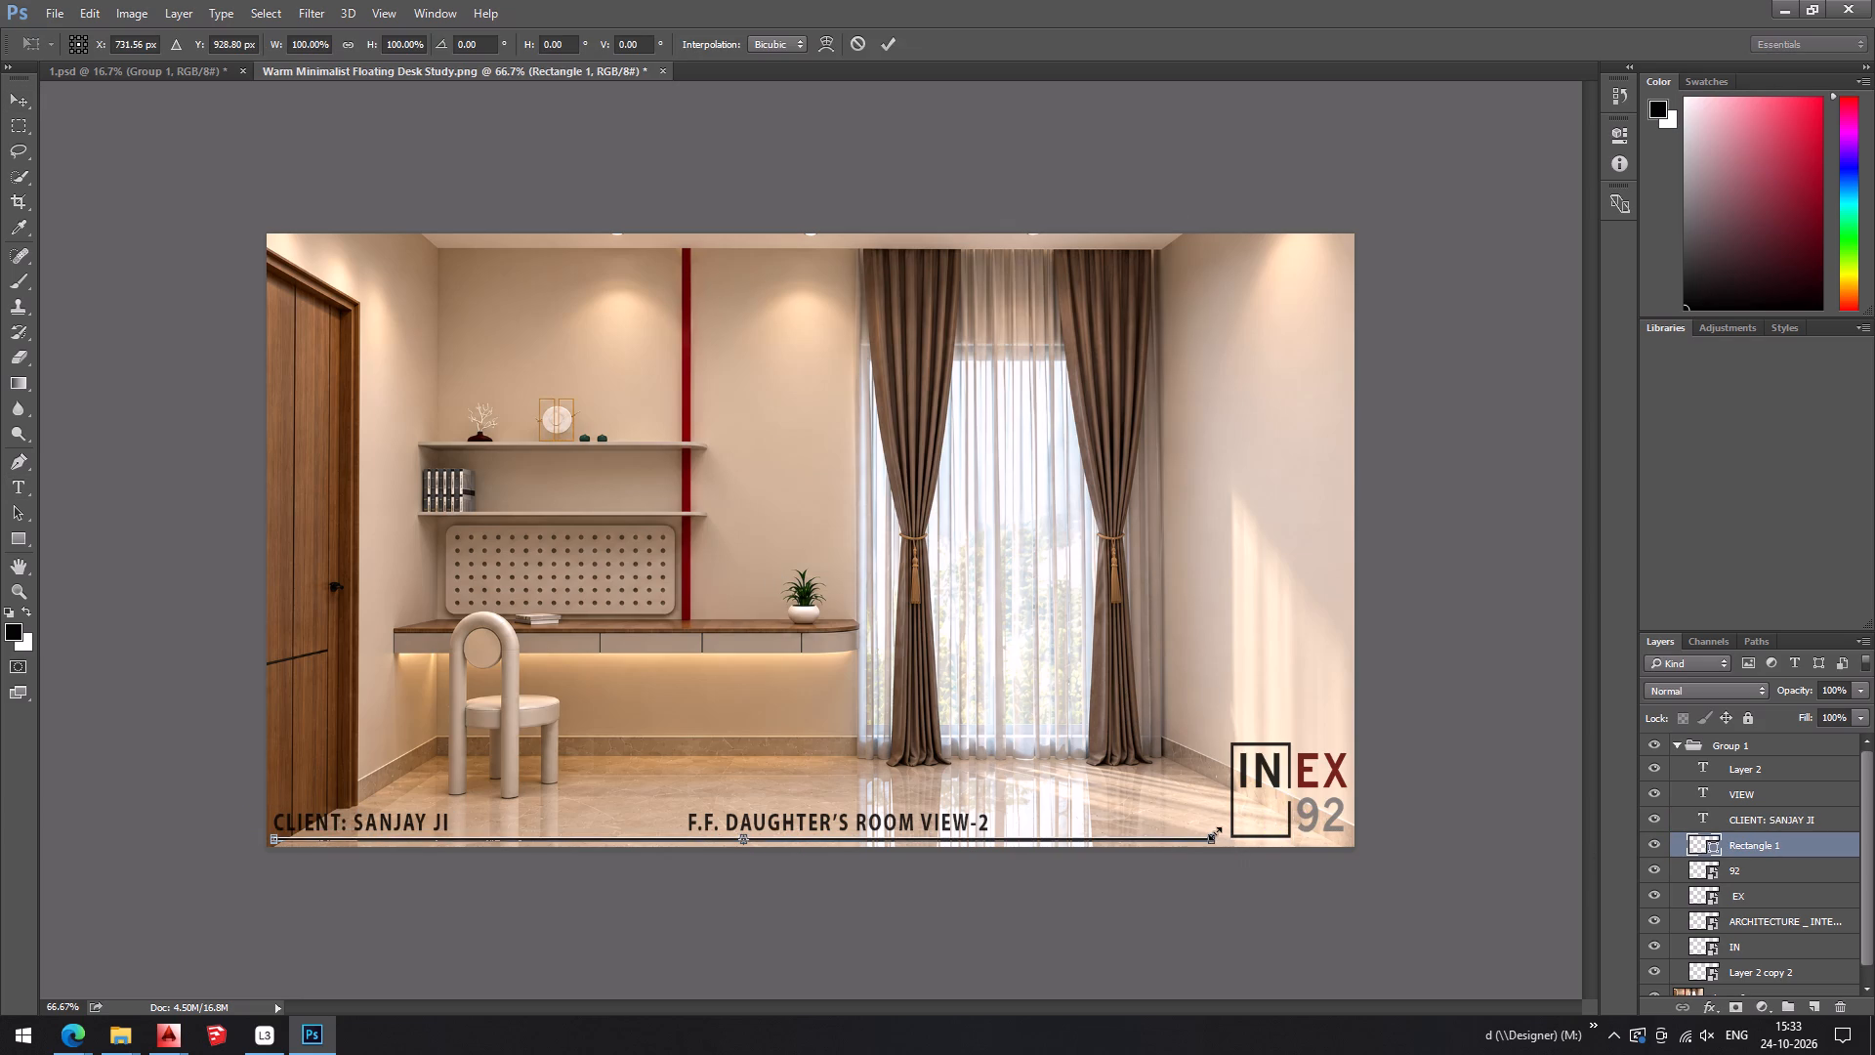
pyautogui.keyDown('alt'); pyautogui.scroll(4, 1219, 847); pyautogui.keyUp('alt')
pyautogui.keyDown('alt'); pyautogui.scroll(9, 1378, 905); pyautogui.keyUp('alt')
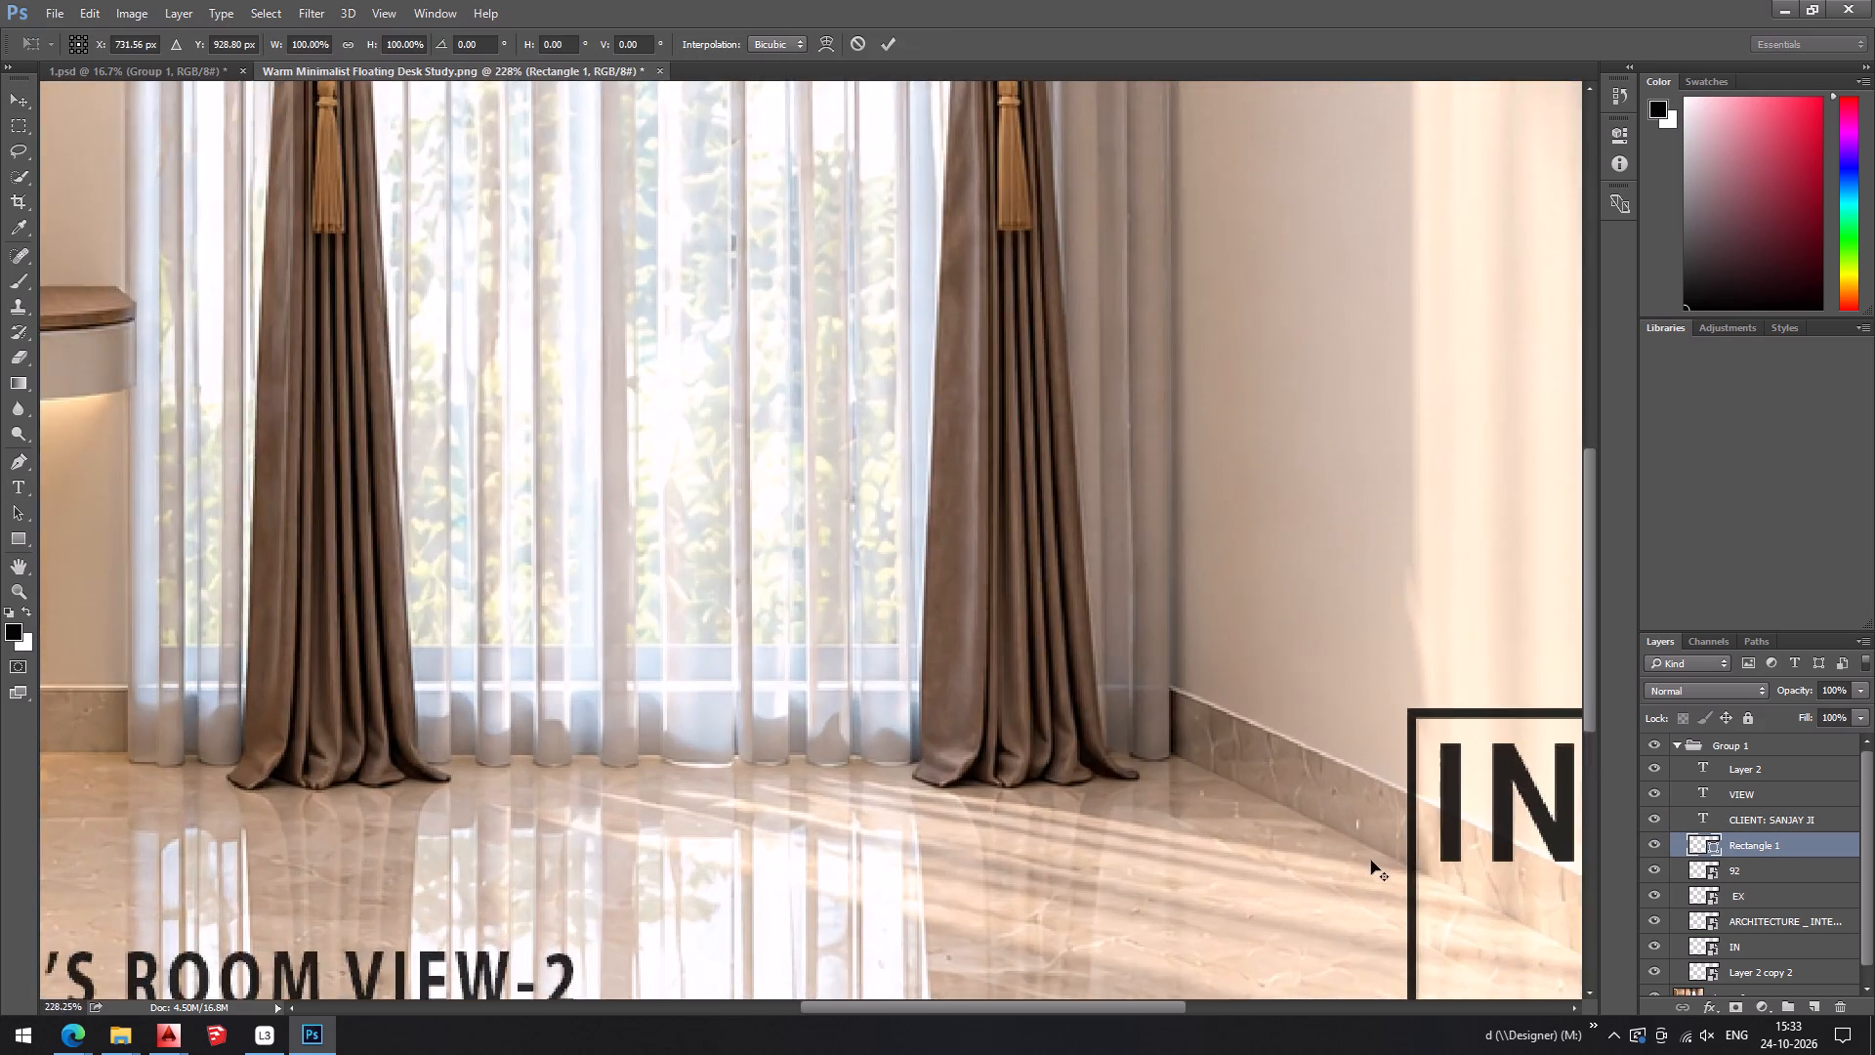
pyautogui.keyDown('alt'); pyautogui.scroll(4, 1366, 843); pyautogui.keyUp('alt')
pyautogui.scroll(-13, 1351, 762)
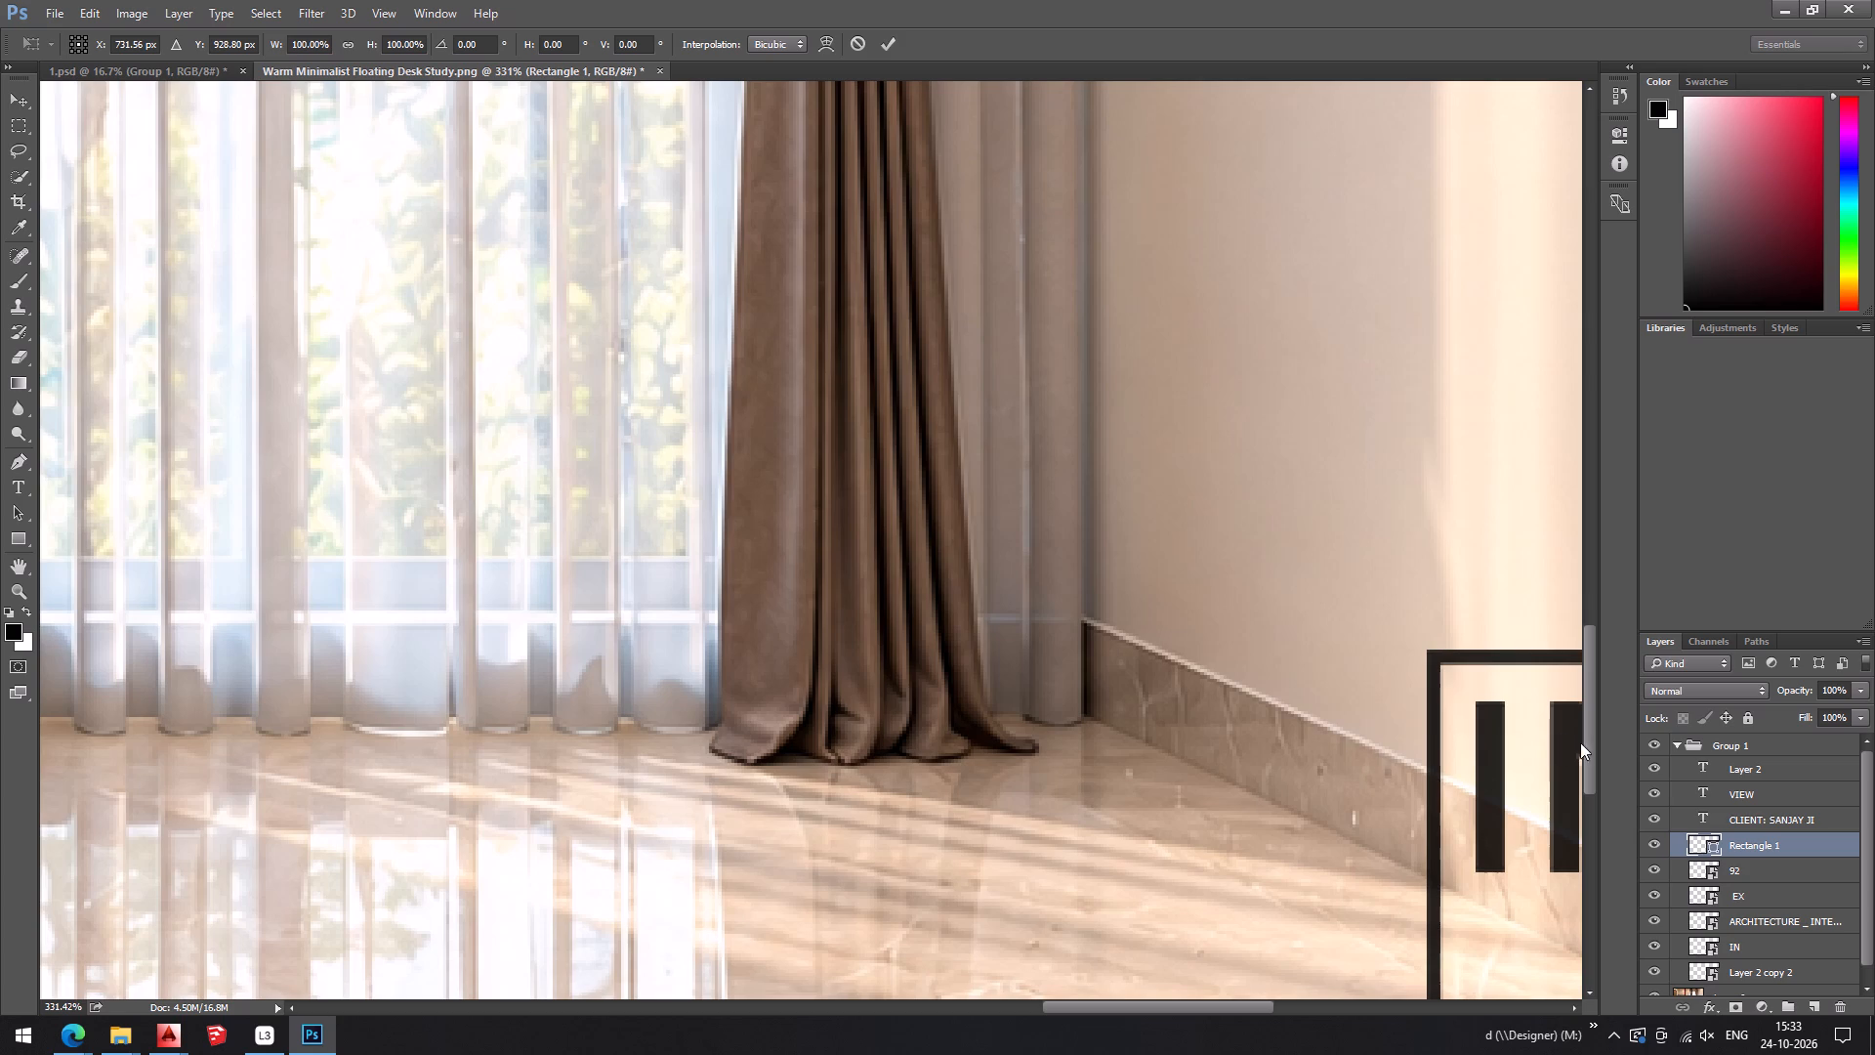
pyautogui.moveTo(1588, 746); pyautogui.dragTo(1600, 887)
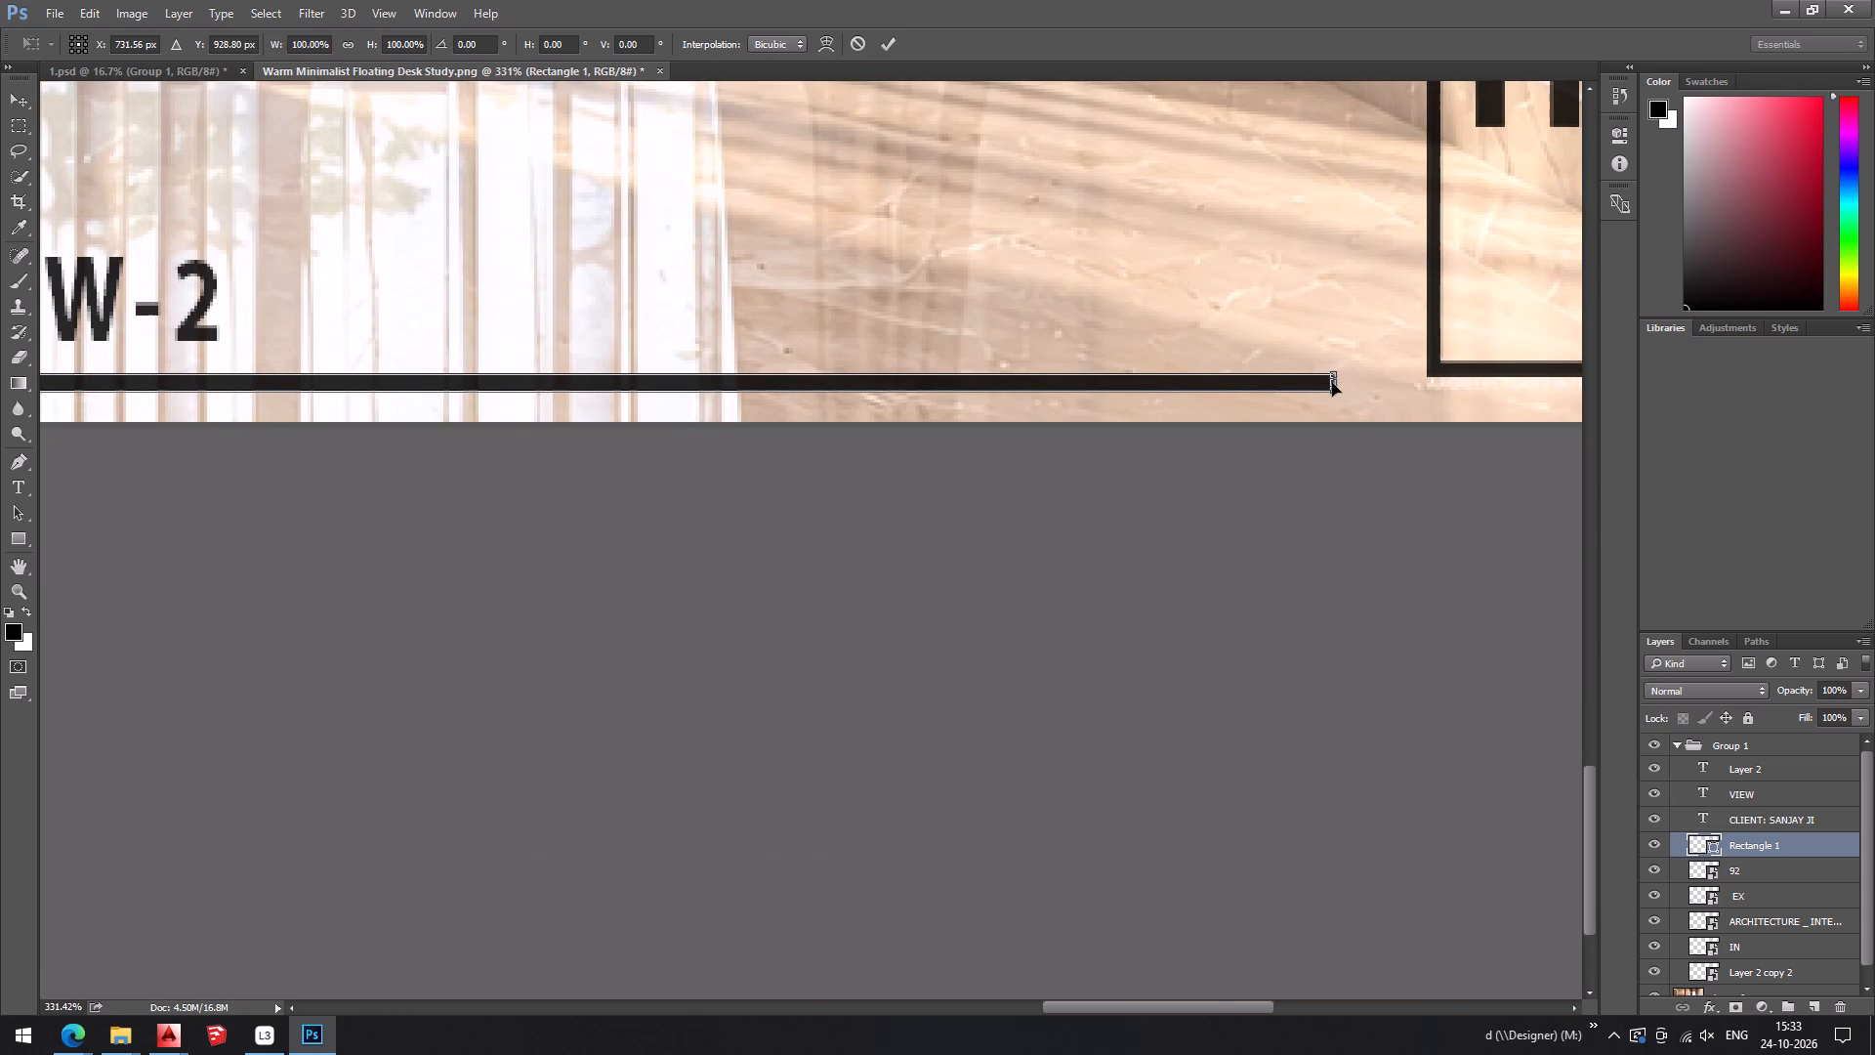
pyautogui.moveTo(1334, 381); pyautogui.dragTo(1396, 381)
pyautogui.press('Return')
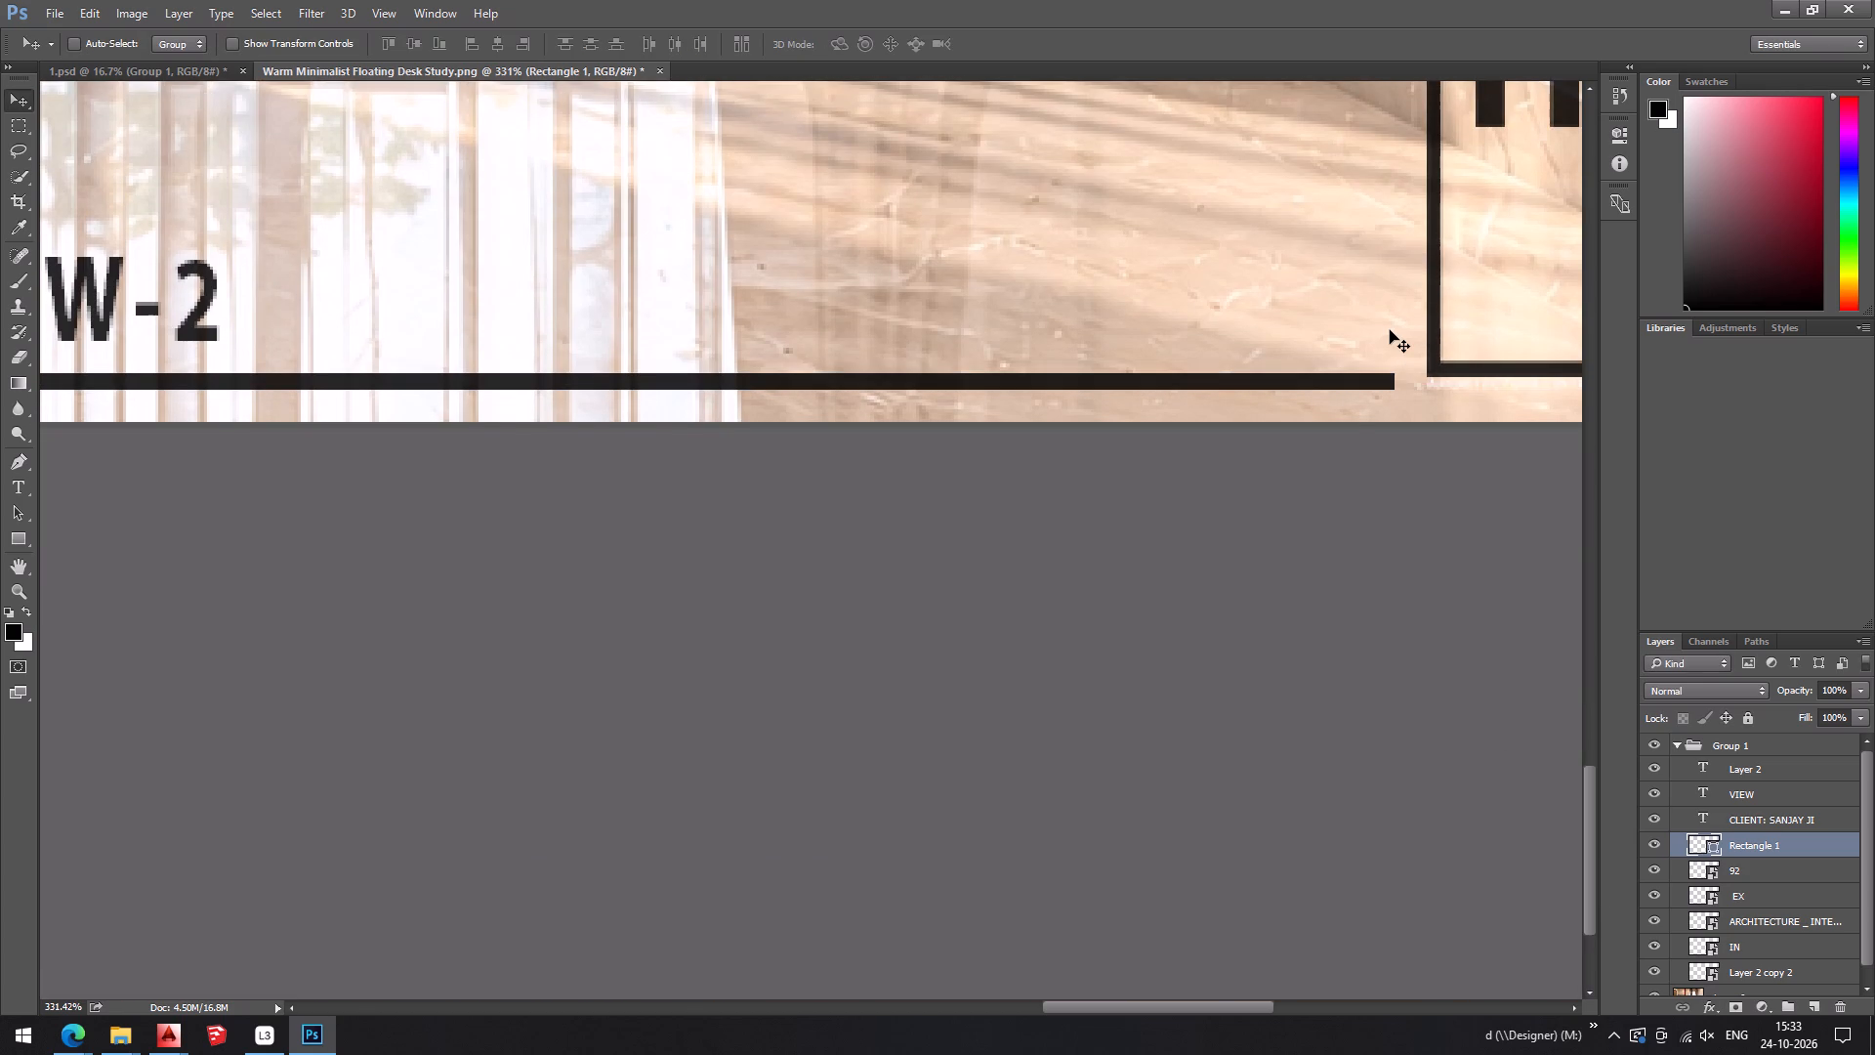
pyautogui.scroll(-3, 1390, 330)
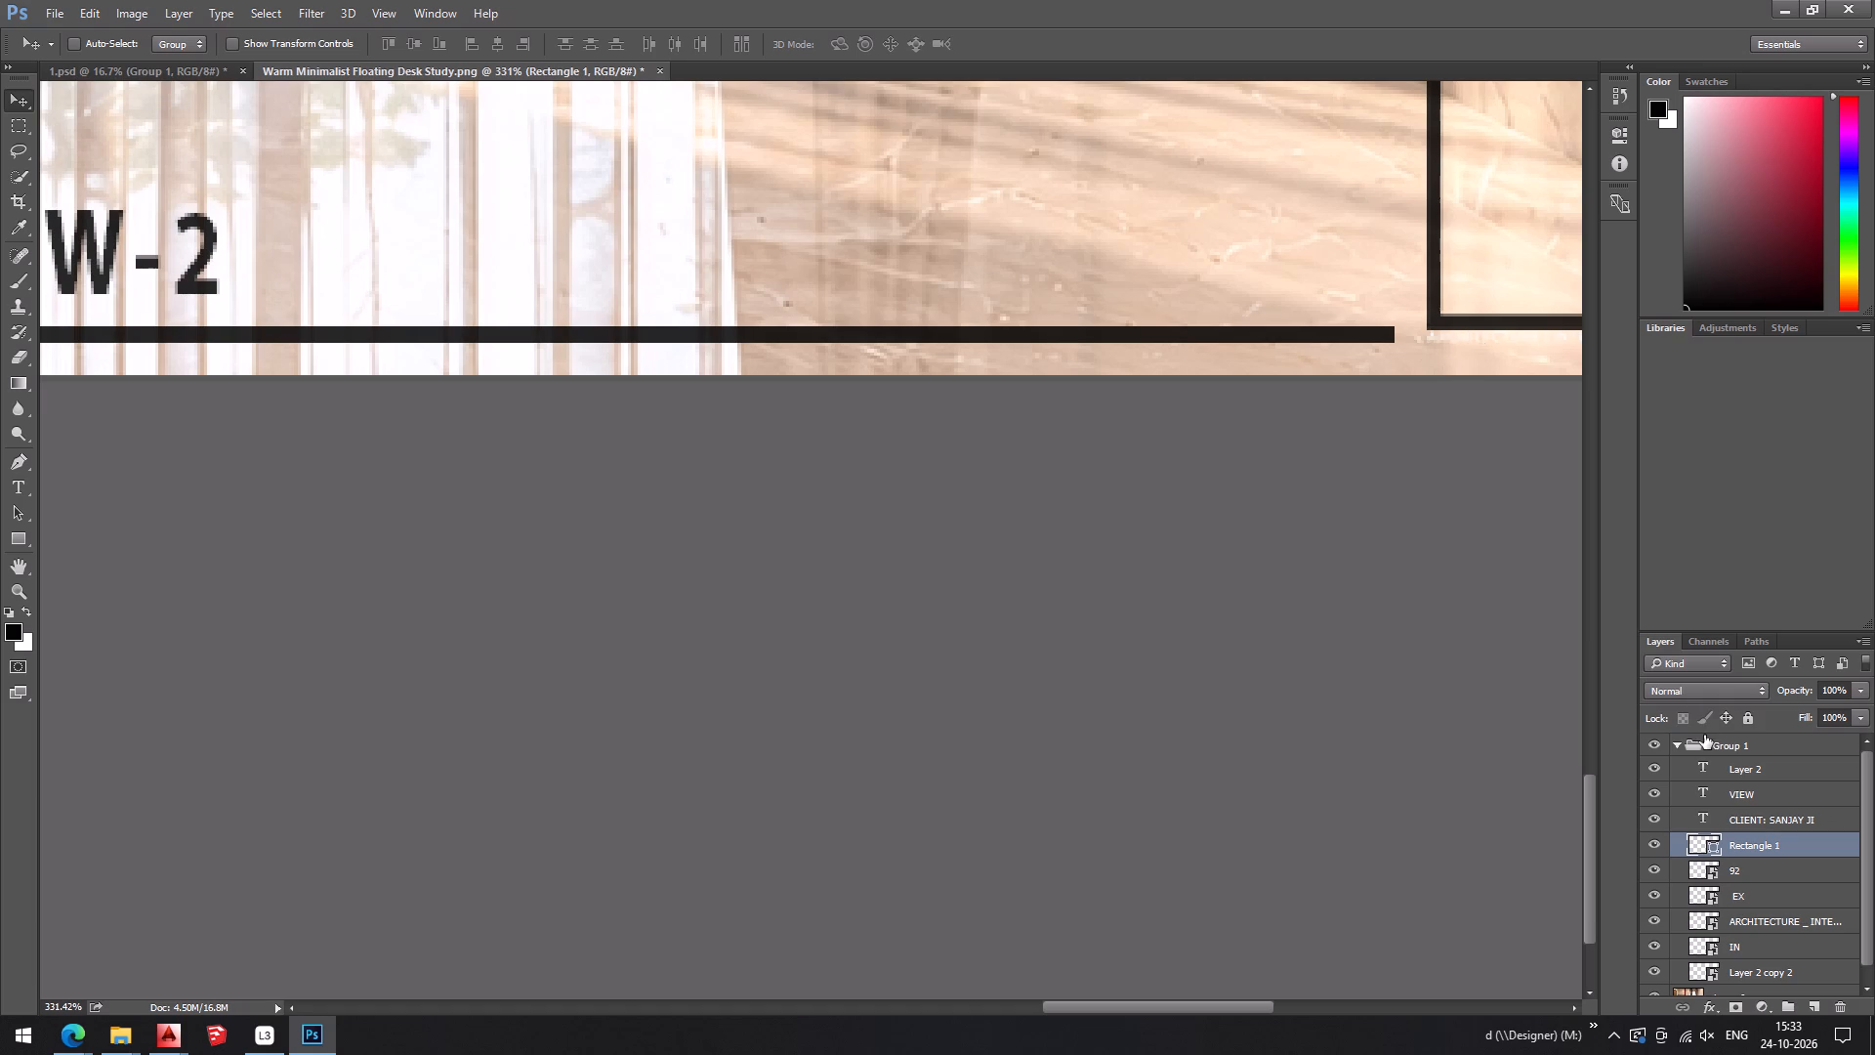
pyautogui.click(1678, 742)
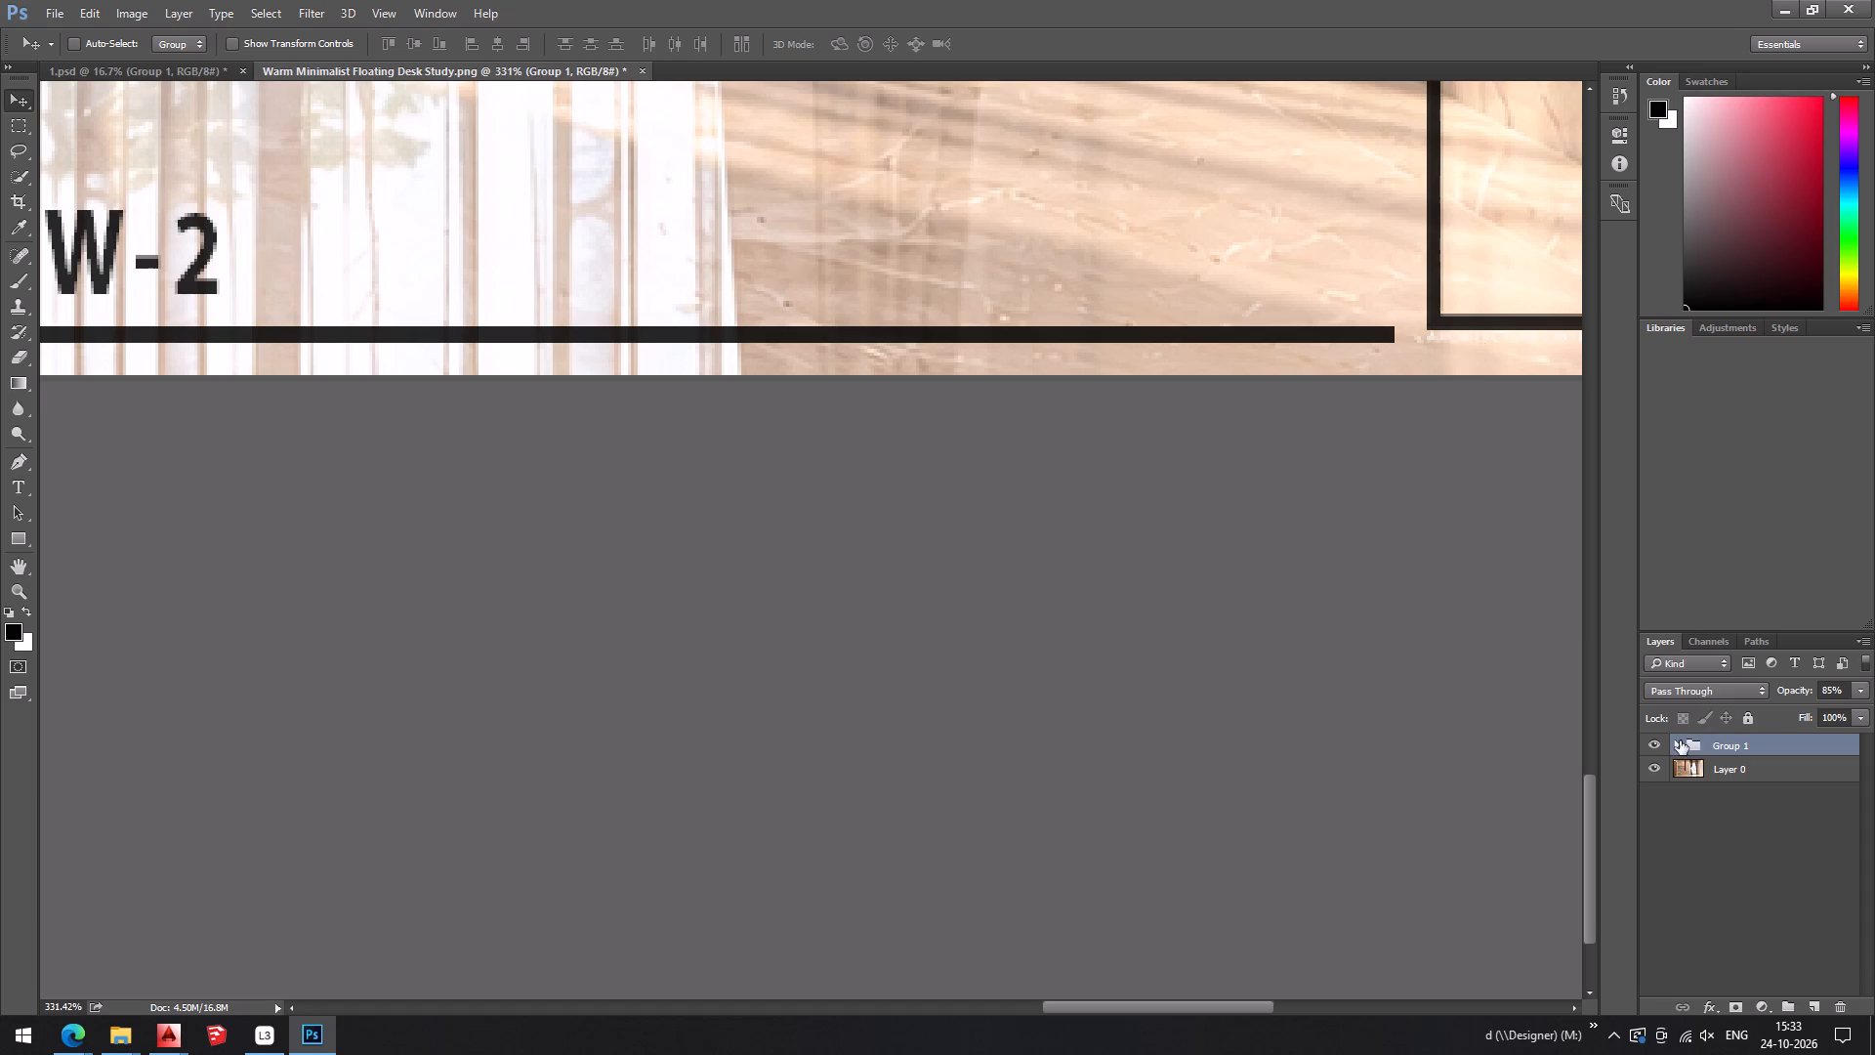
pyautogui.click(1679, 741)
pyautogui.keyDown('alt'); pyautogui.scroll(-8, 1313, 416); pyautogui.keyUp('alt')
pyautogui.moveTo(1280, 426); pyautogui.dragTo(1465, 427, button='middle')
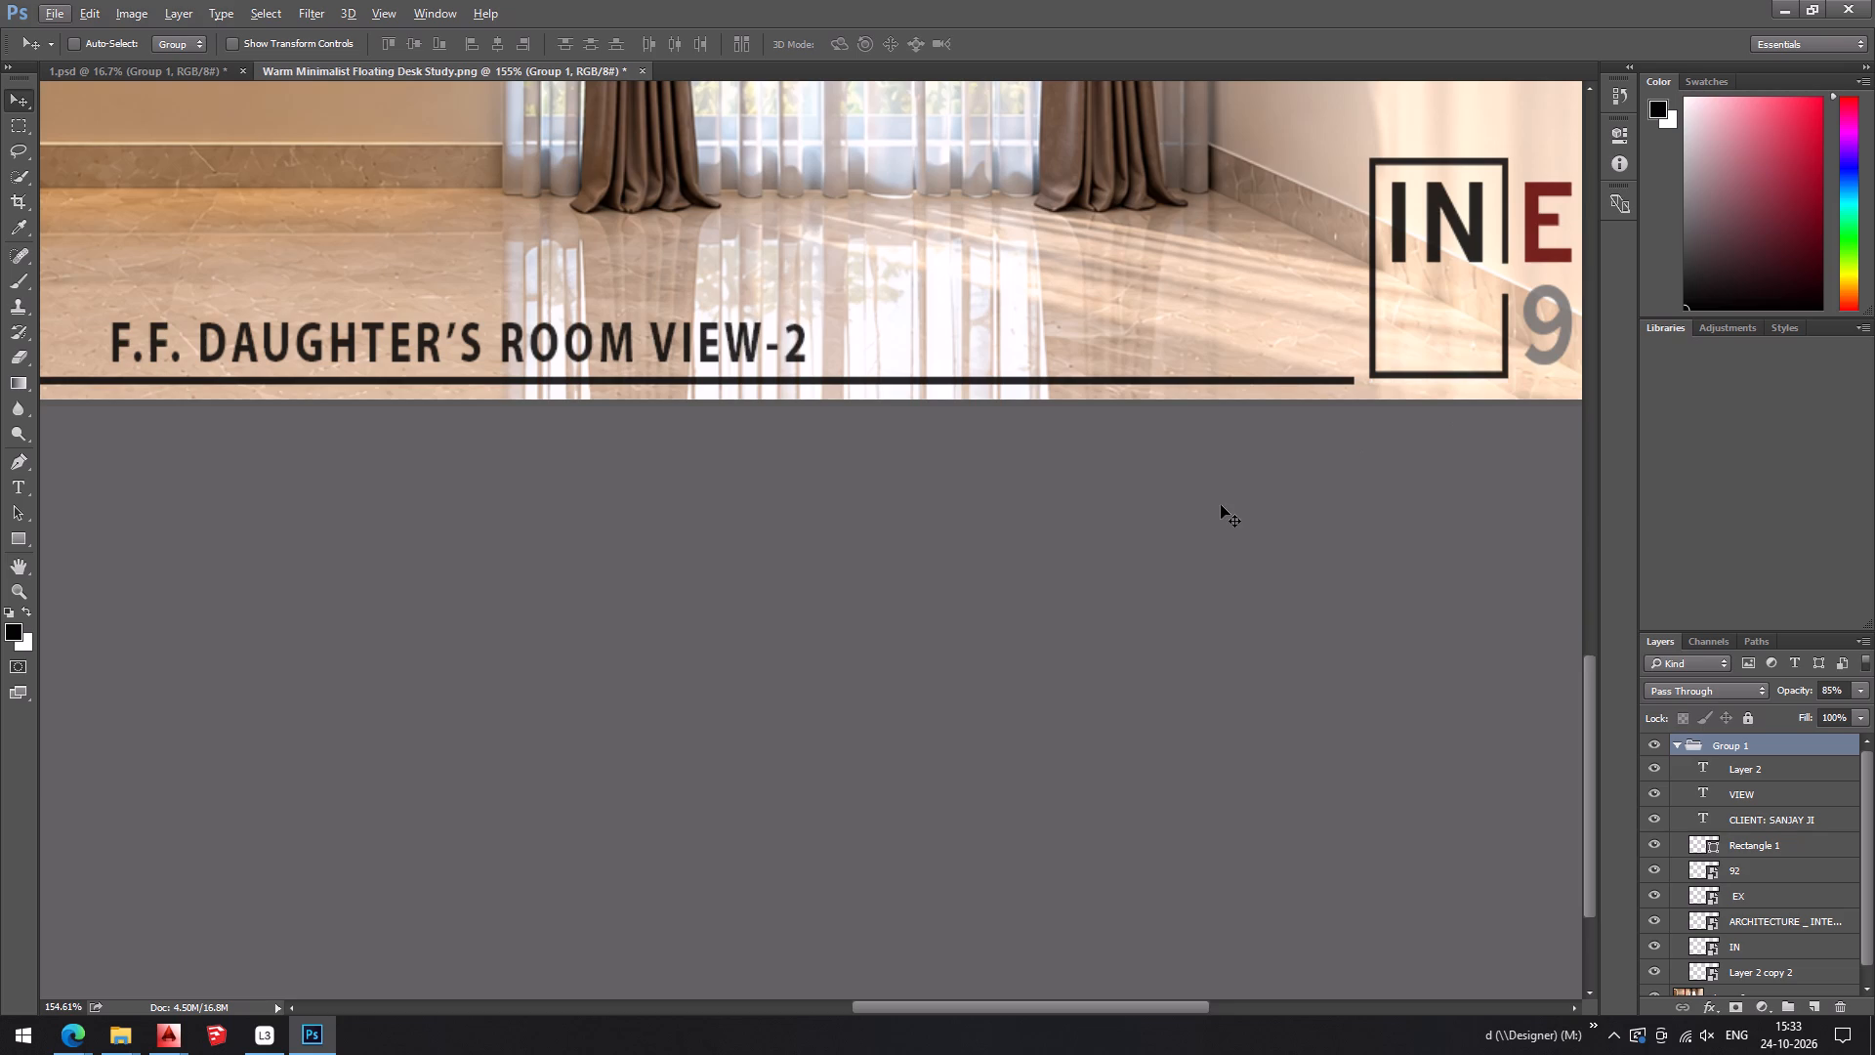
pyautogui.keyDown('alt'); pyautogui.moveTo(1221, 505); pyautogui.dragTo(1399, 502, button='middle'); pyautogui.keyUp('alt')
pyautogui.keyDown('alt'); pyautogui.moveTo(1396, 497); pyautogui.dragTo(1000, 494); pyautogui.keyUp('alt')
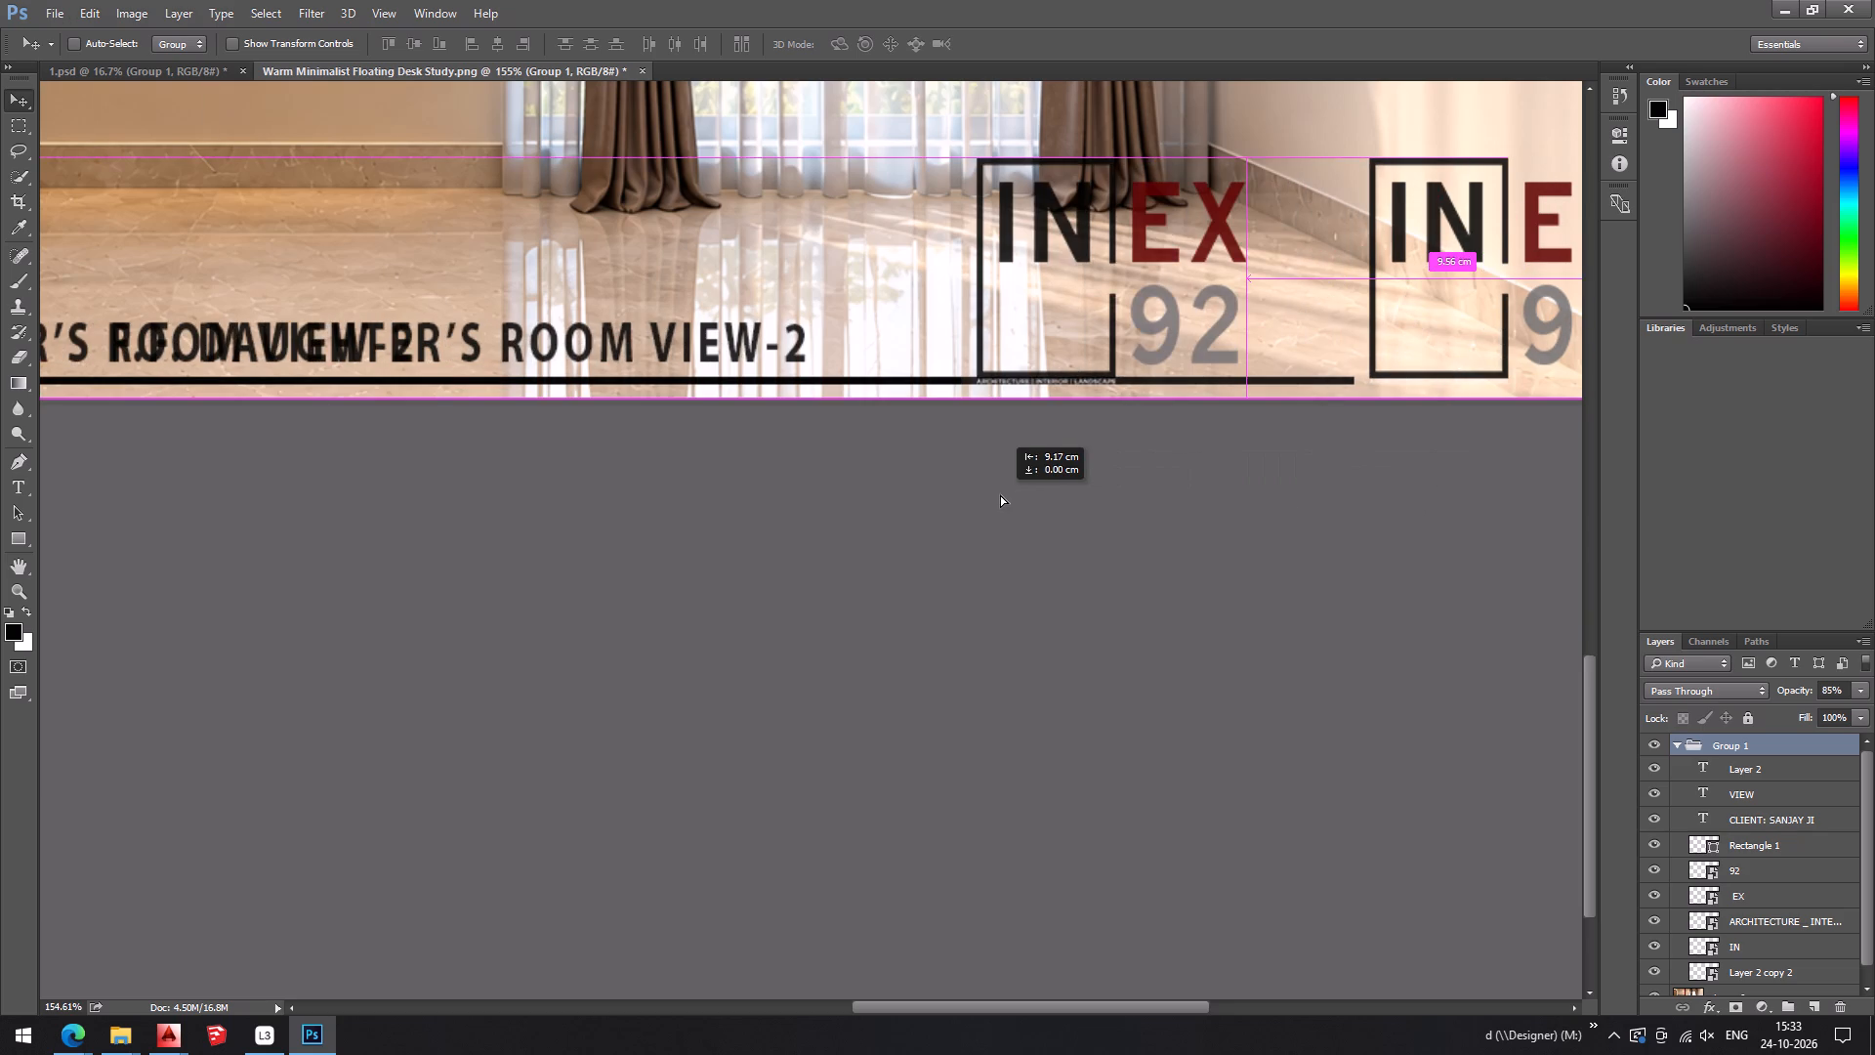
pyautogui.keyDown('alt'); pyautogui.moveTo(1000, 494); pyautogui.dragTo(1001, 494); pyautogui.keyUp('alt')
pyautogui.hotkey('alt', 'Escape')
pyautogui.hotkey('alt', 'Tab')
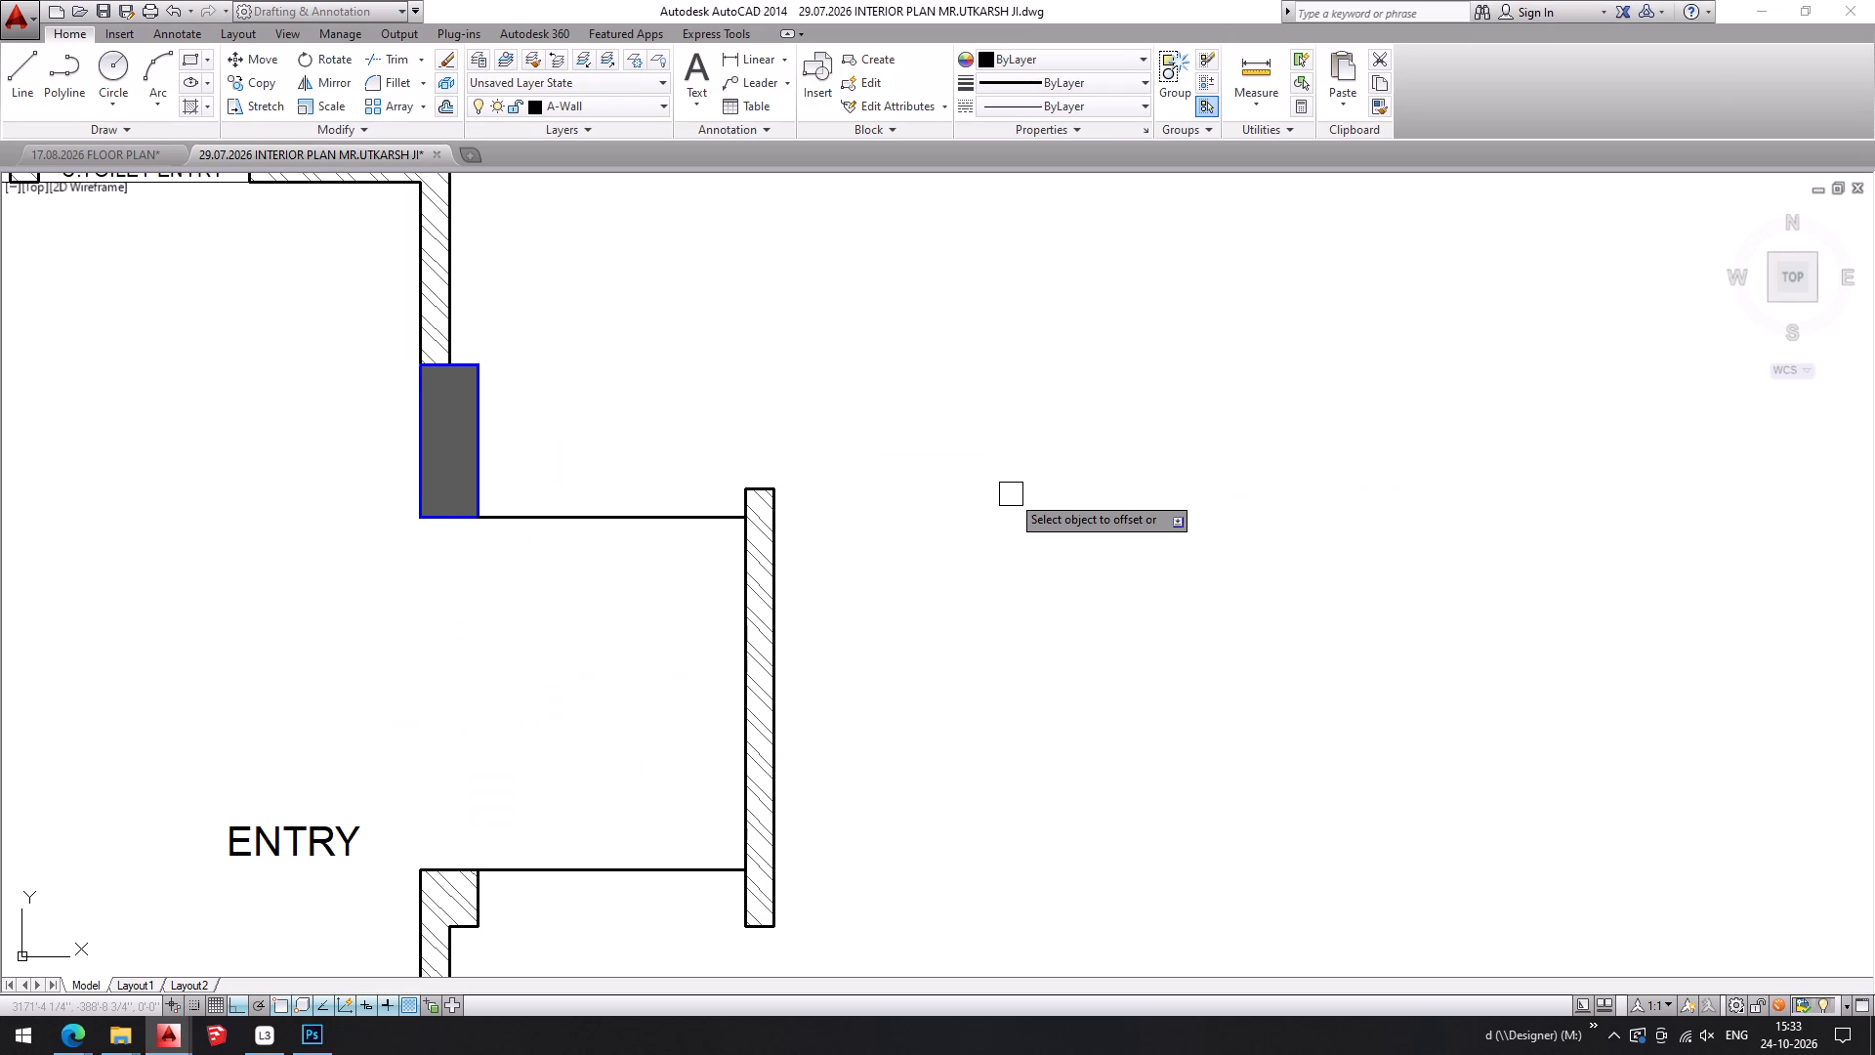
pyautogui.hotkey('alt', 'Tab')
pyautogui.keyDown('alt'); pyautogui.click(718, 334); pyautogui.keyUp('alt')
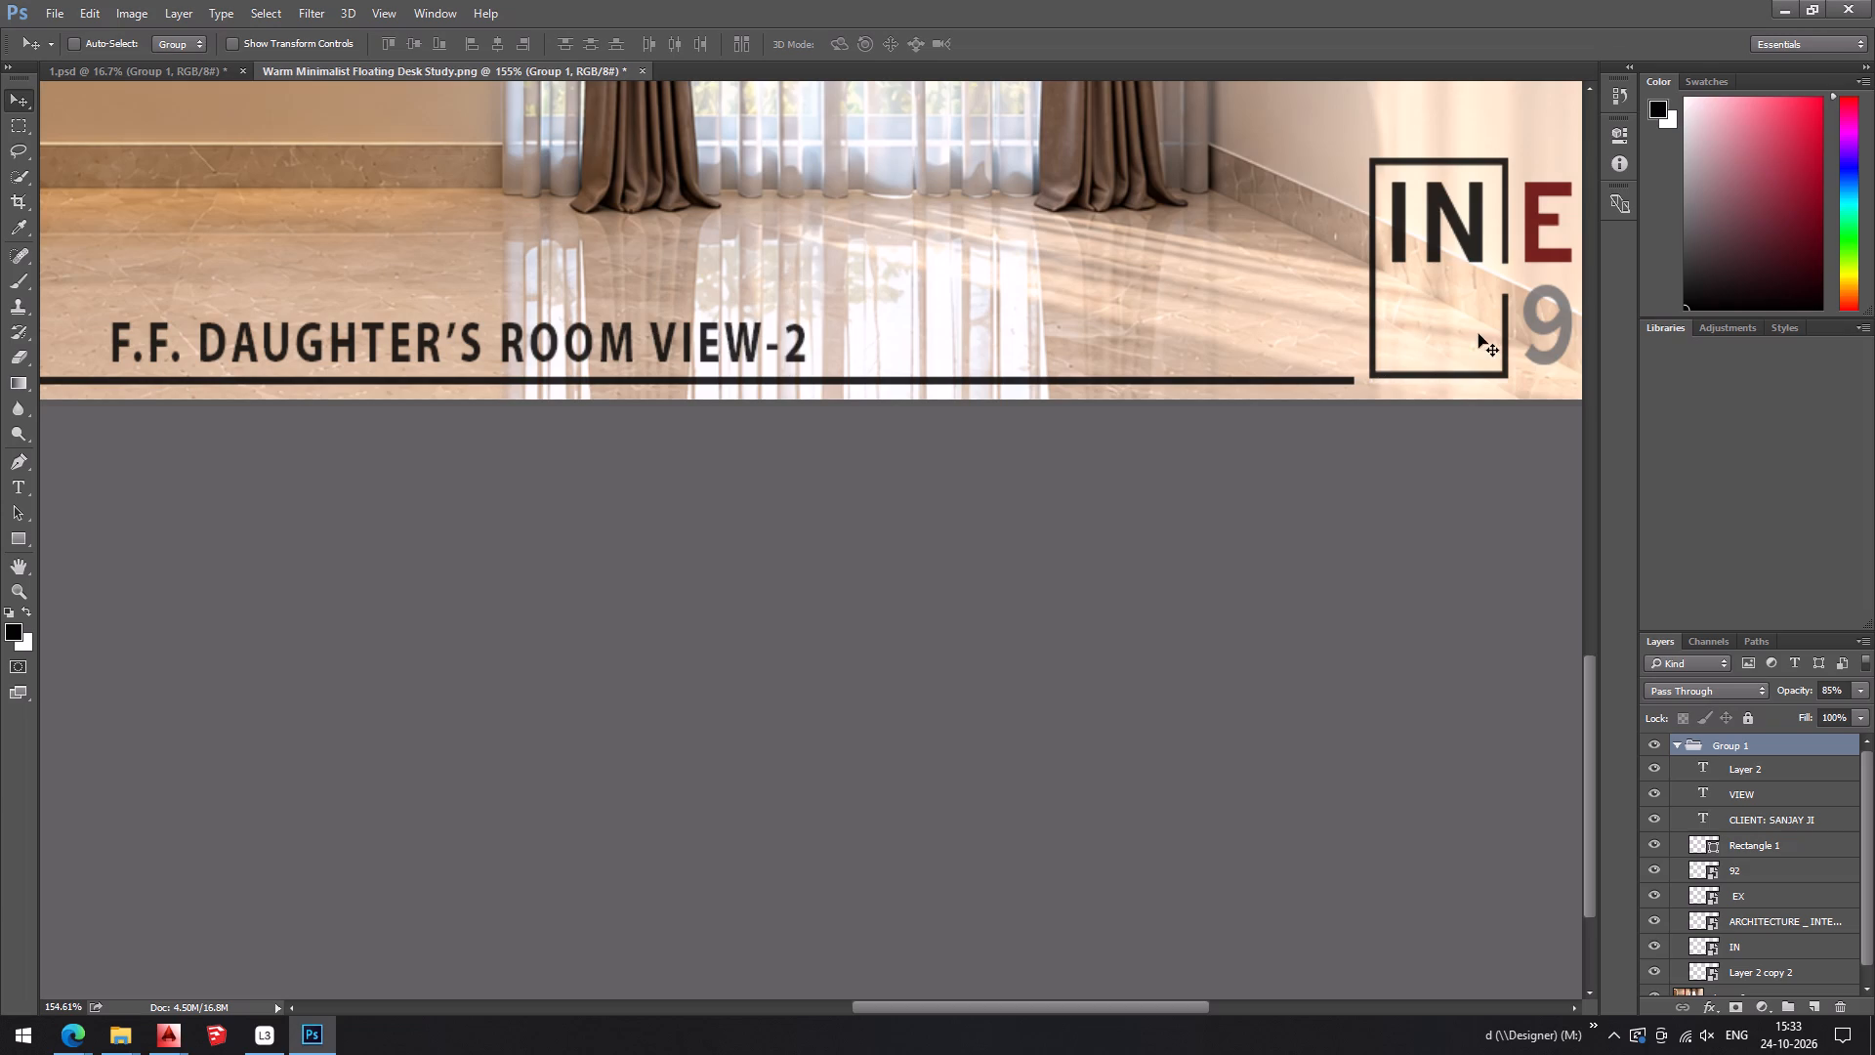
# Nudge the logo layers 92, EX, ARCHITECTURE, IN and Layer 2 copy 2 together slightly toward the image's right edge, away from the underline.
pyautogui.moveTo(1197, 1007); pyautogui.dragTo(1407, 993)
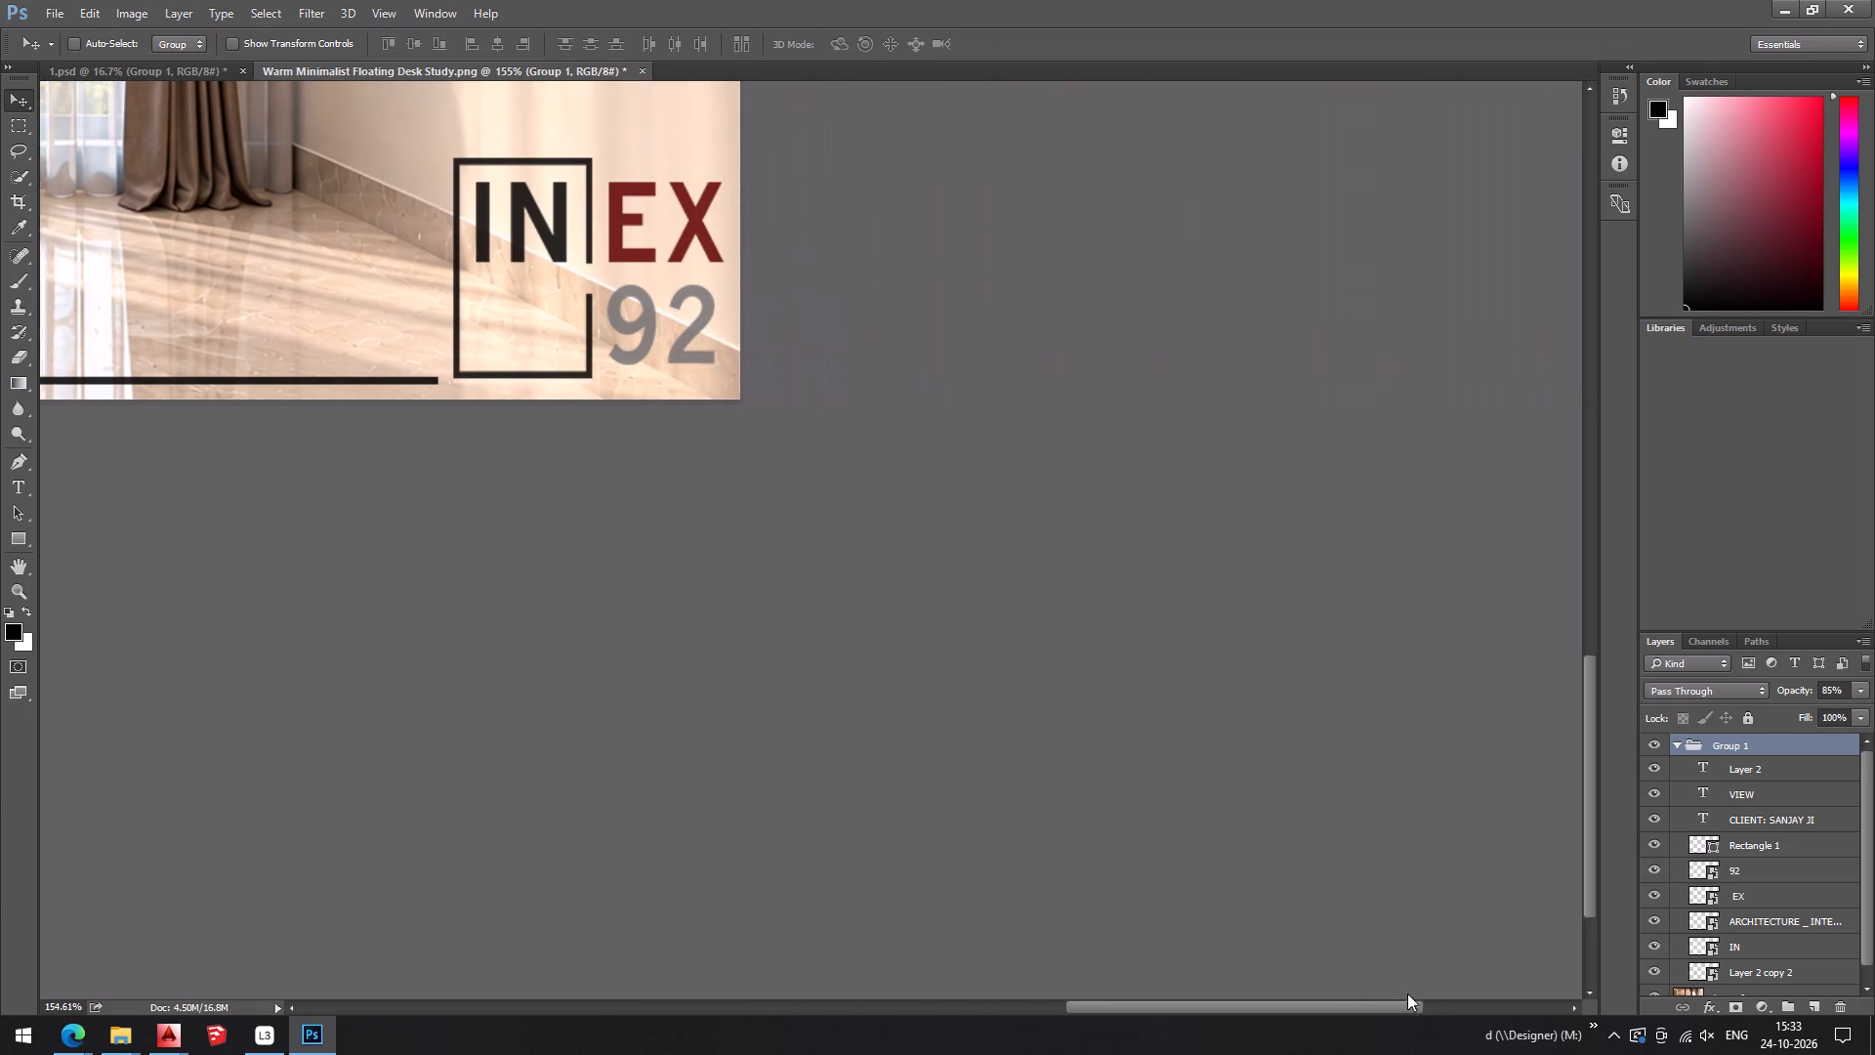
pyautogui.moveTo(1407, 993); pyautogui.dragTo(1344, 990)
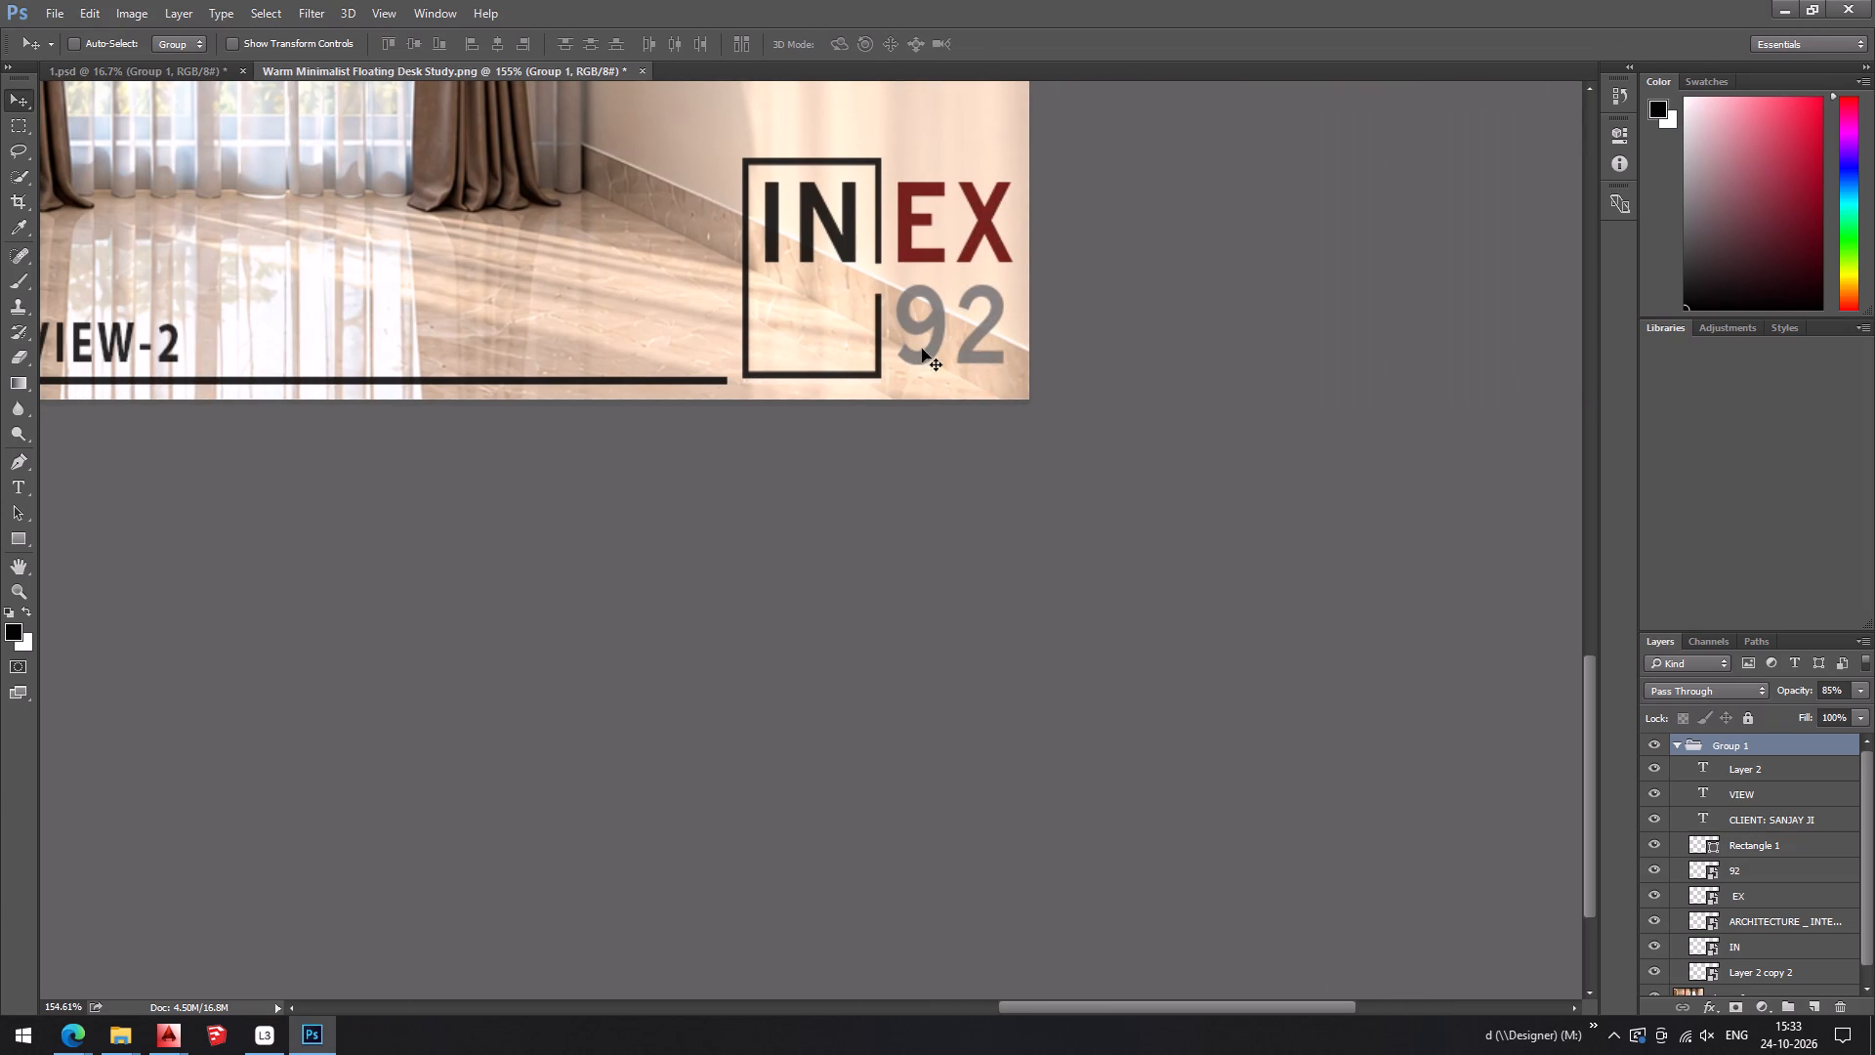
pyautogui.scroll(-1, 1752, 838)
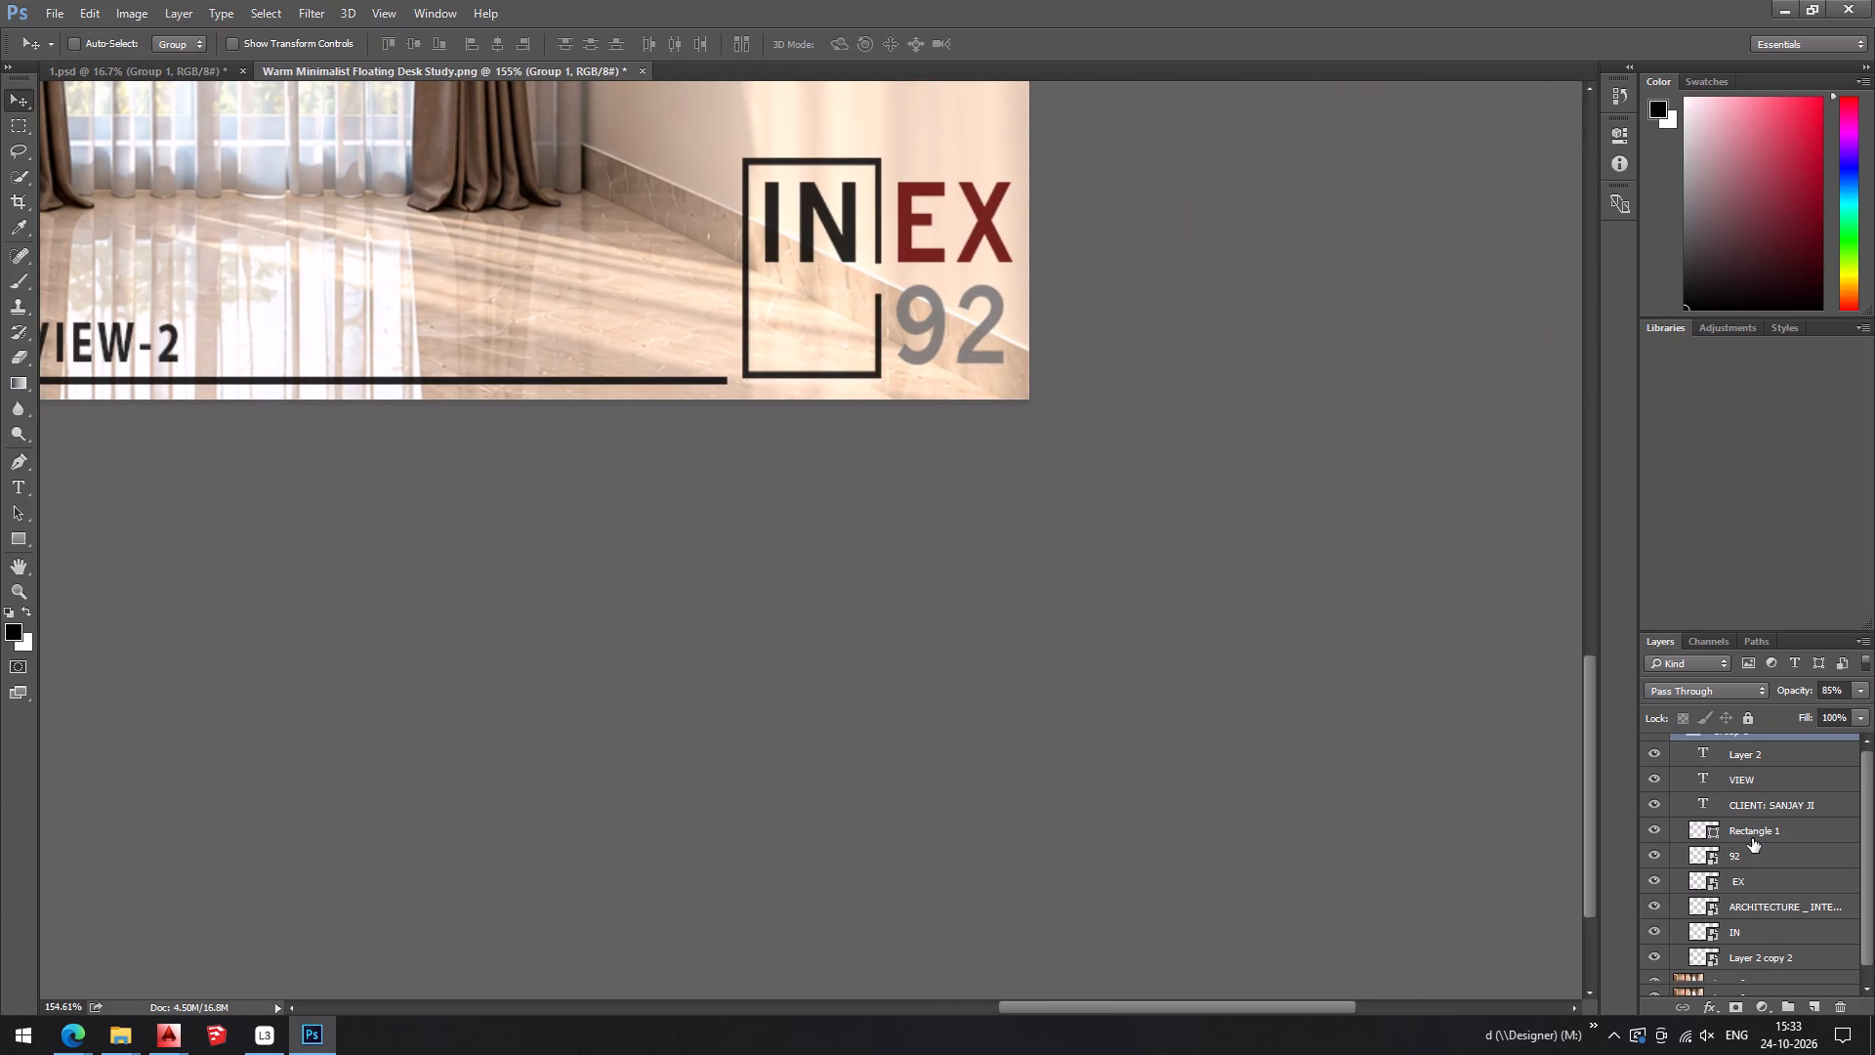
pyautogui.scroll(-1, 1752, 838)
pyautogui.click(1752, 854)
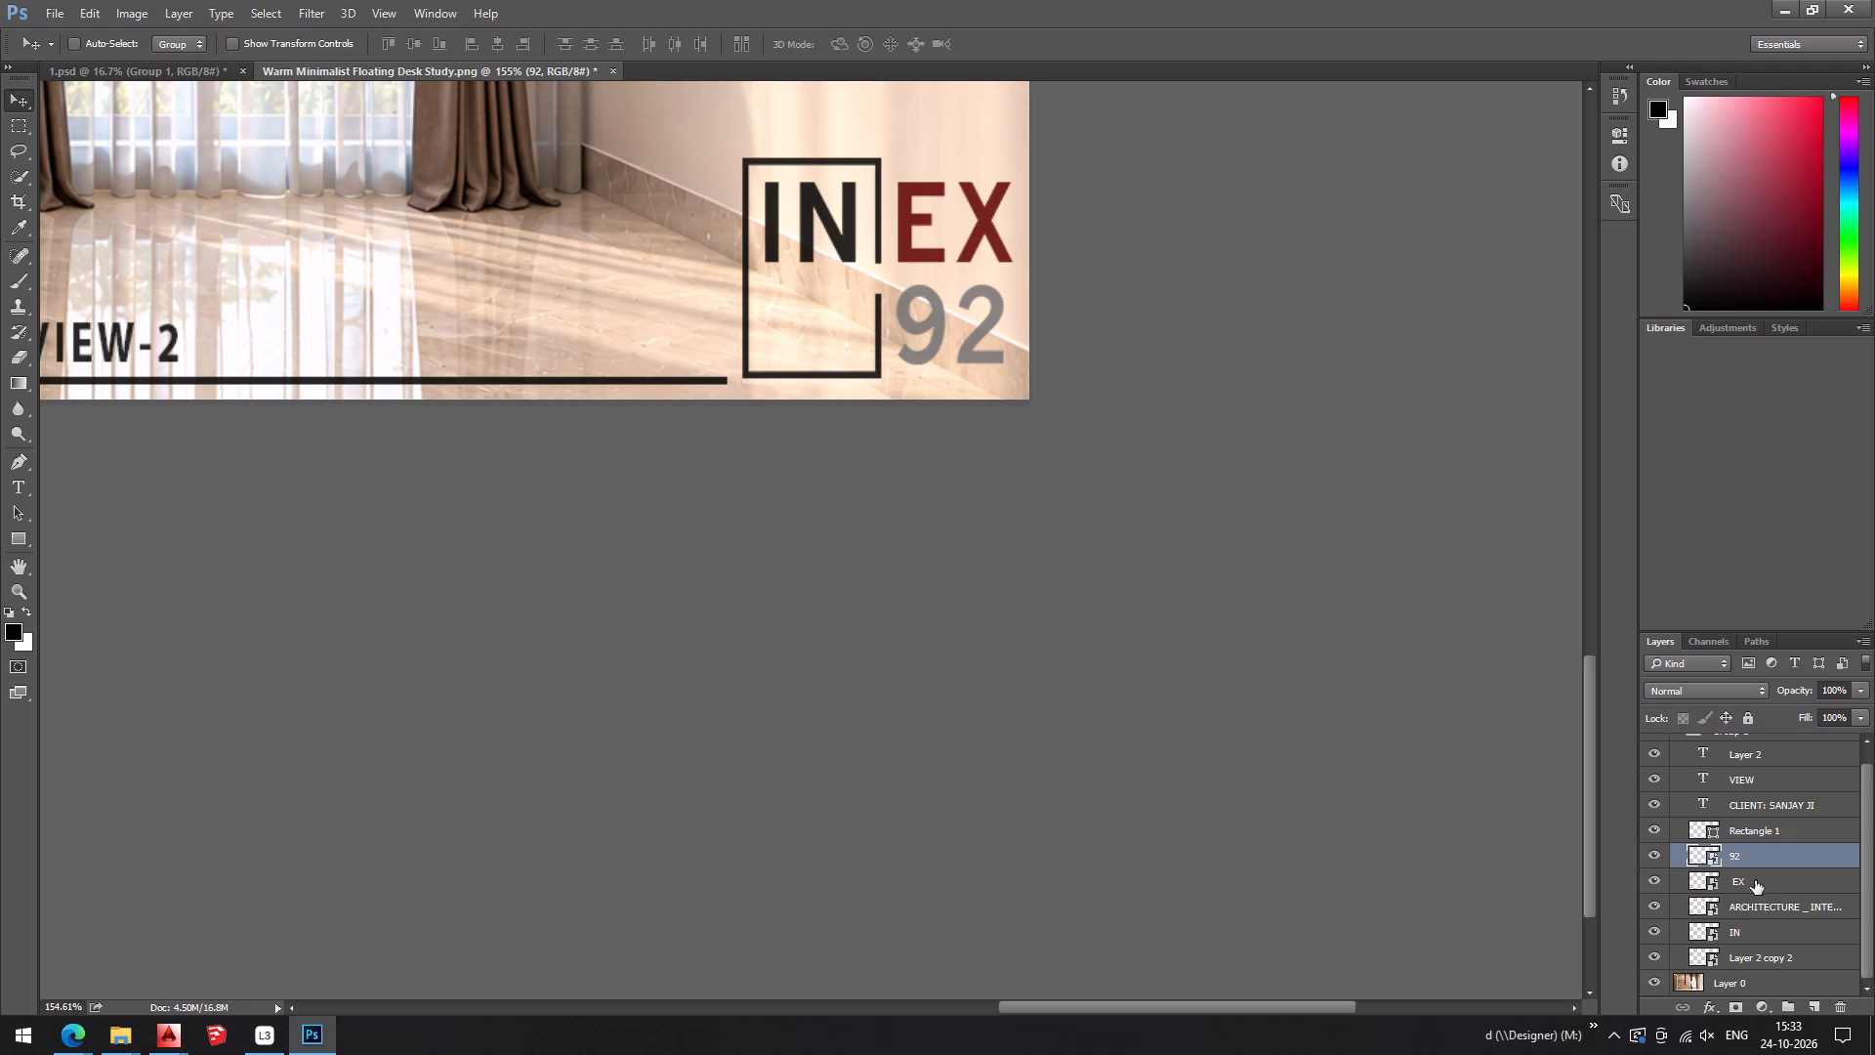
pyautogui.keyDown('ctrl'); pyautogui.click(1758, 880); pyautogui.keyUp('ctrl')
pyautogui.keyDown('ctrl'); pyautogui.click(1763, 907); pyautogui.keyUp('ctrl')
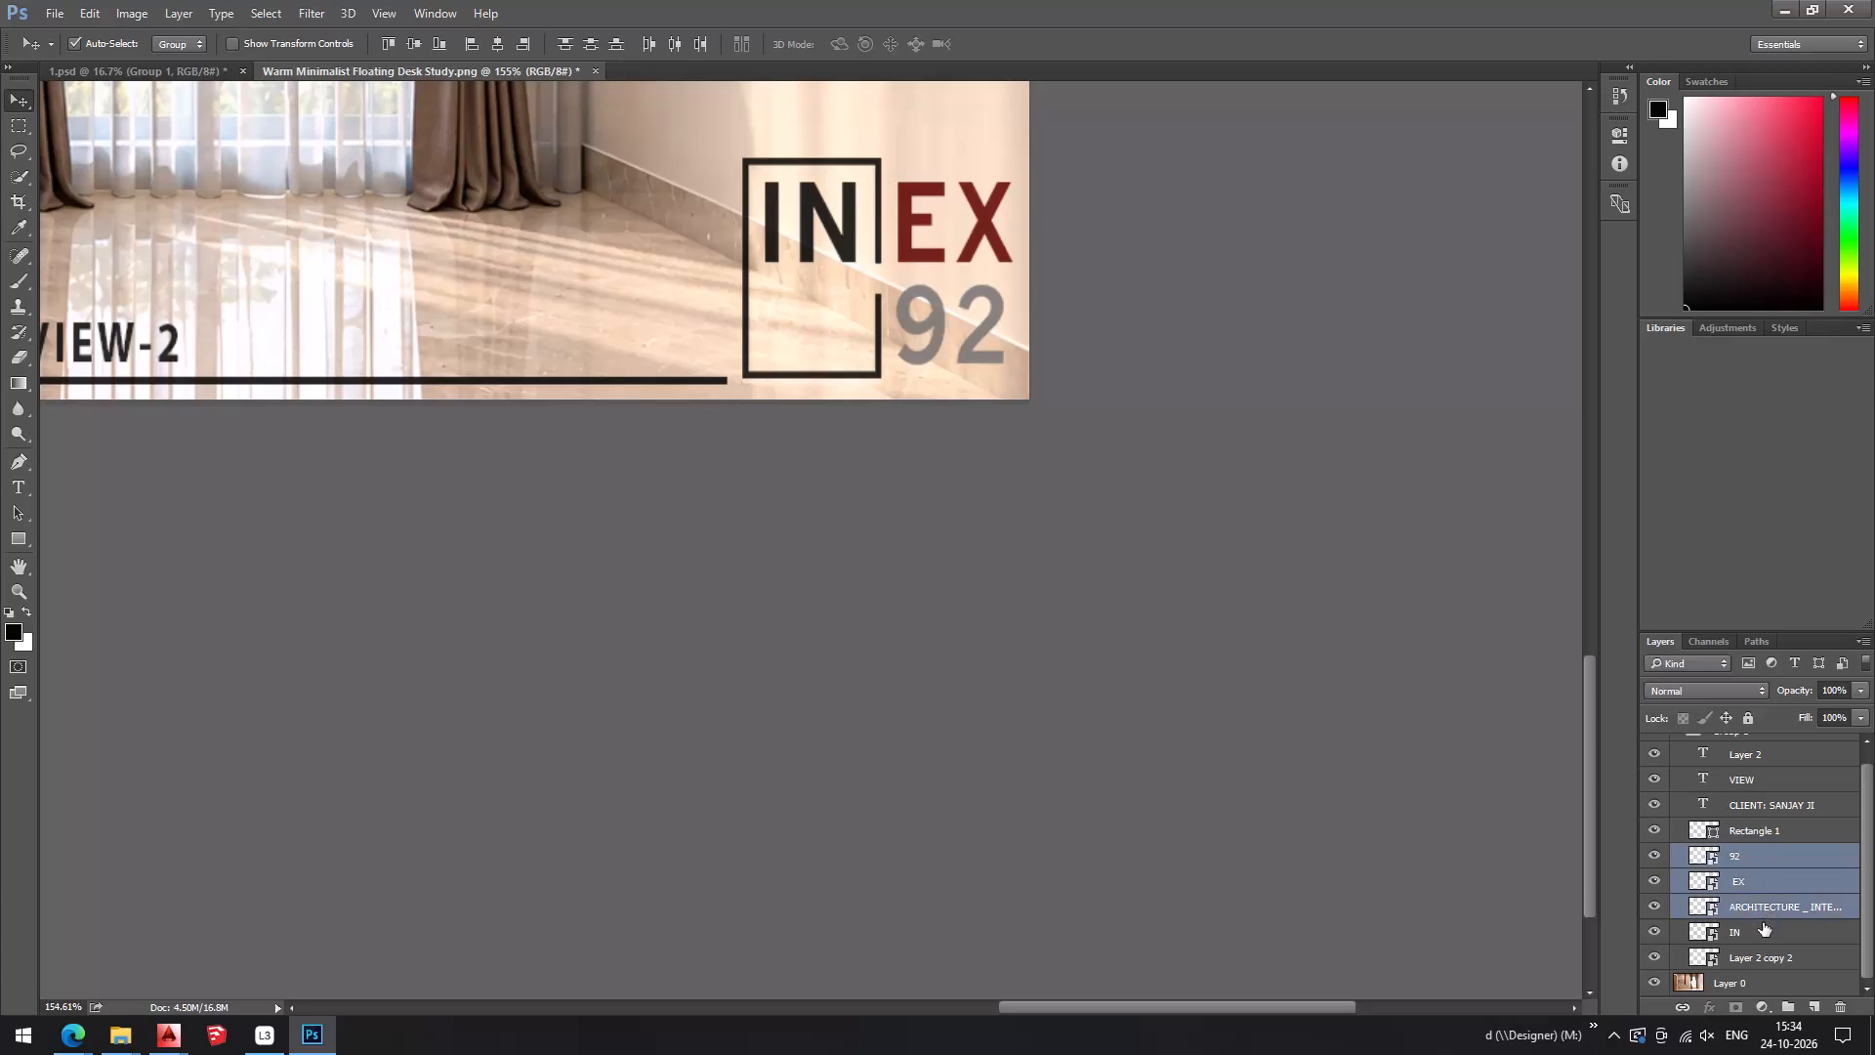
pyautogui.keyDown('ctrl'); pyautogui.click(1763, 929); pyautogui.keyUp('ctrl')
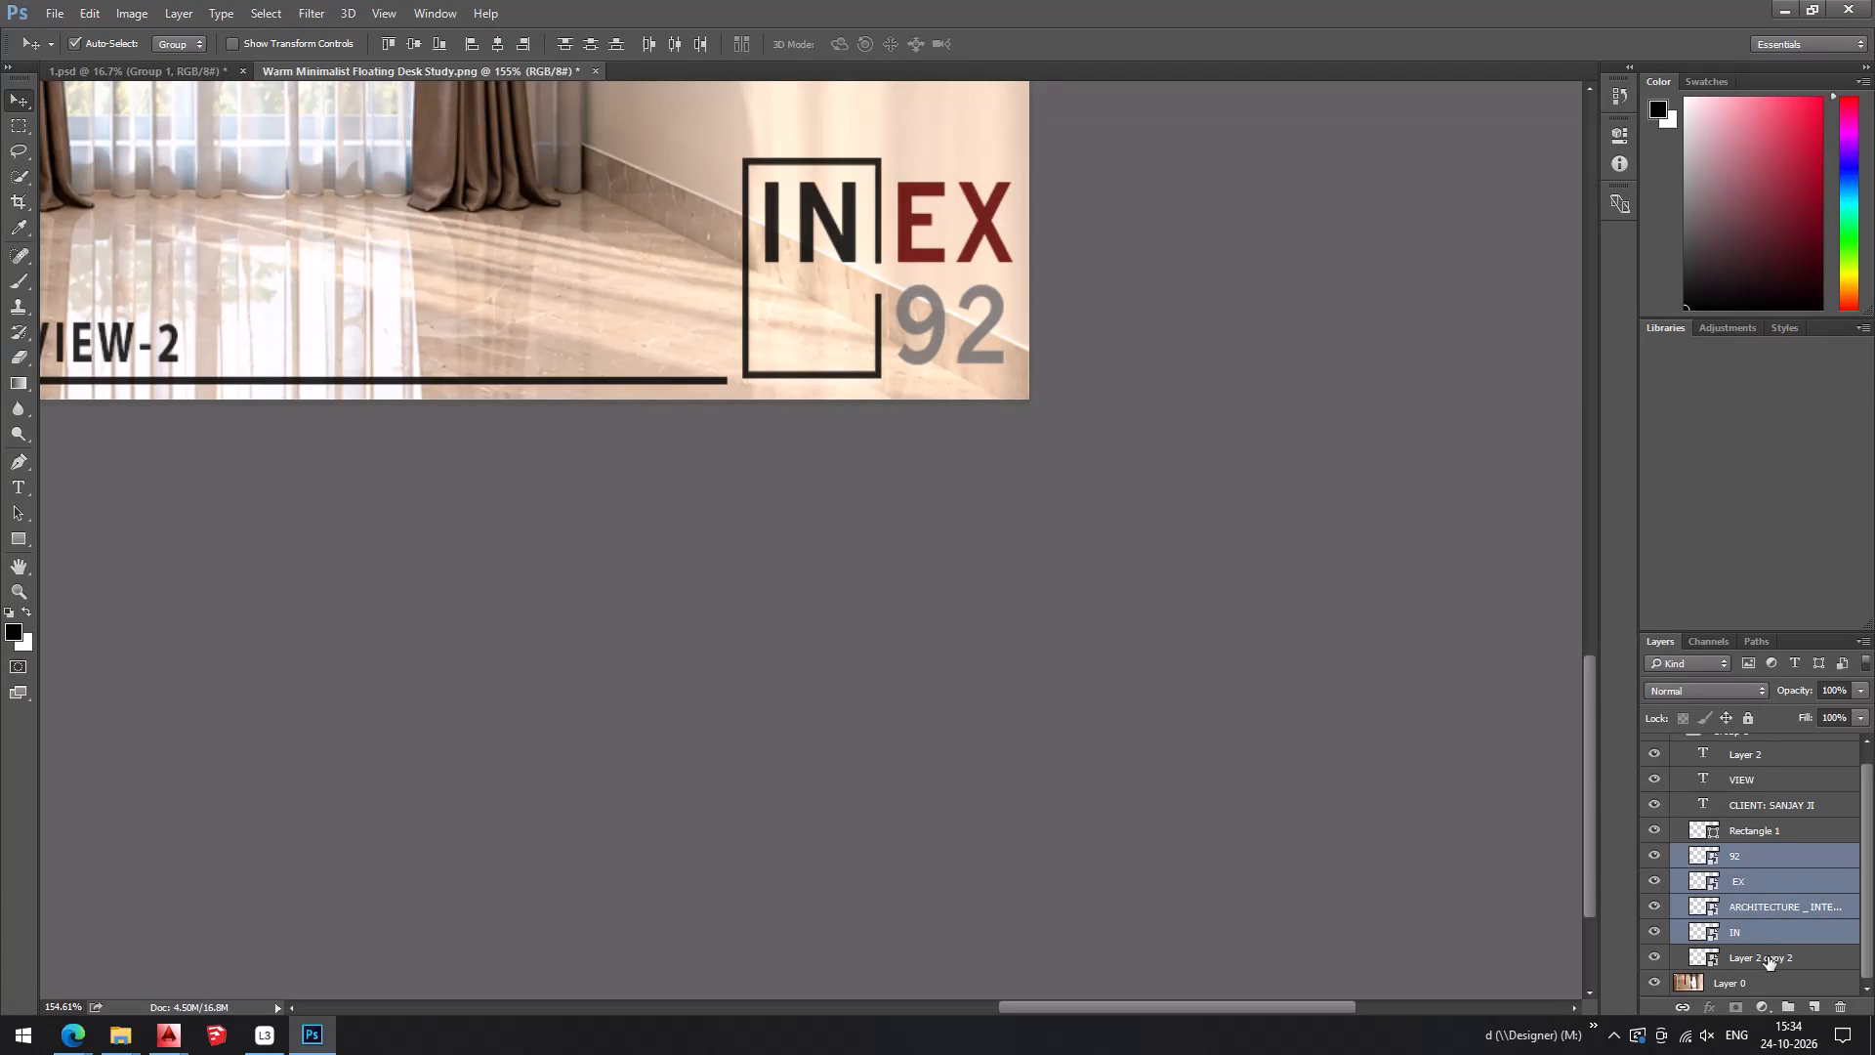
pyautogui.keyDown('ctrl'); pyautogui.click(1768, 956); pyautogui.keyUp('ctrl')
pyautogui.click(976, 365)
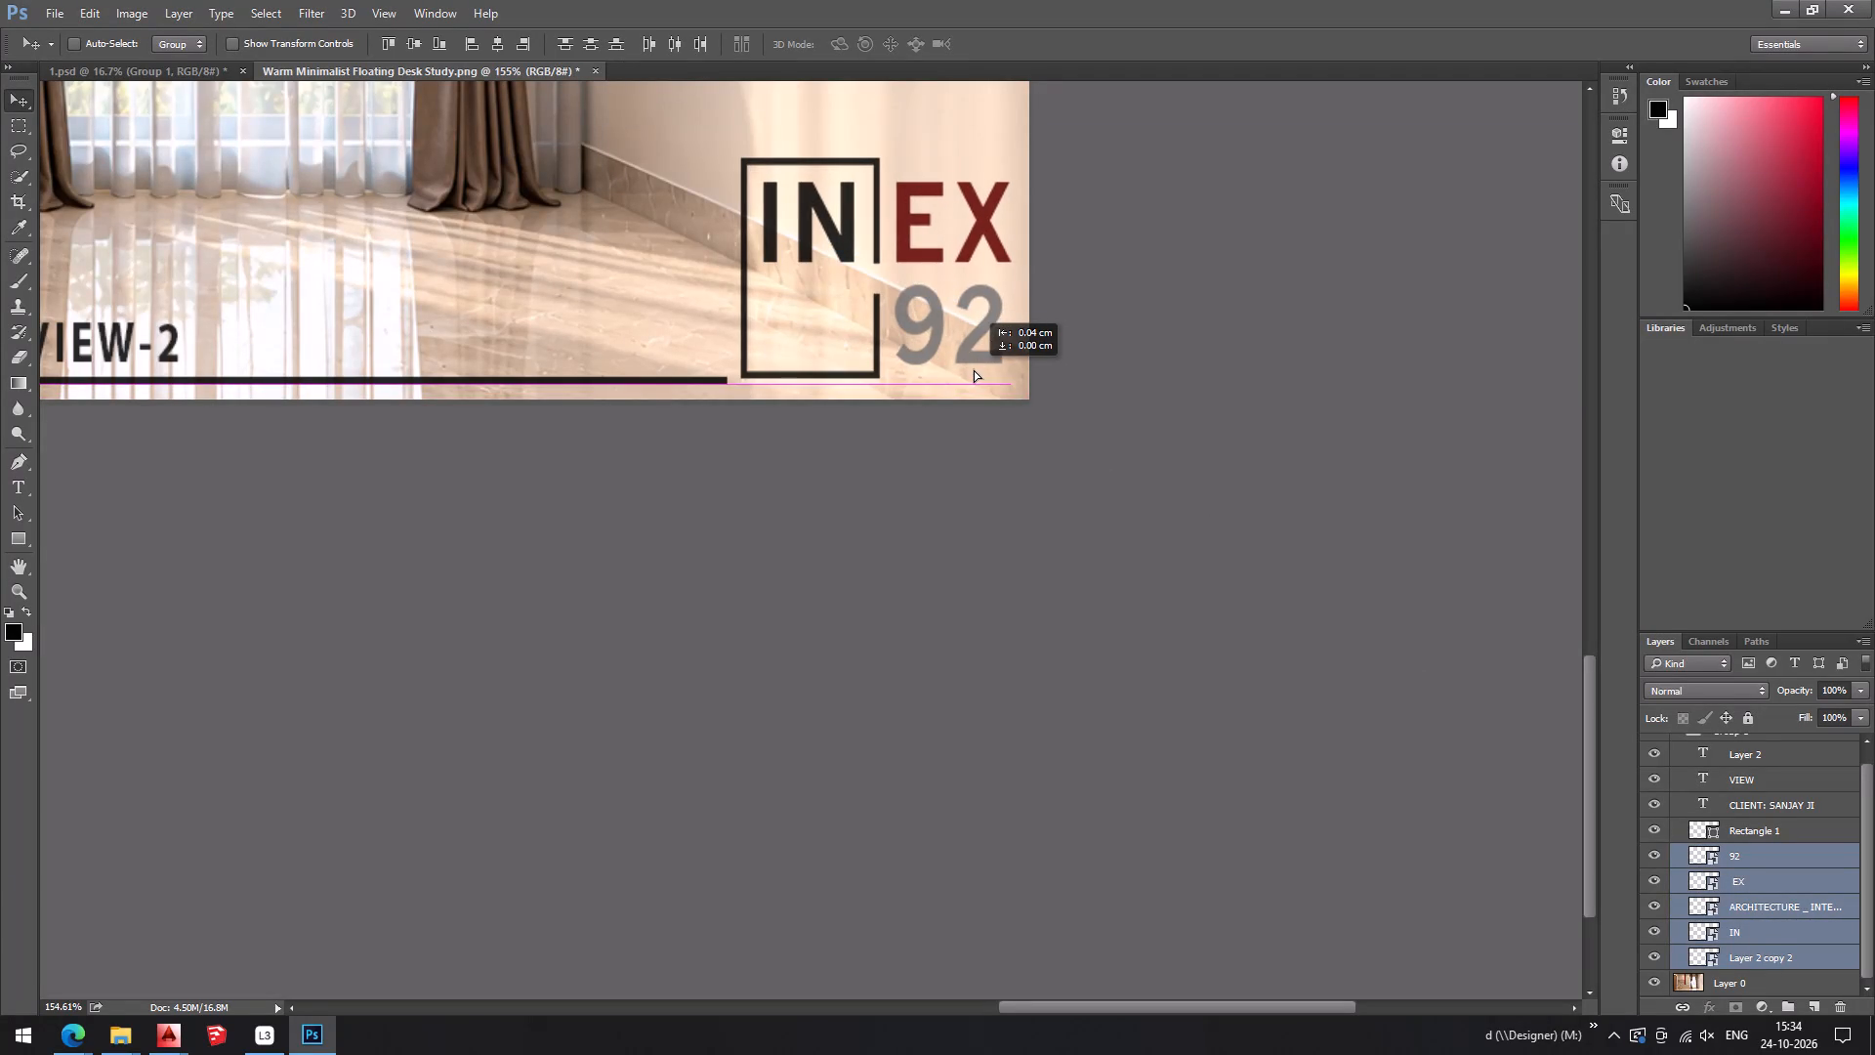
pyautogui.click(979, 346)
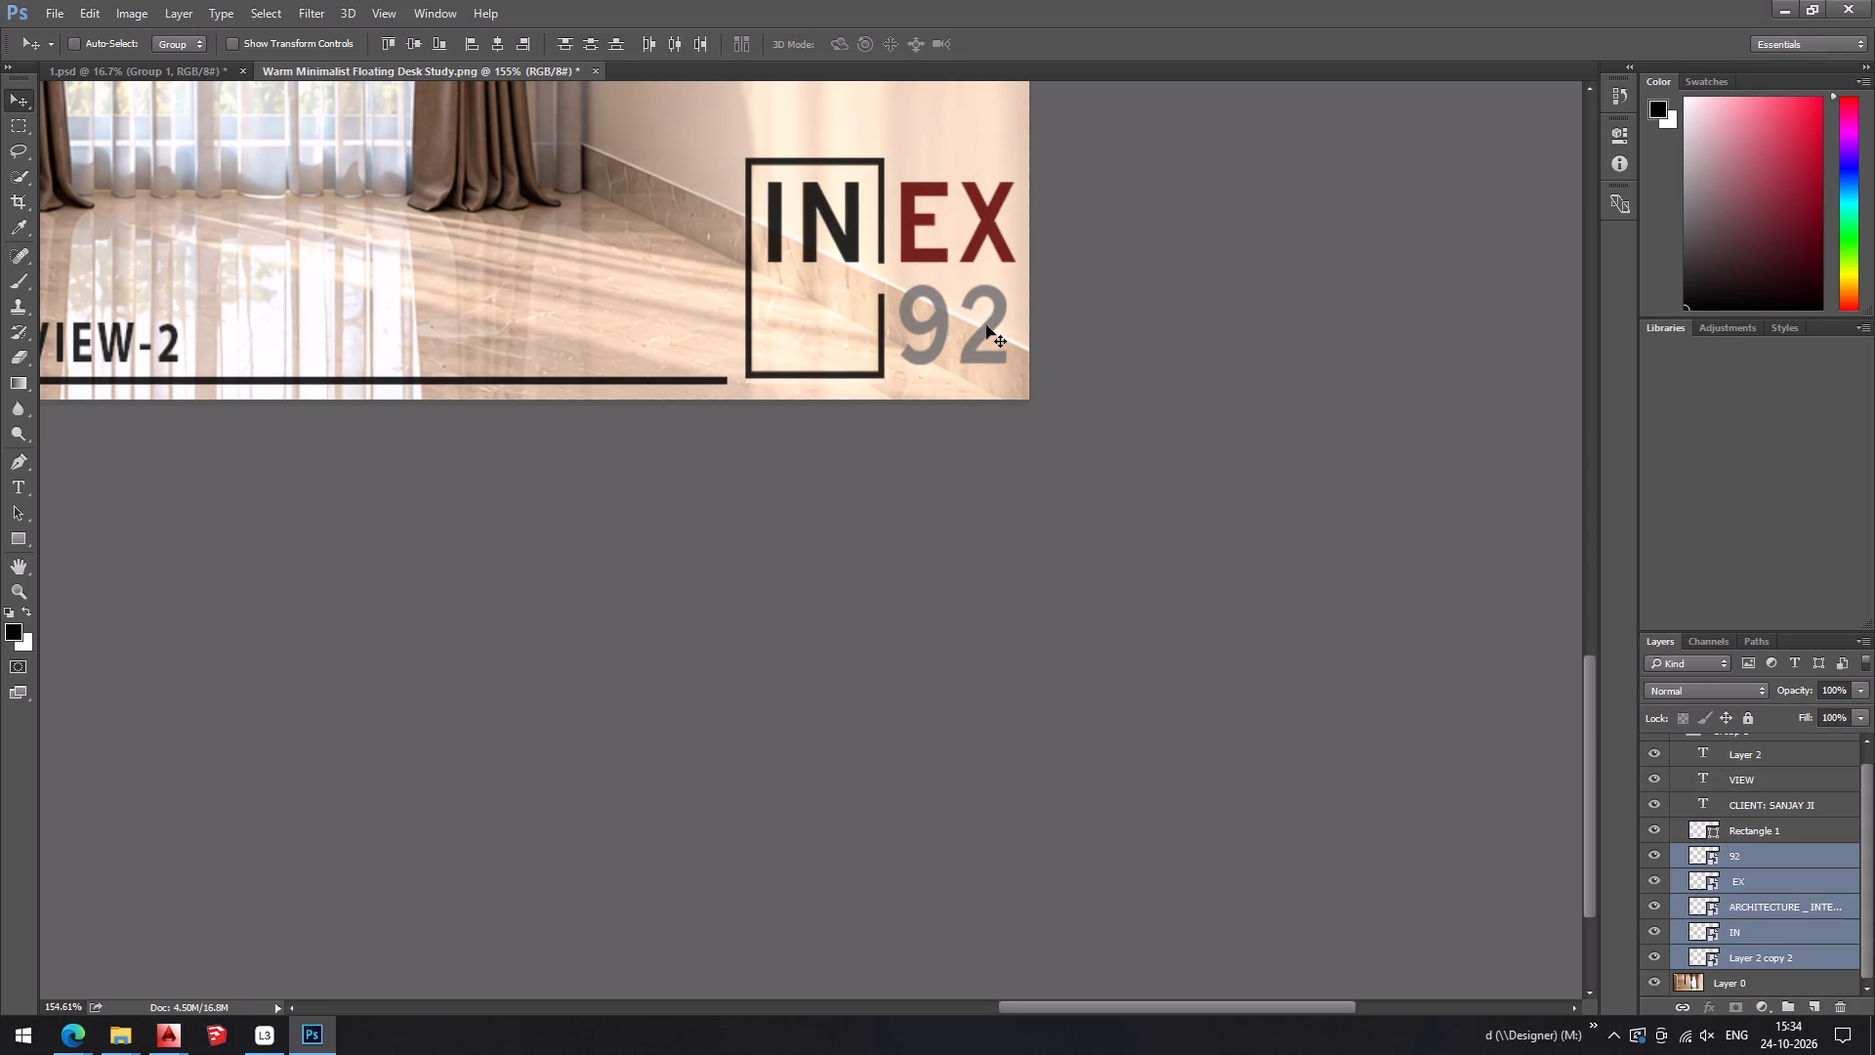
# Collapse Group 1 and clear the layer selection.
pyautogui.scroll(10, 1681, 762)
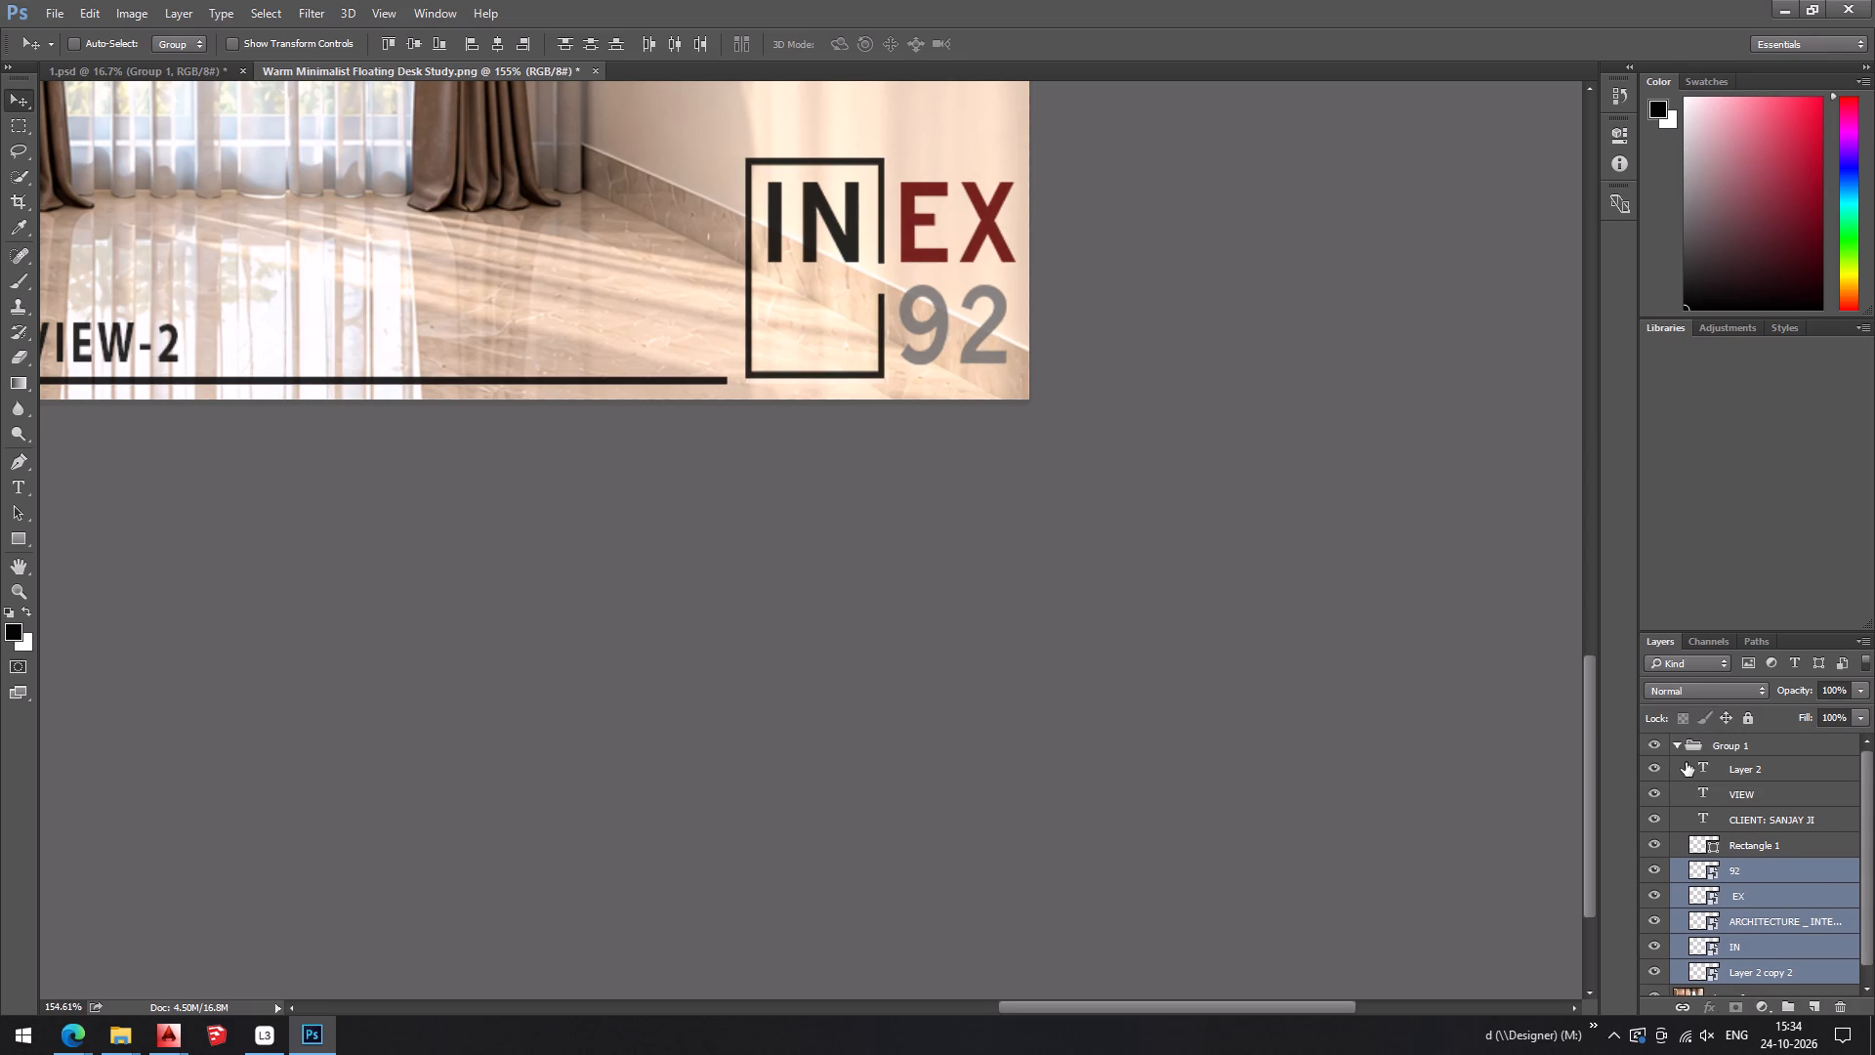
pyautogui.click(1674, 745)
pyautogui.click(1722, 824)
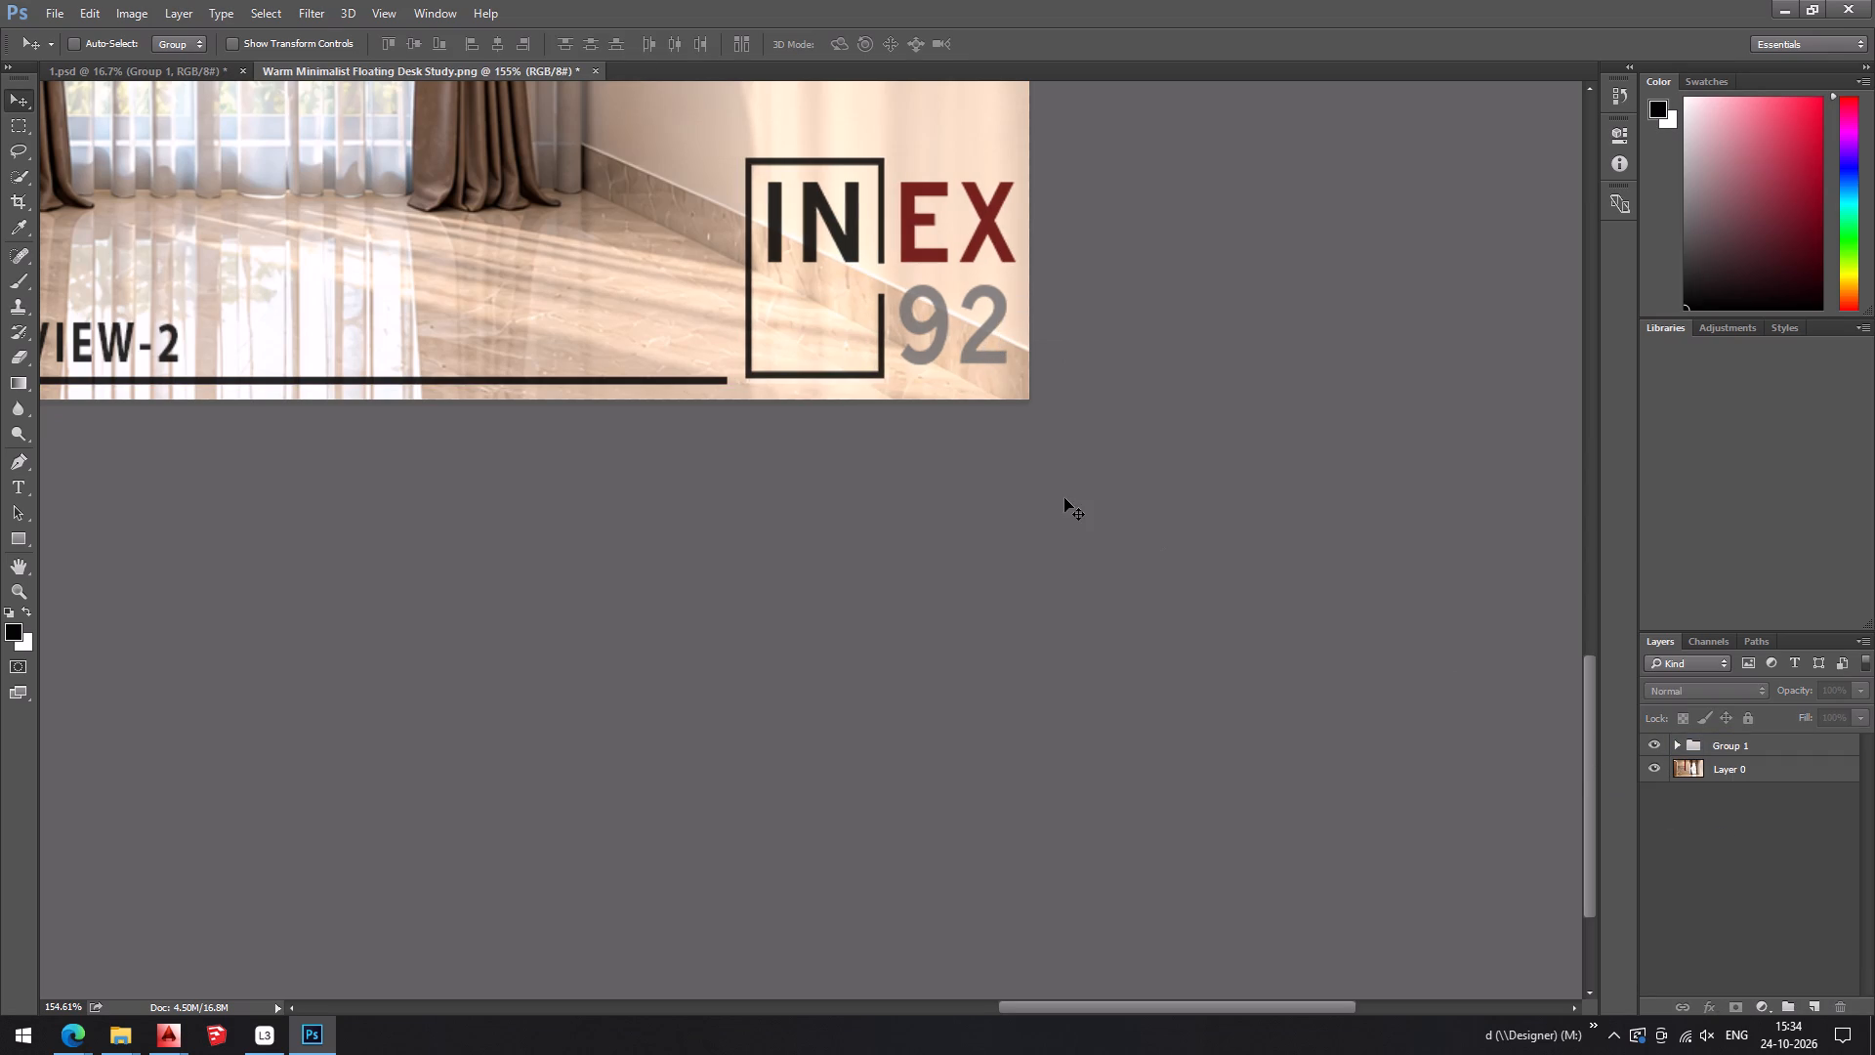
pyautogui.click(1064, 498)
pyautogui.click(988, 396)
# Replace the name after "CLIENT:" in the client label with "MR." and the new client's name.
pyautogui.keyDown('alt'); pyautogui.scroll(-8, 1049, 428); pyautogui.keyUp('alt')
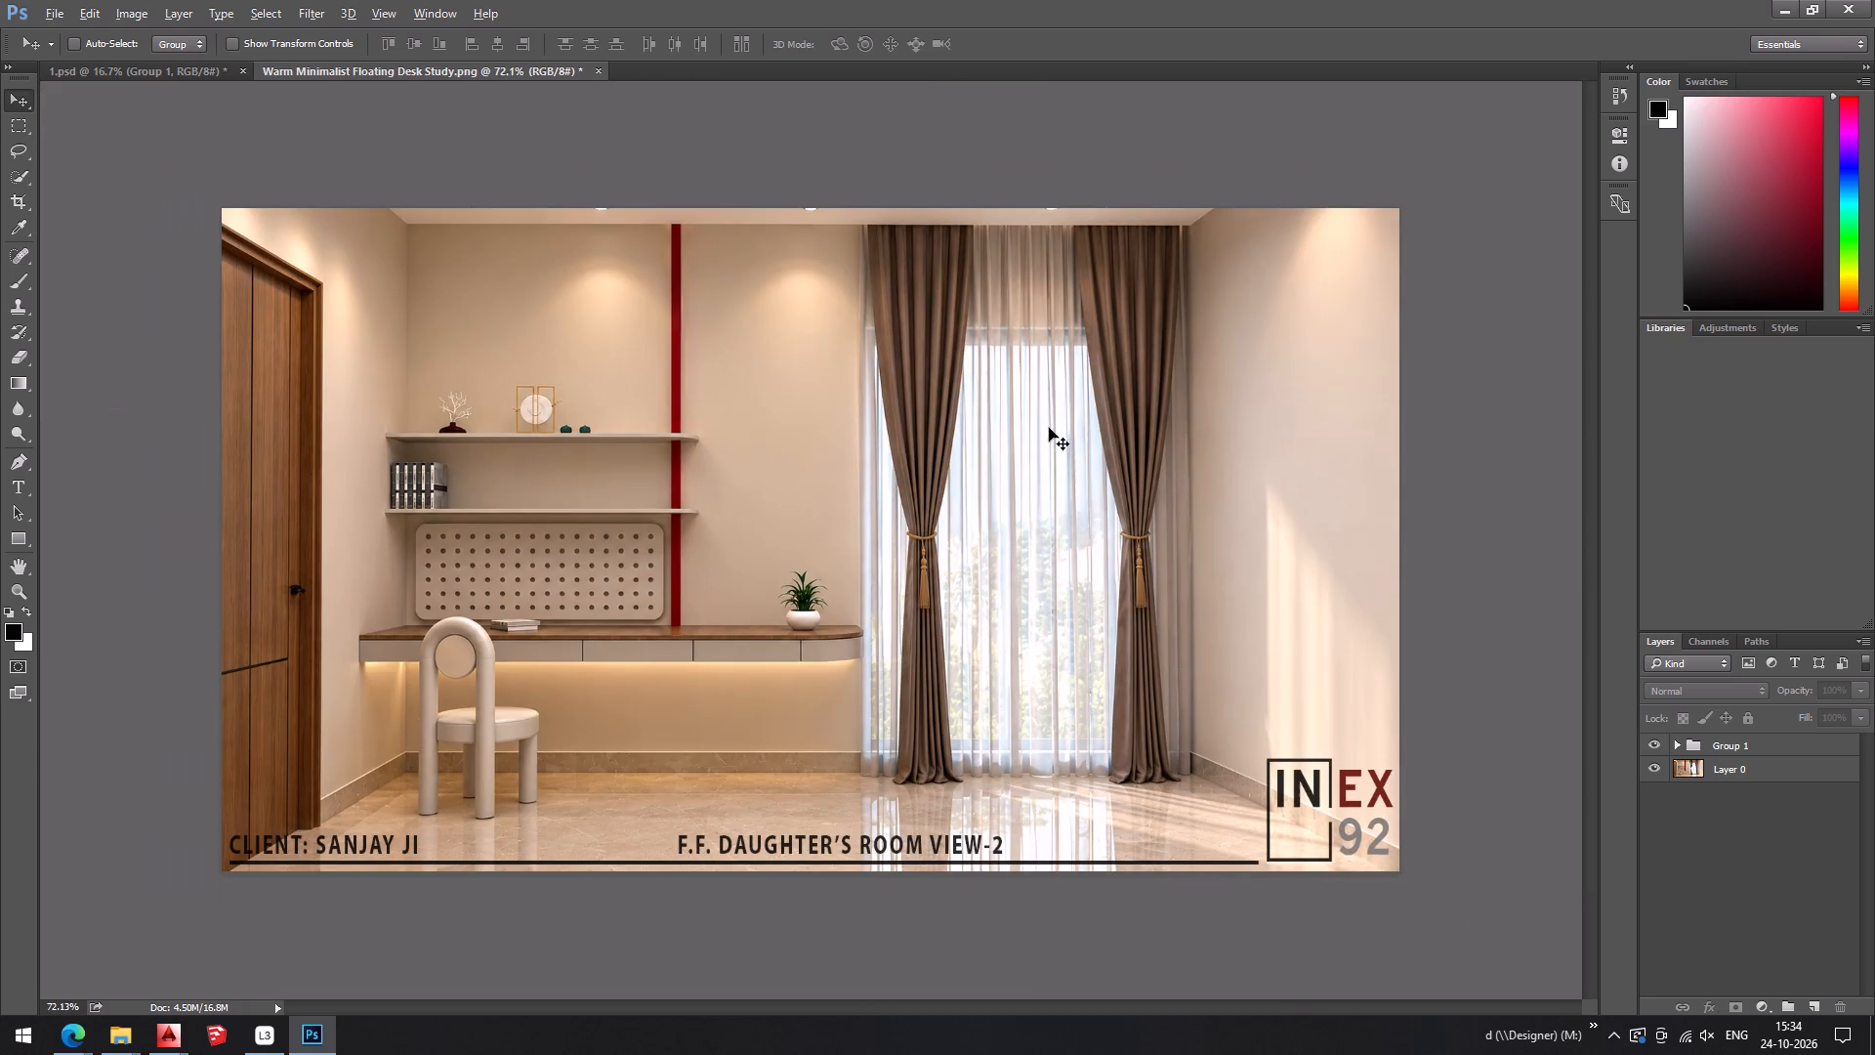
pyautogui.keyDown('alt'); pyautogui.scroll(1, 1055, 428); pyautogui.keyUp('alt')
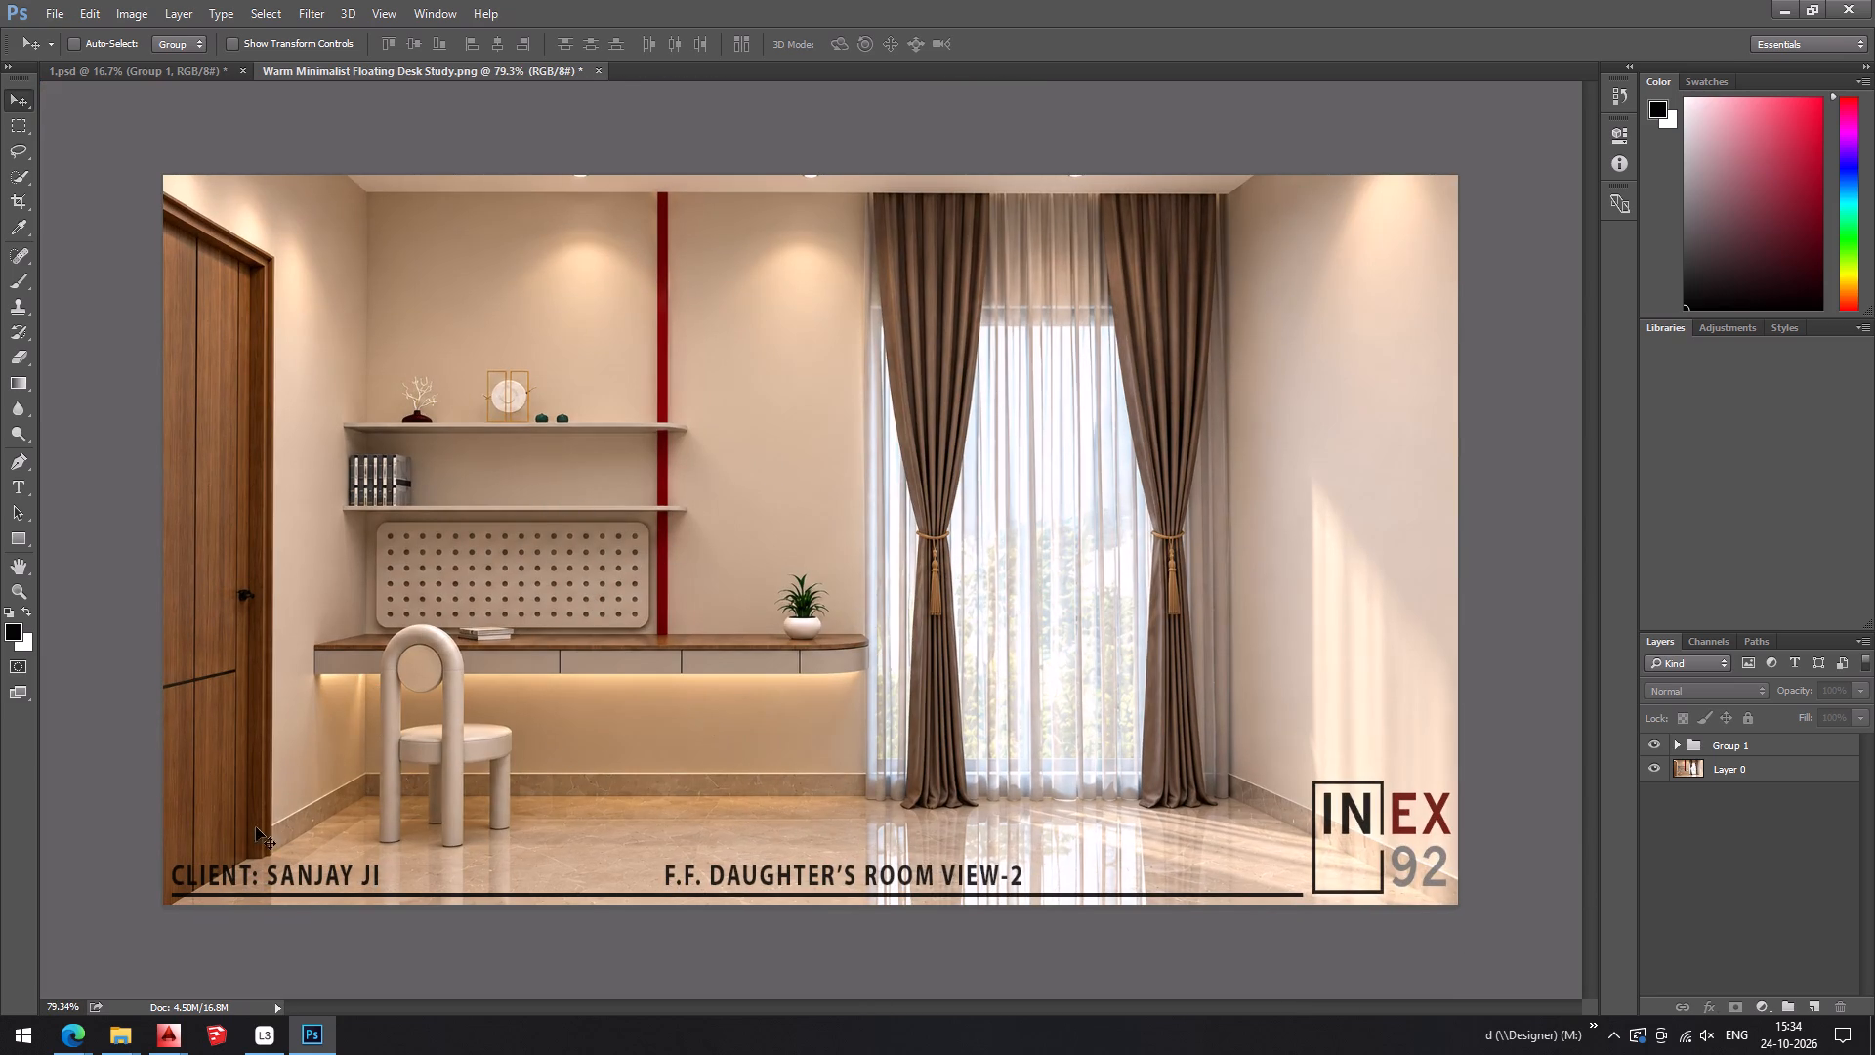
pyautogui.click(1681, 749)
pyautogui.doubleClick(1699, 818)
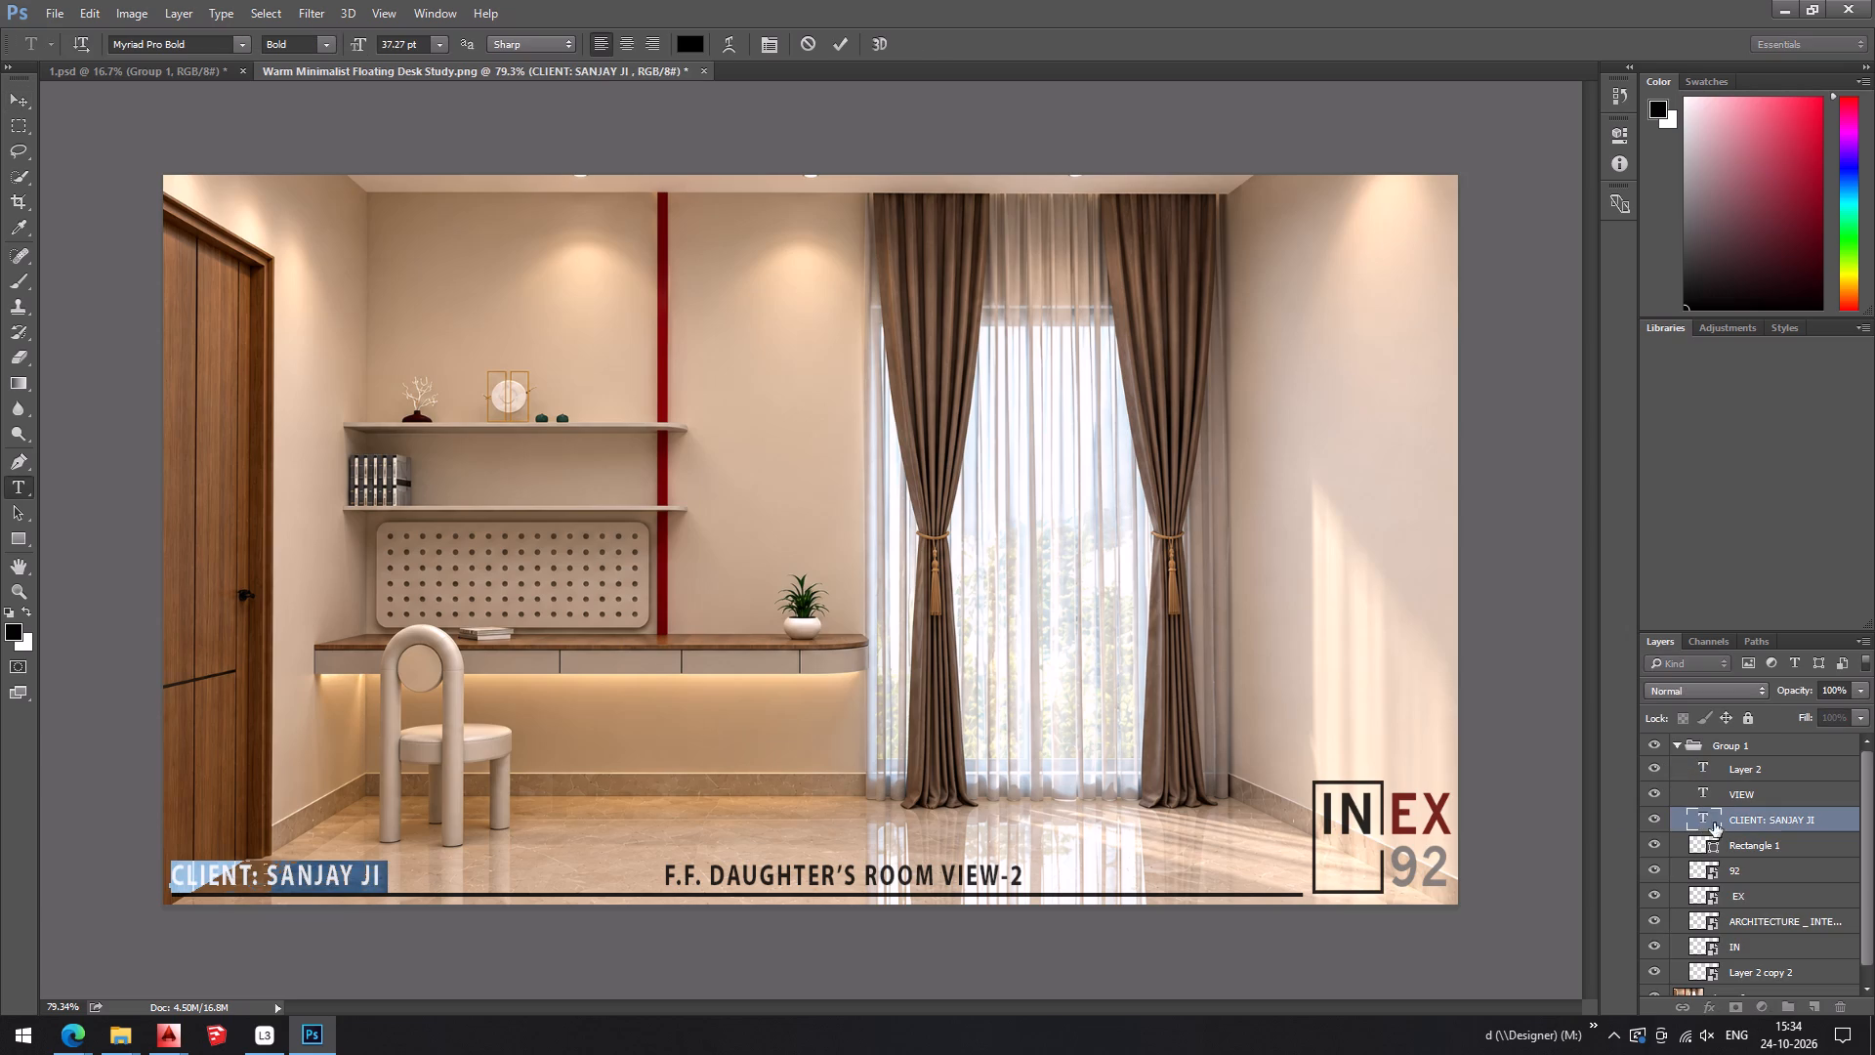
pyautogui.press('Right')
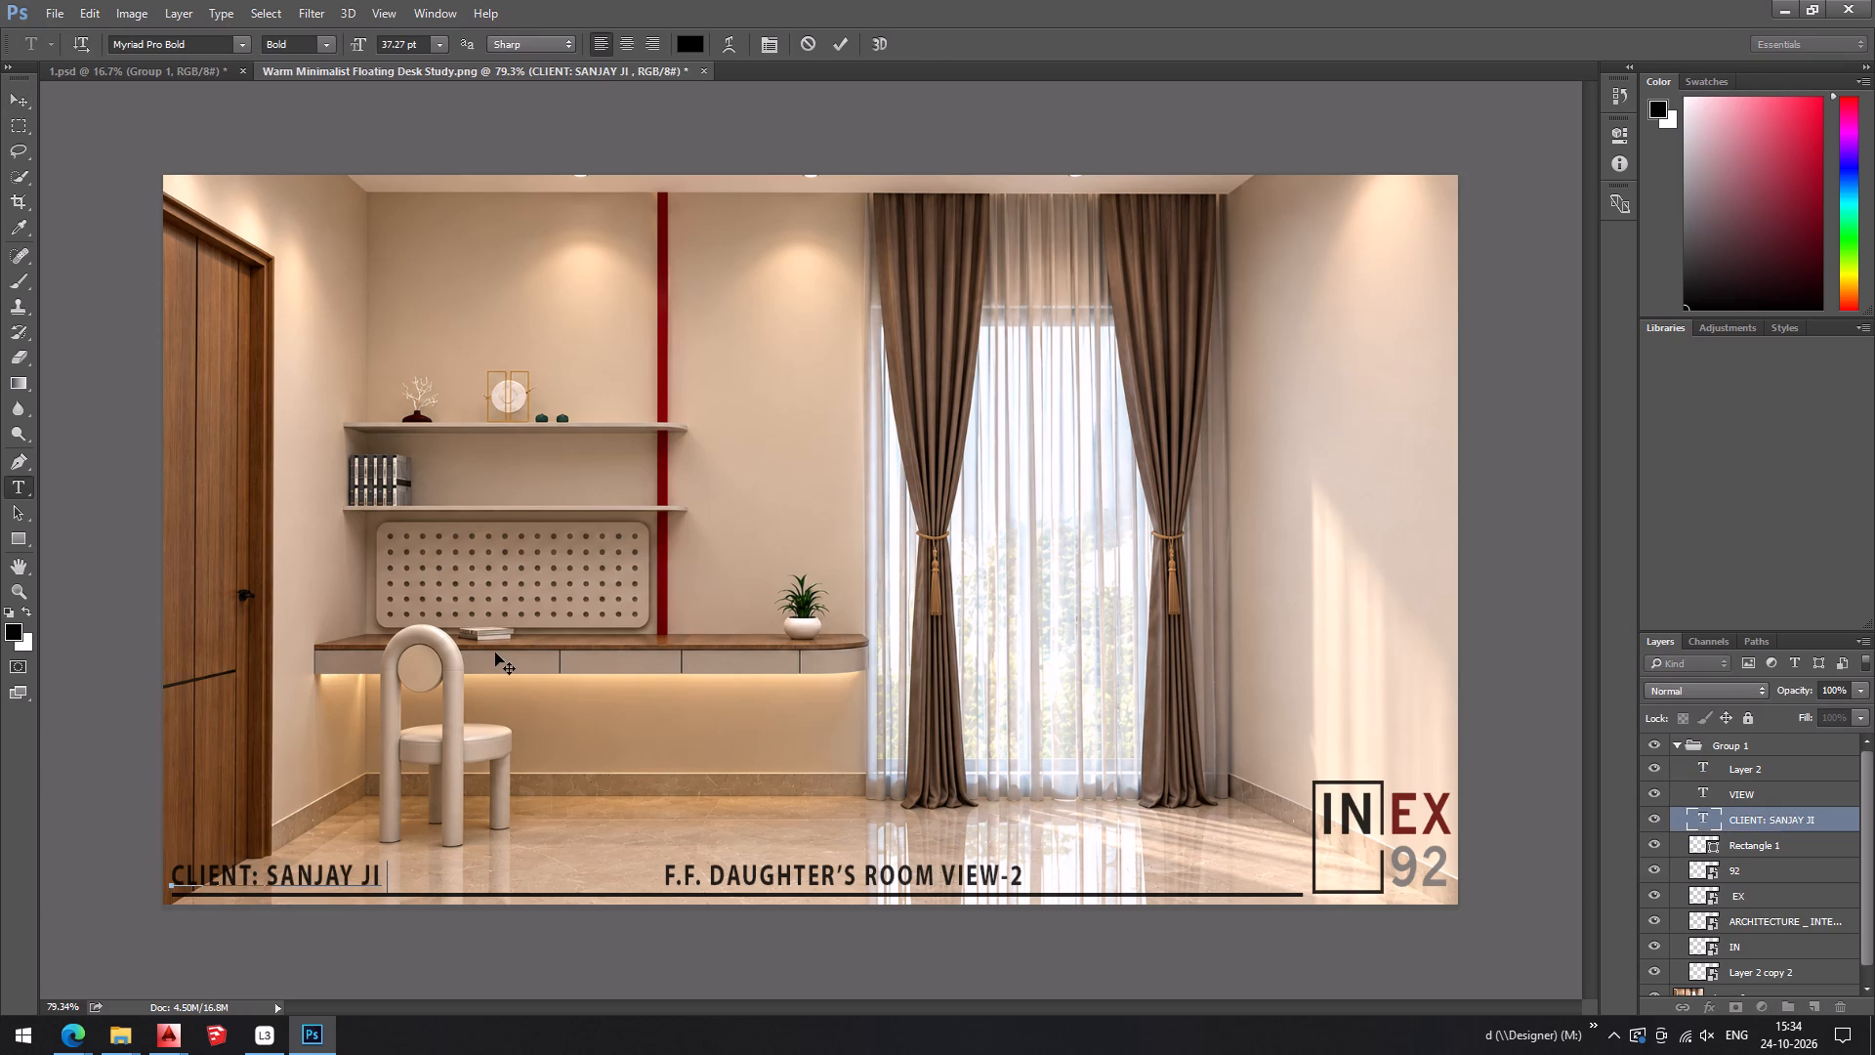
pyautogui.press('BackSpace')
pyautogui.press('BackSpace')
pyautogui.press('BackSpace')
pyautogui.press('BackSpace')
pyautogui.press('BackSpace')
pyautogui.press('BackSpace')
pyautogui.press('BackSpace')
pyautogui.press('BackSpace')
pyautogui.press('BackSpace')
pyautogui.press('BackSpace')
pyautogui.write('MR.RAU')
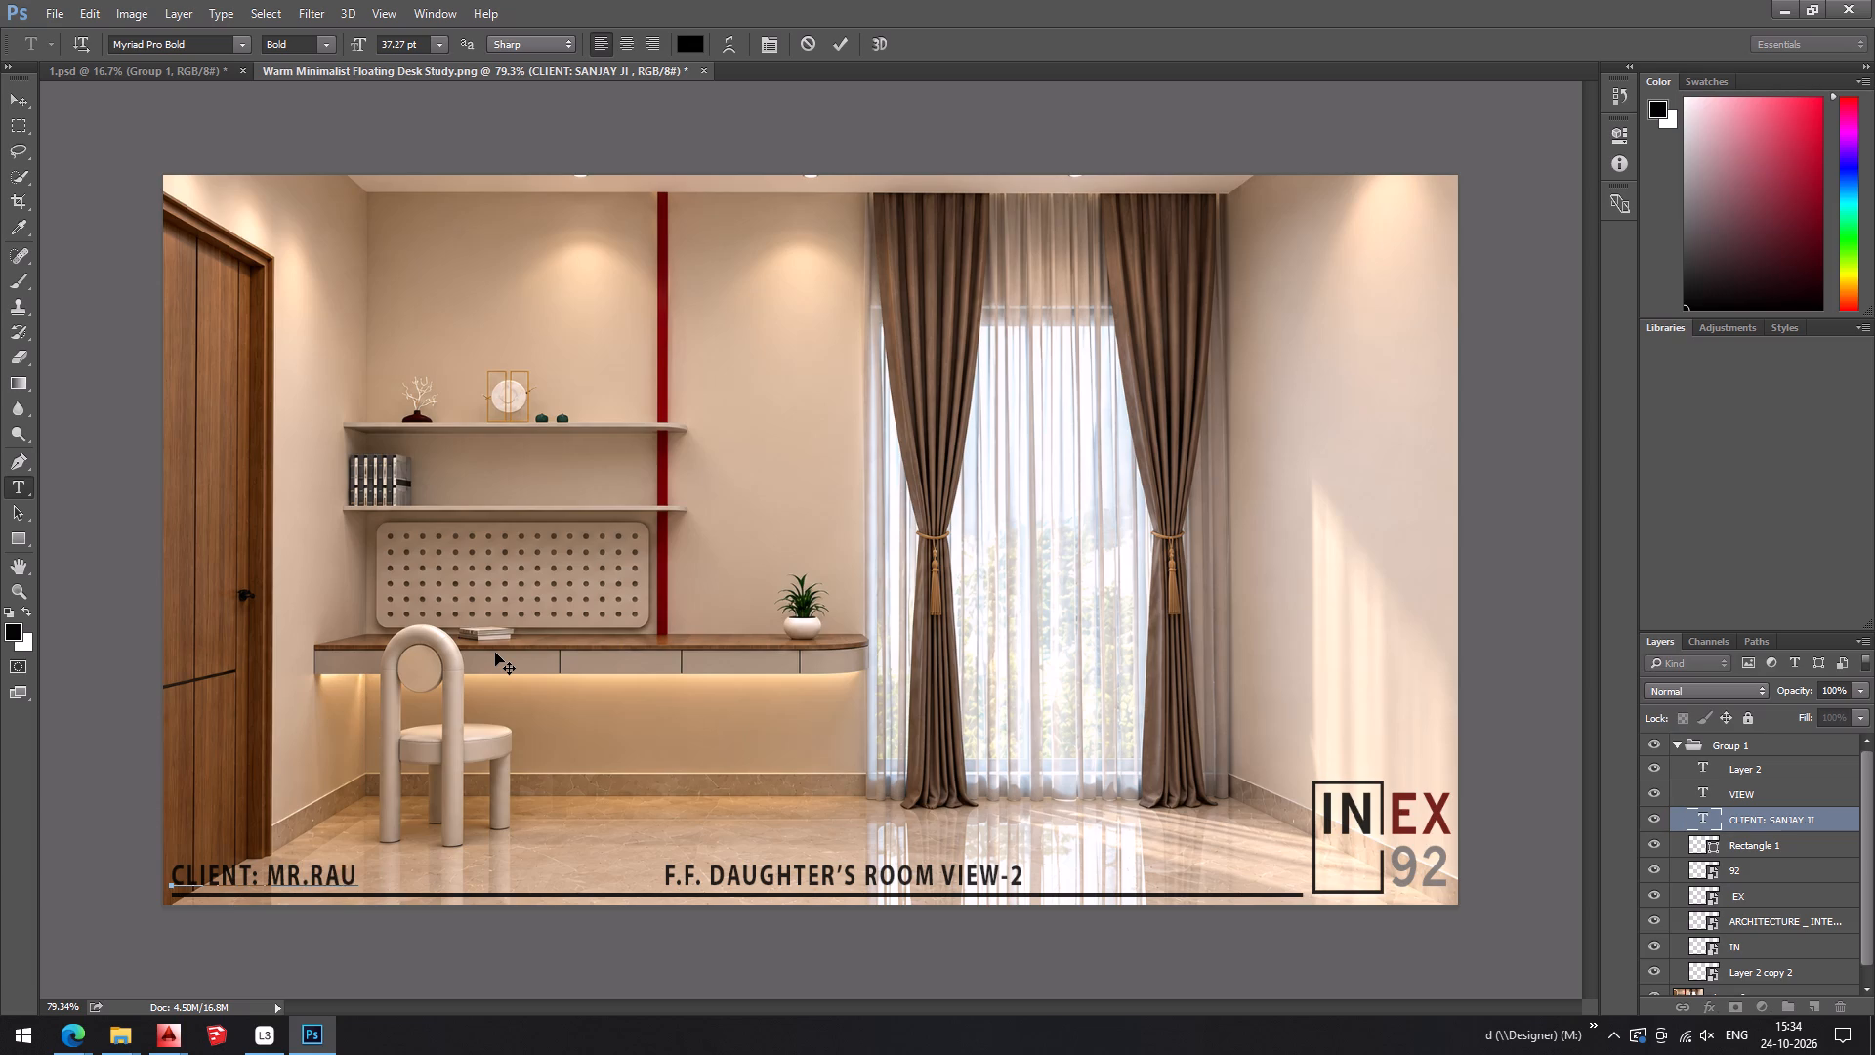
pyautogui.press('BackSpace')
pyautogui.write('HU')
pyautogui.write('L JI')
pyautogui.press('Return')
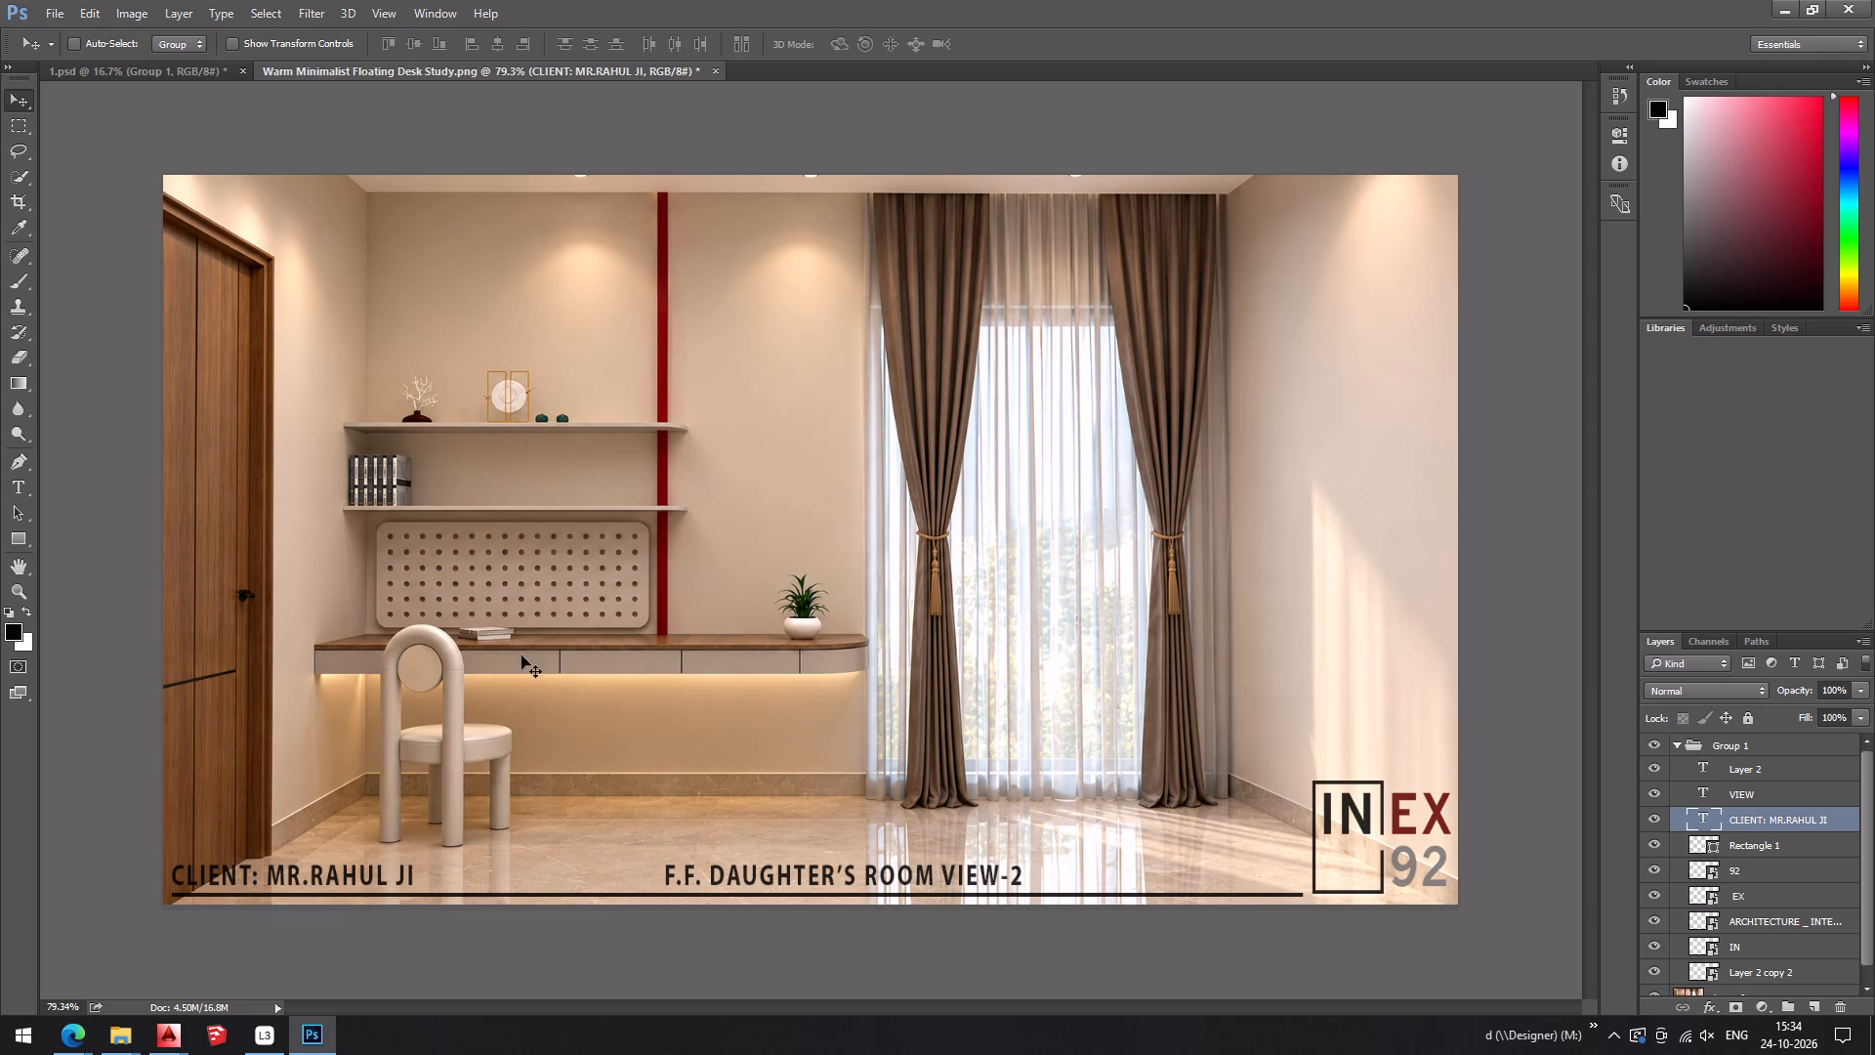
# Scale the VIEW and client text layers down together to about 71.9% width and 68.8% height, keeping them above the underline.
pyautogui.click(746, 873)
pyautogui.keyDown('shift'); pyautogui.click(1753, 792); pyautogui.keyUp('shift')
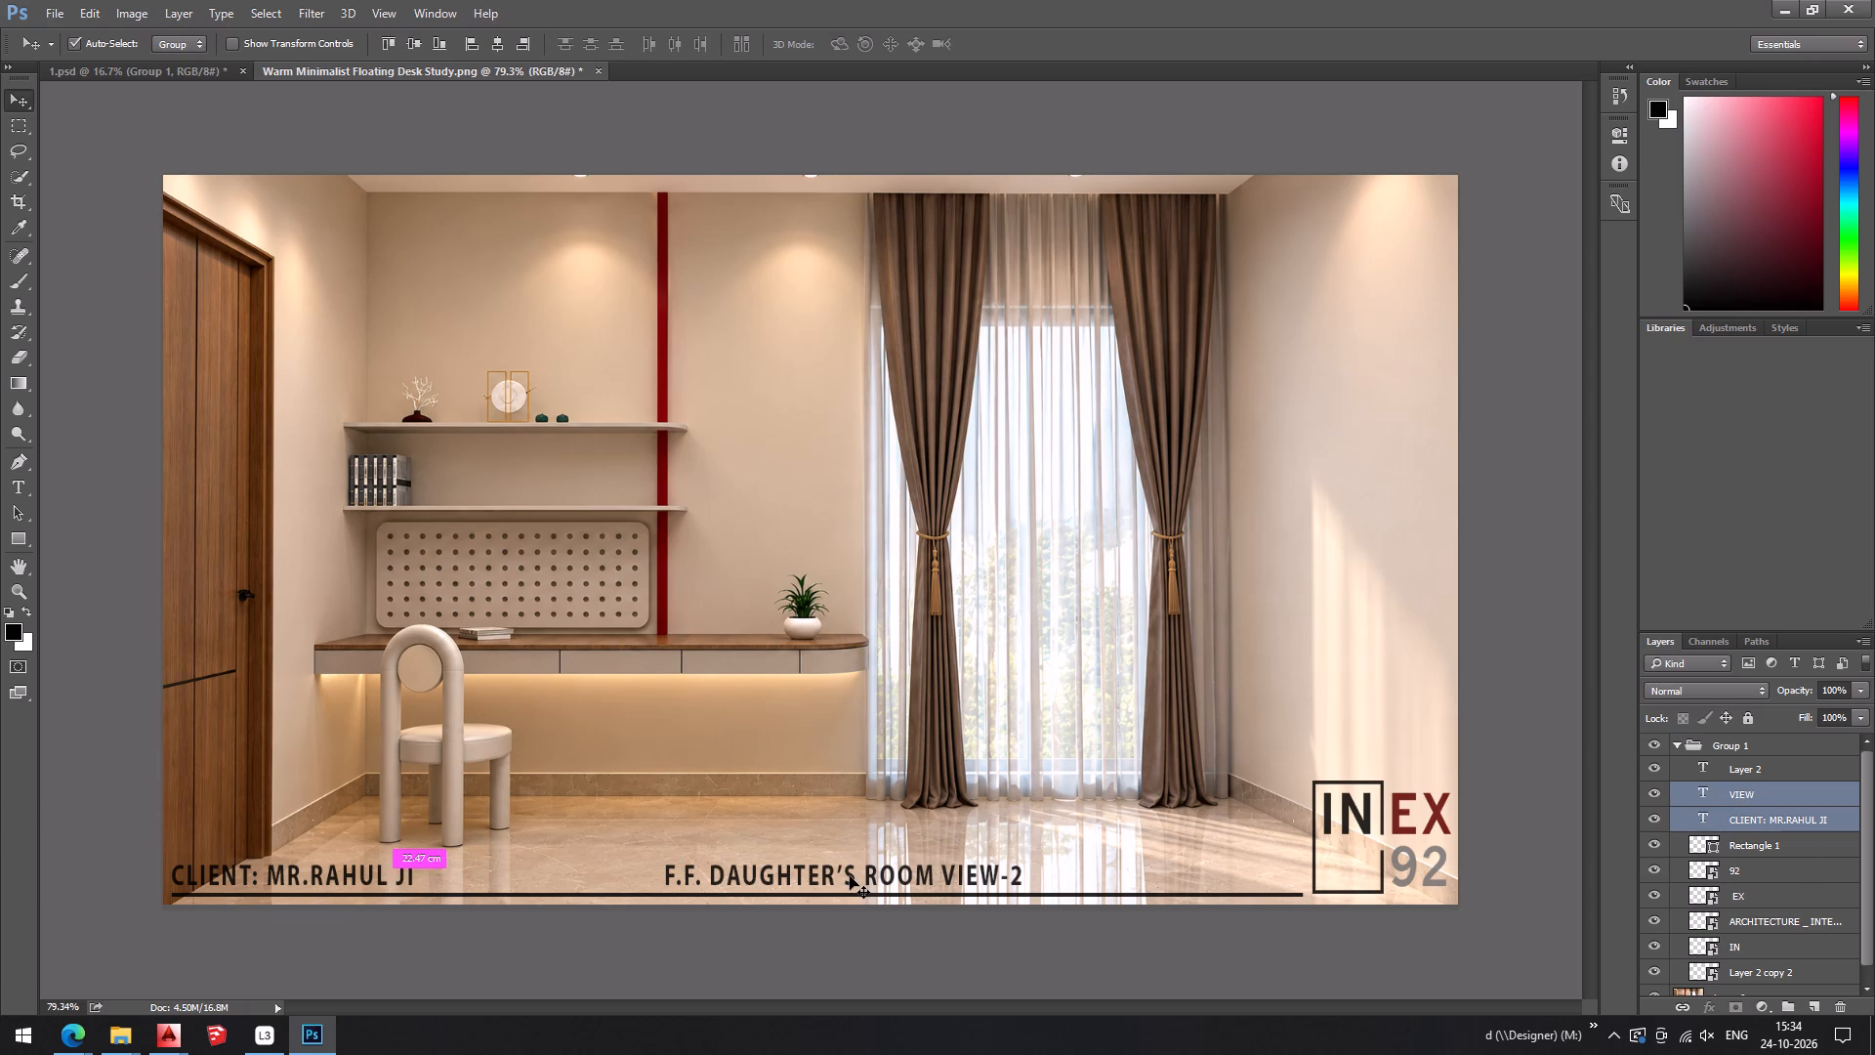
pyautogui.hotkey('ctrl', 't')
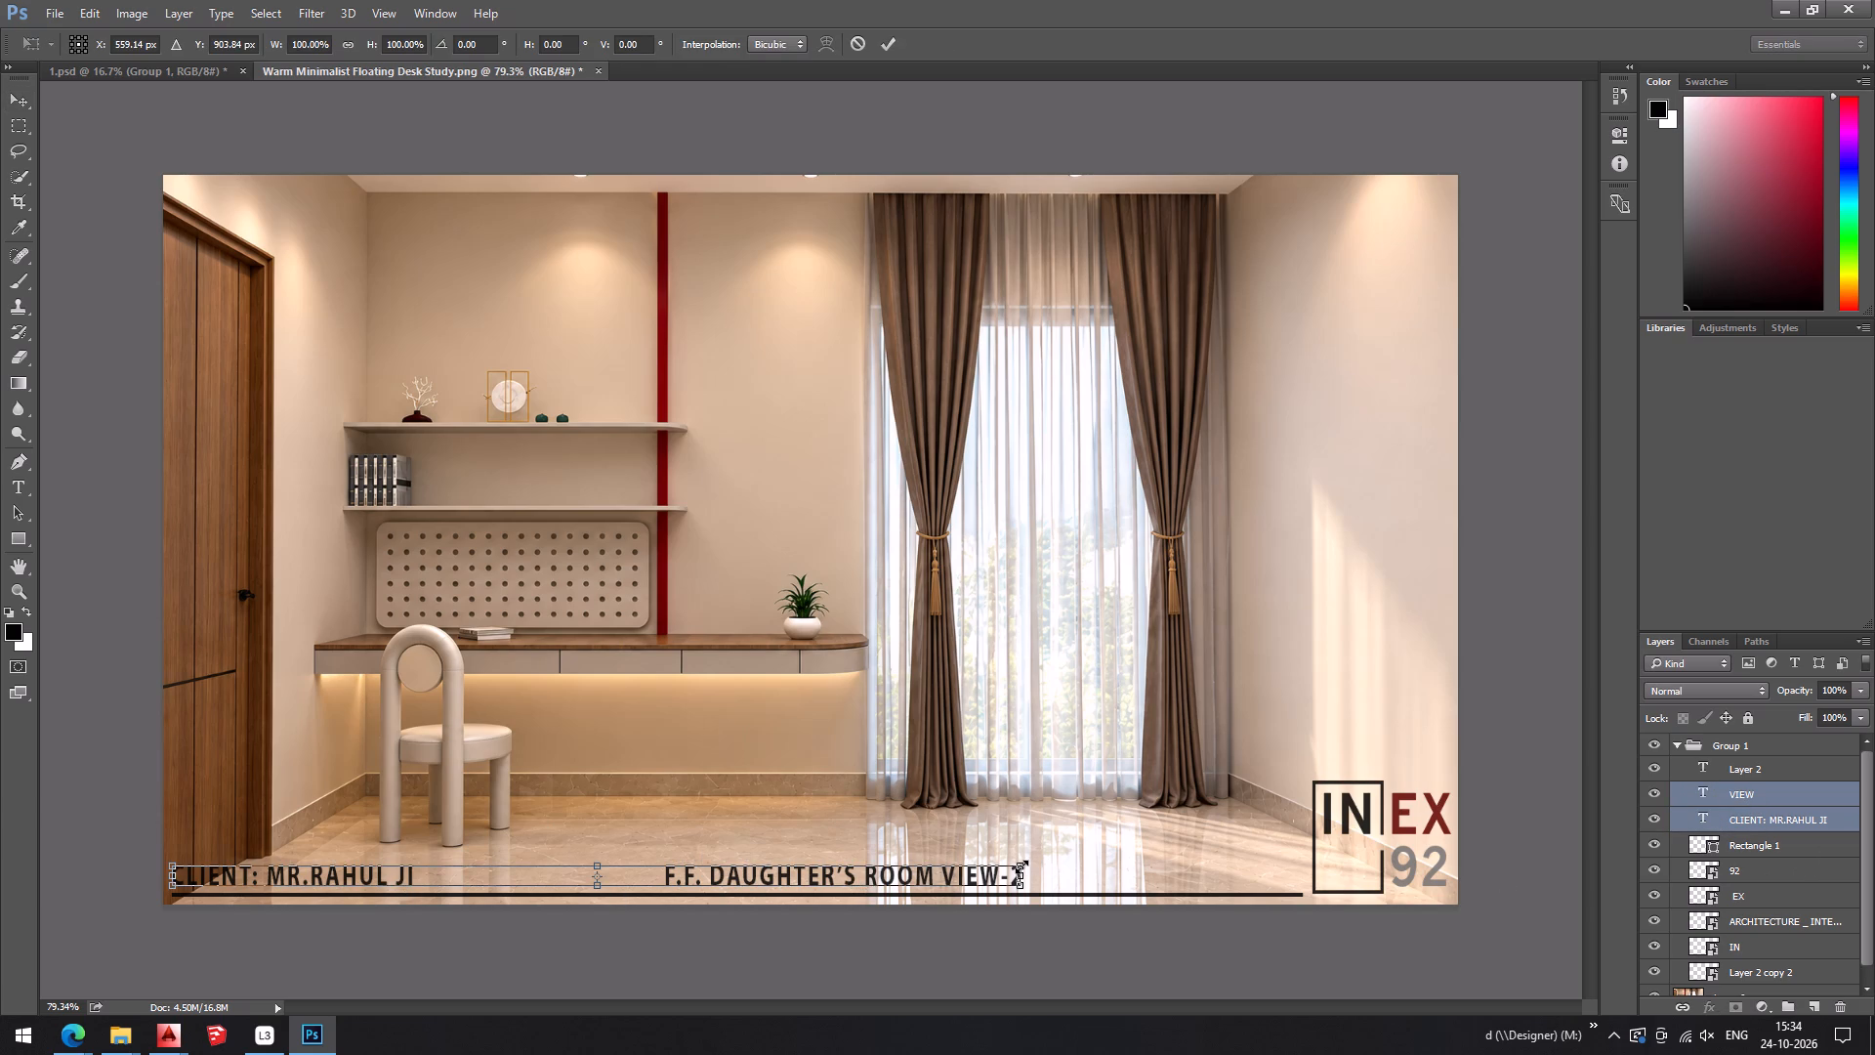
pyautogui.moveTo(1021, 866); pyautogui.dragTo(975, 867)
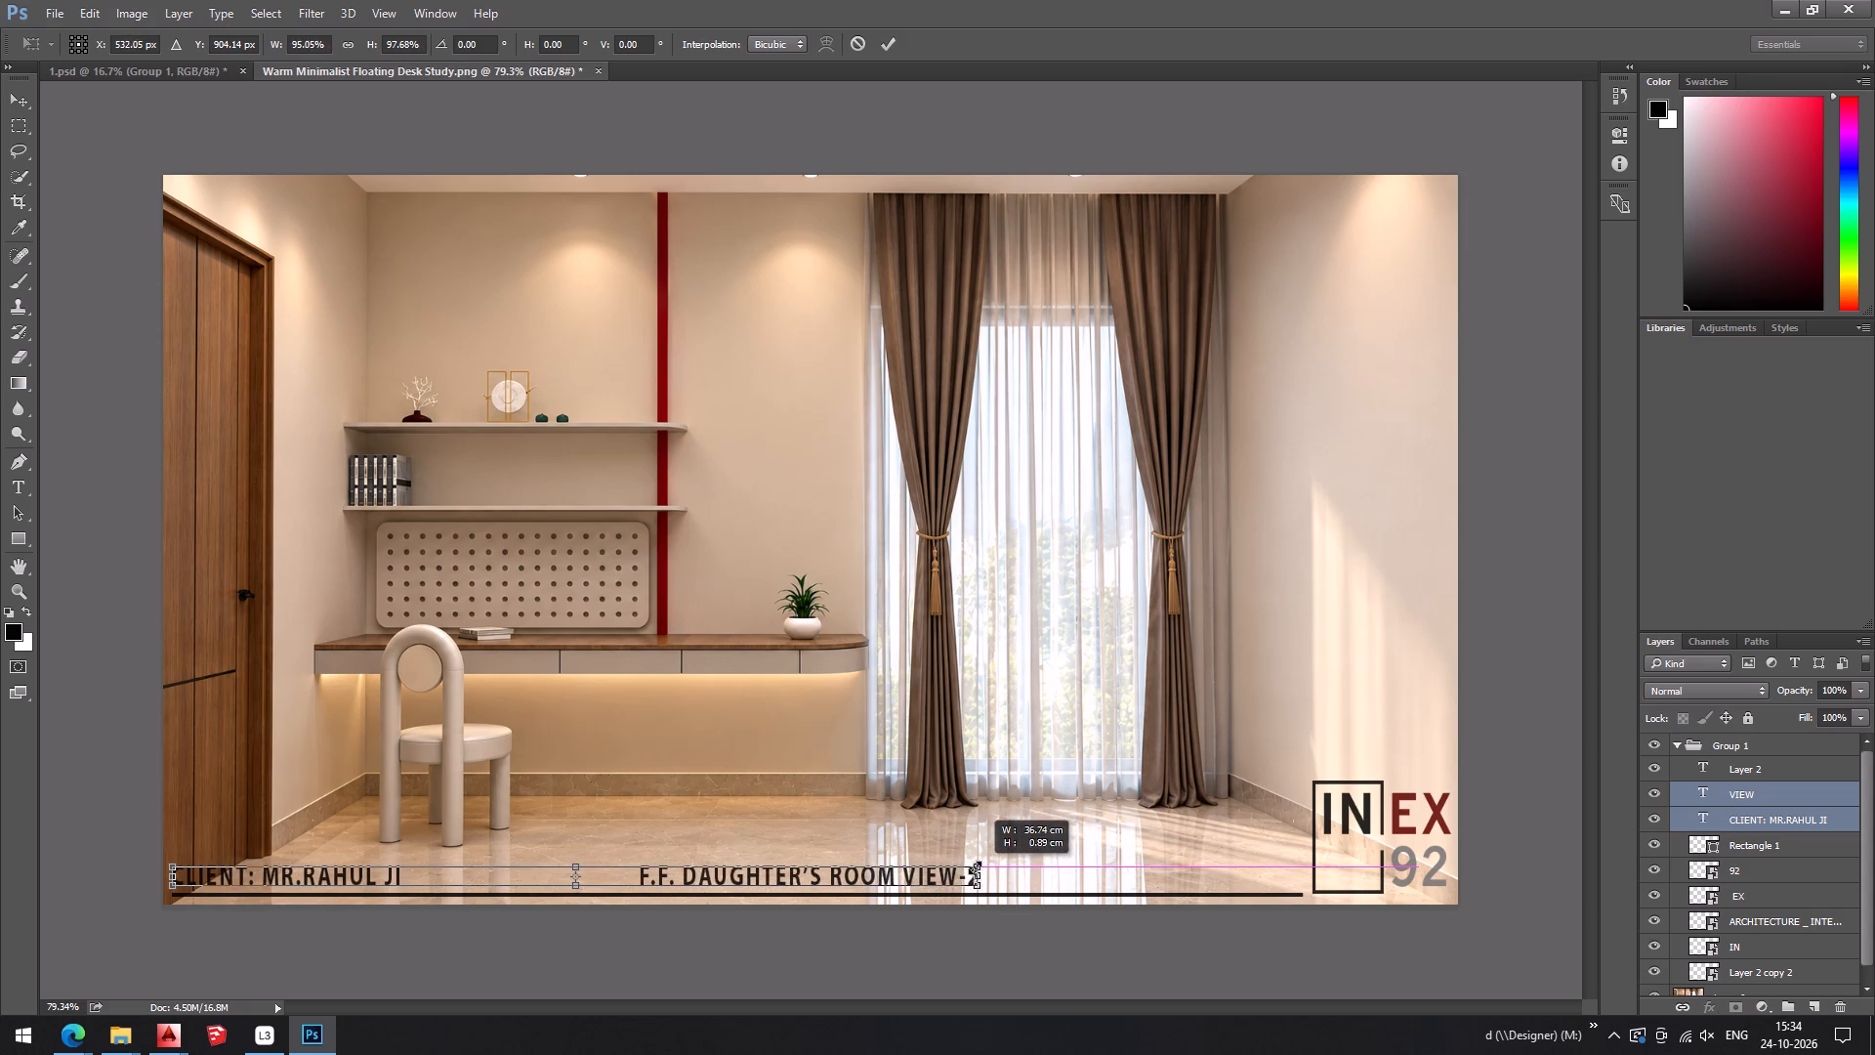
pyautogui.moveTo(975, 867); pyautogui.dragTo(900, 879)
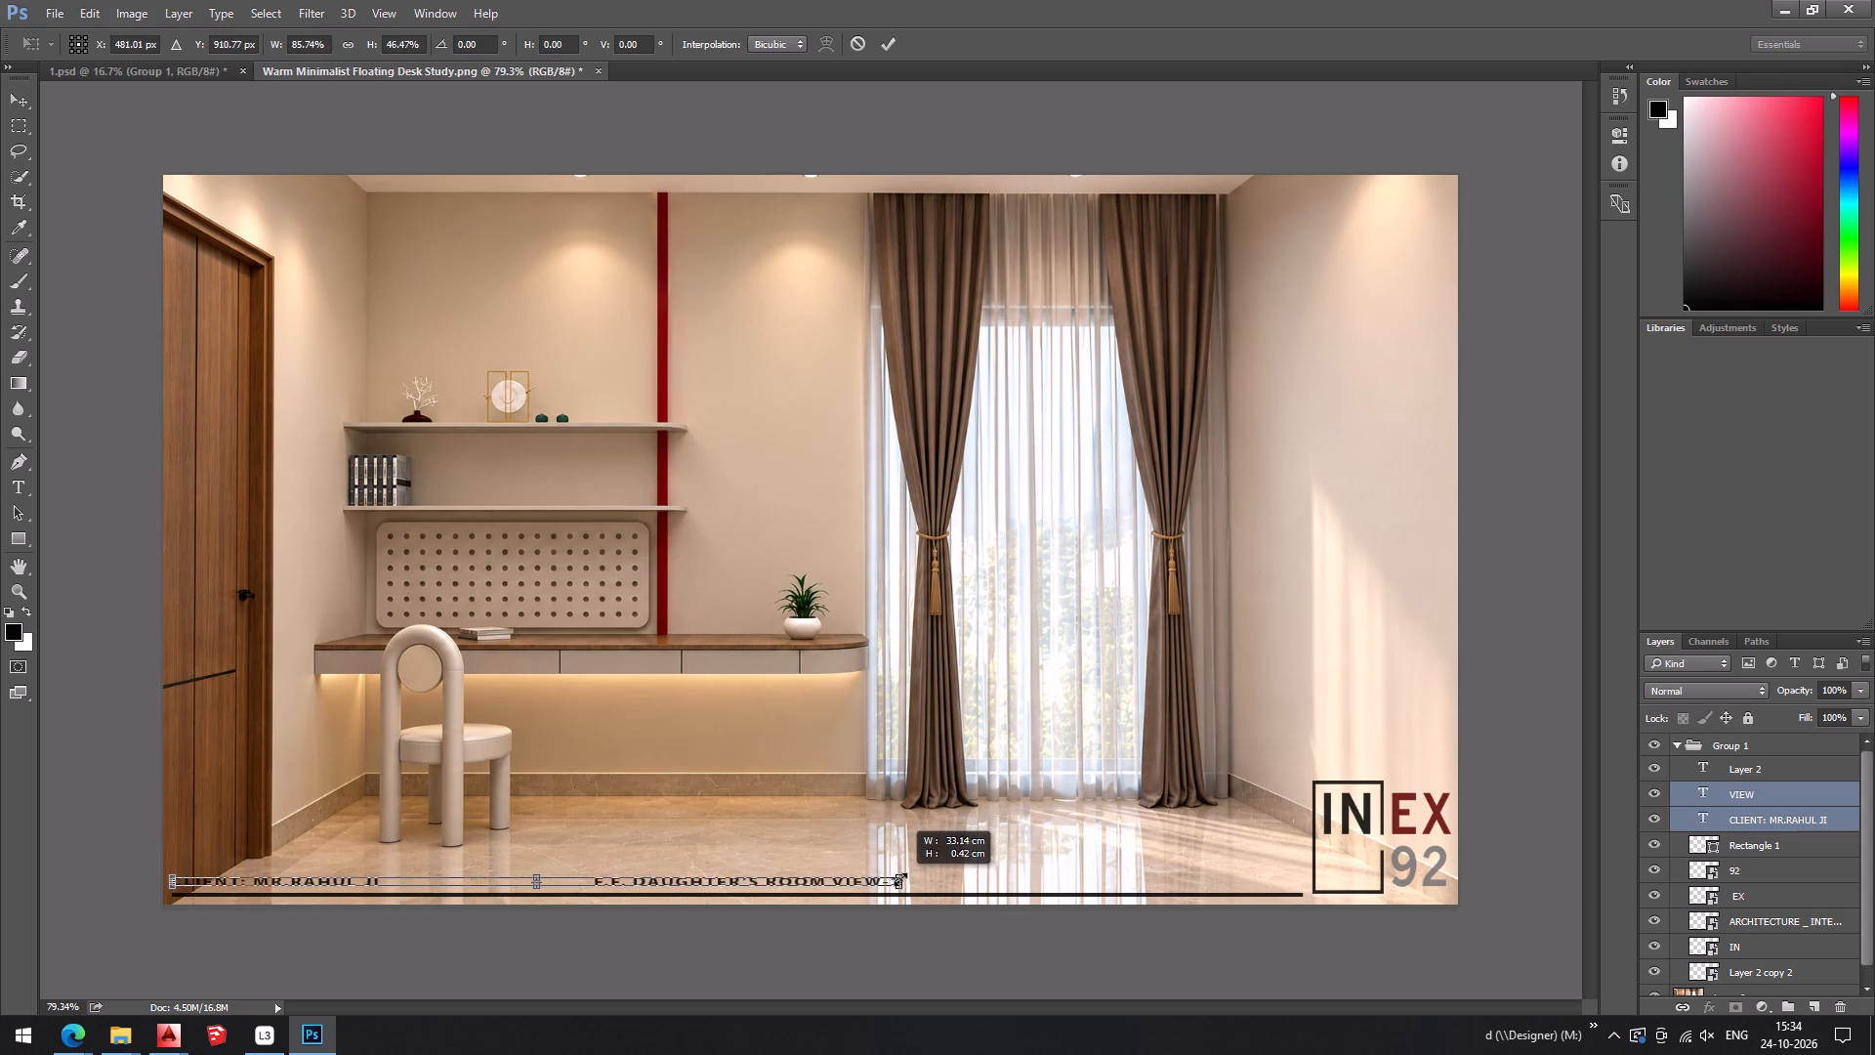
pyautogui.moveTo(900, 879); pyautogui.dragTo(883, 873)
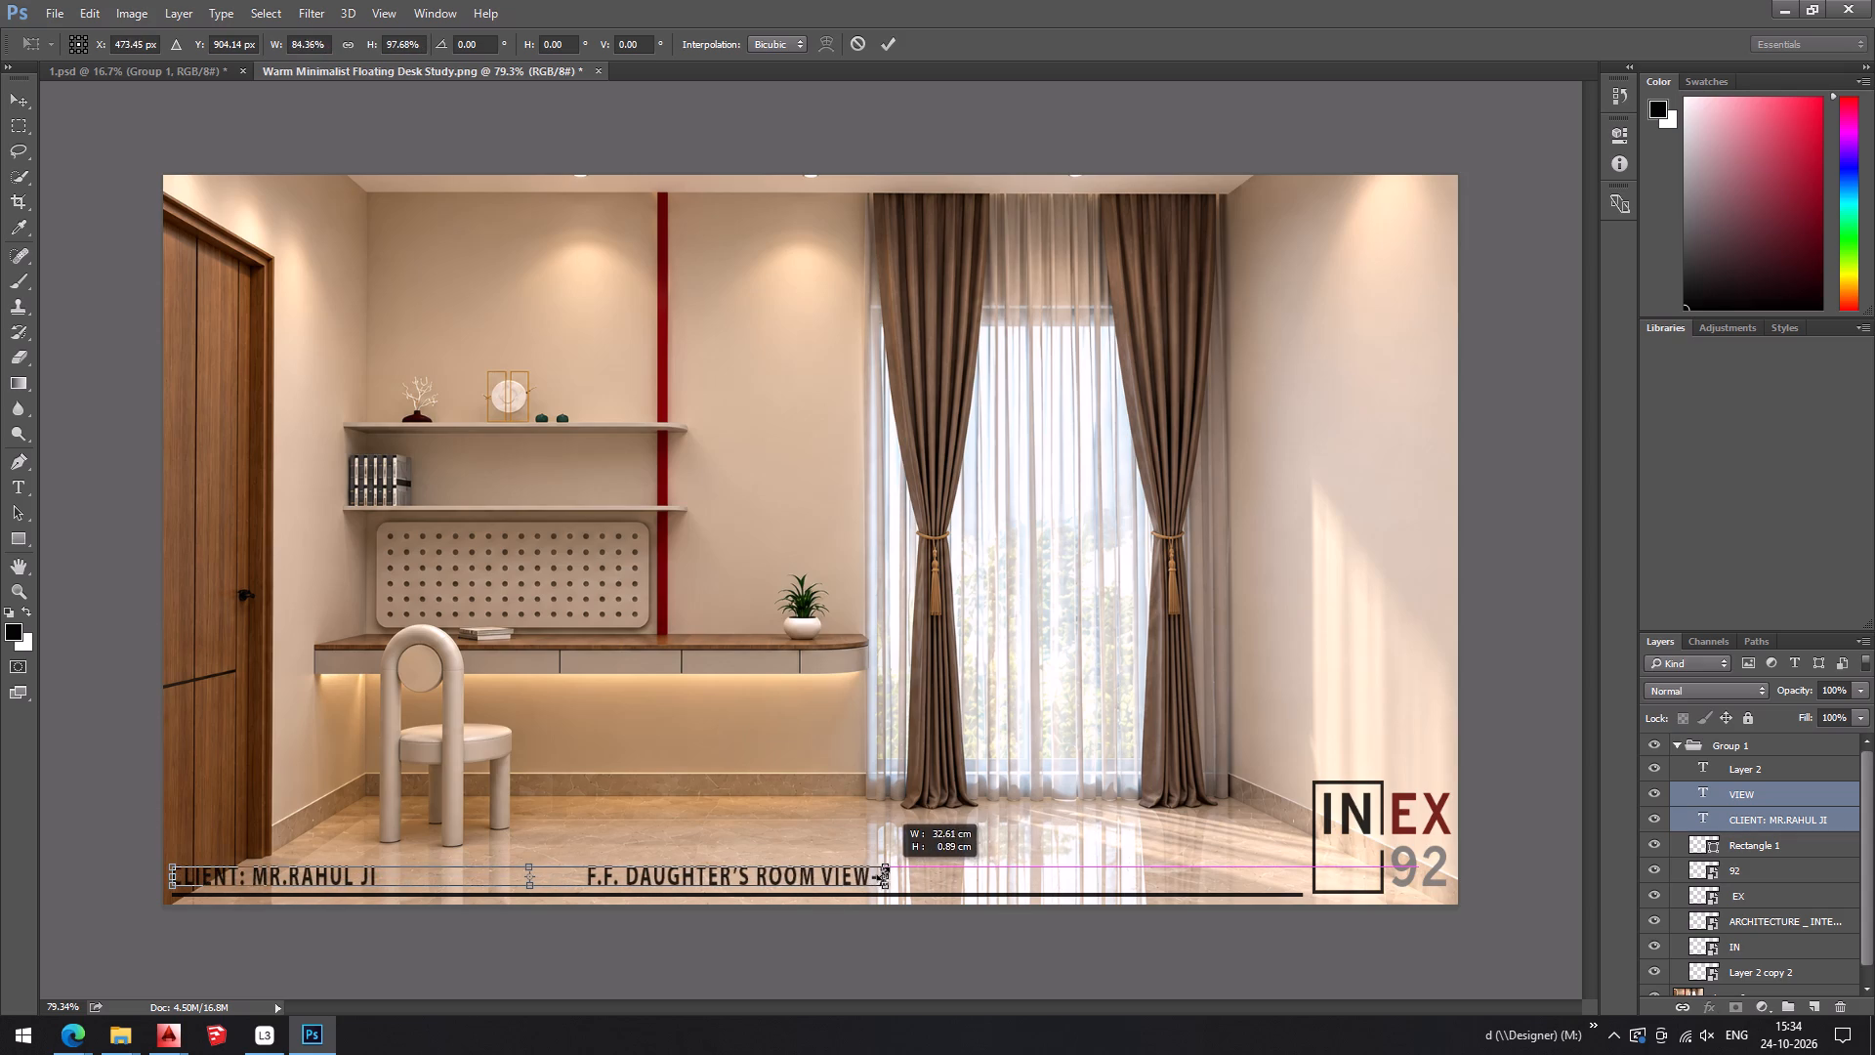
pyautogui.moveTo(883, 873); pyautogui.dragTo(876, 873)
pyautogui.moveTo(876, 866); pyautogui.dragTo(831, 875)
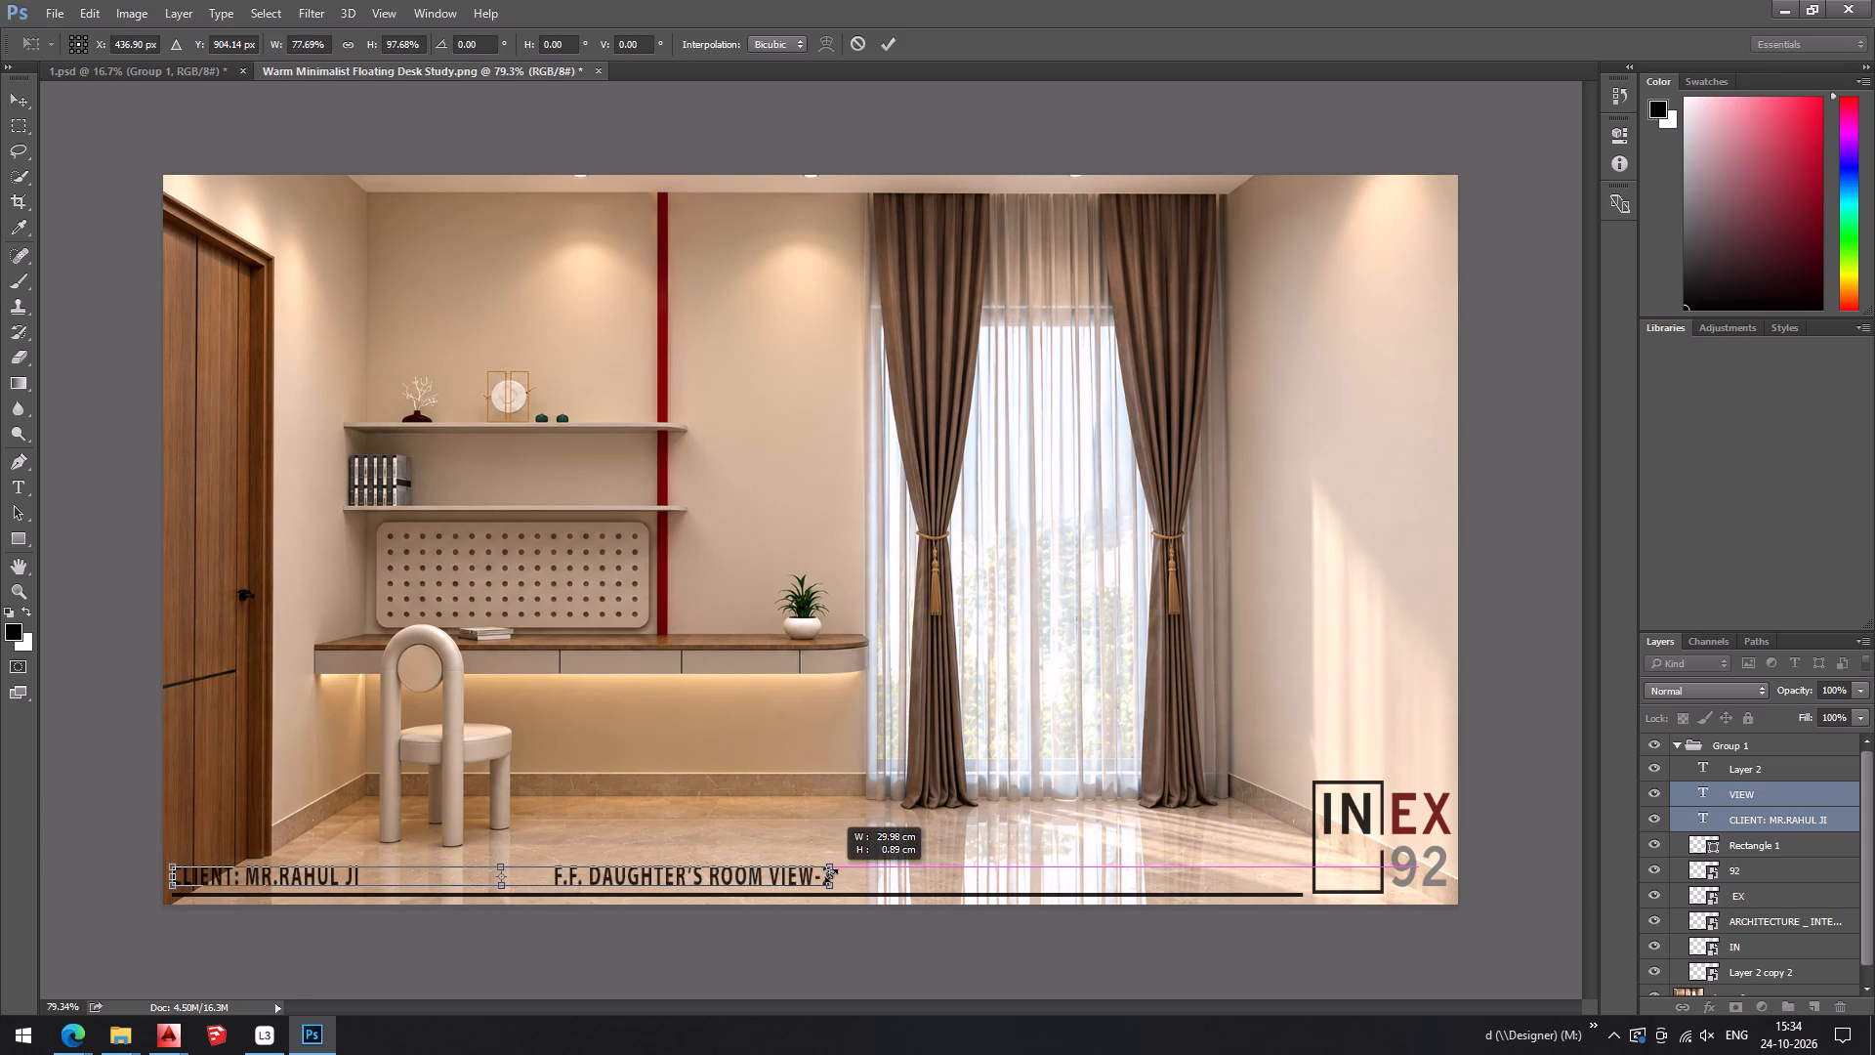
pyautogui.moveTo(831, 875); pyautogui.dragTo(827, 870)
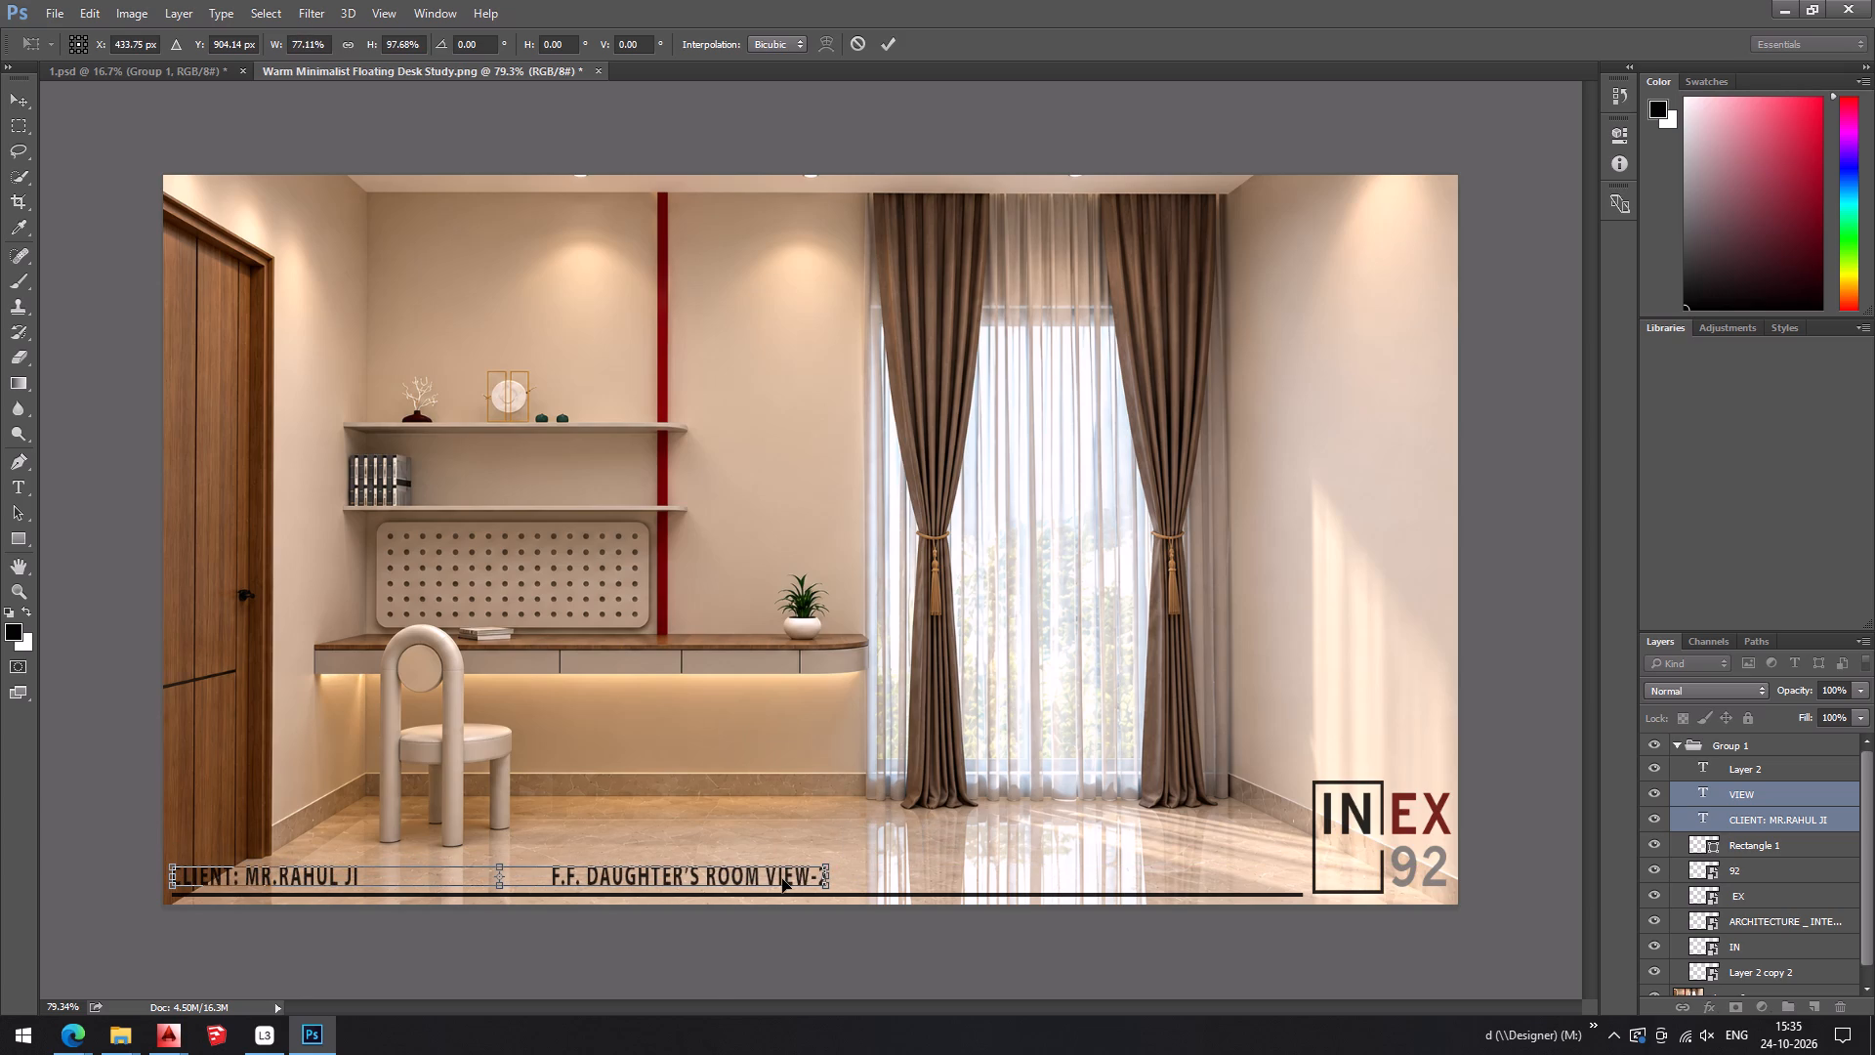
pyautogui.keyDown('alt'); pyautogui.scroll(6, 782, 879); pyautogui.keyUp('alt')
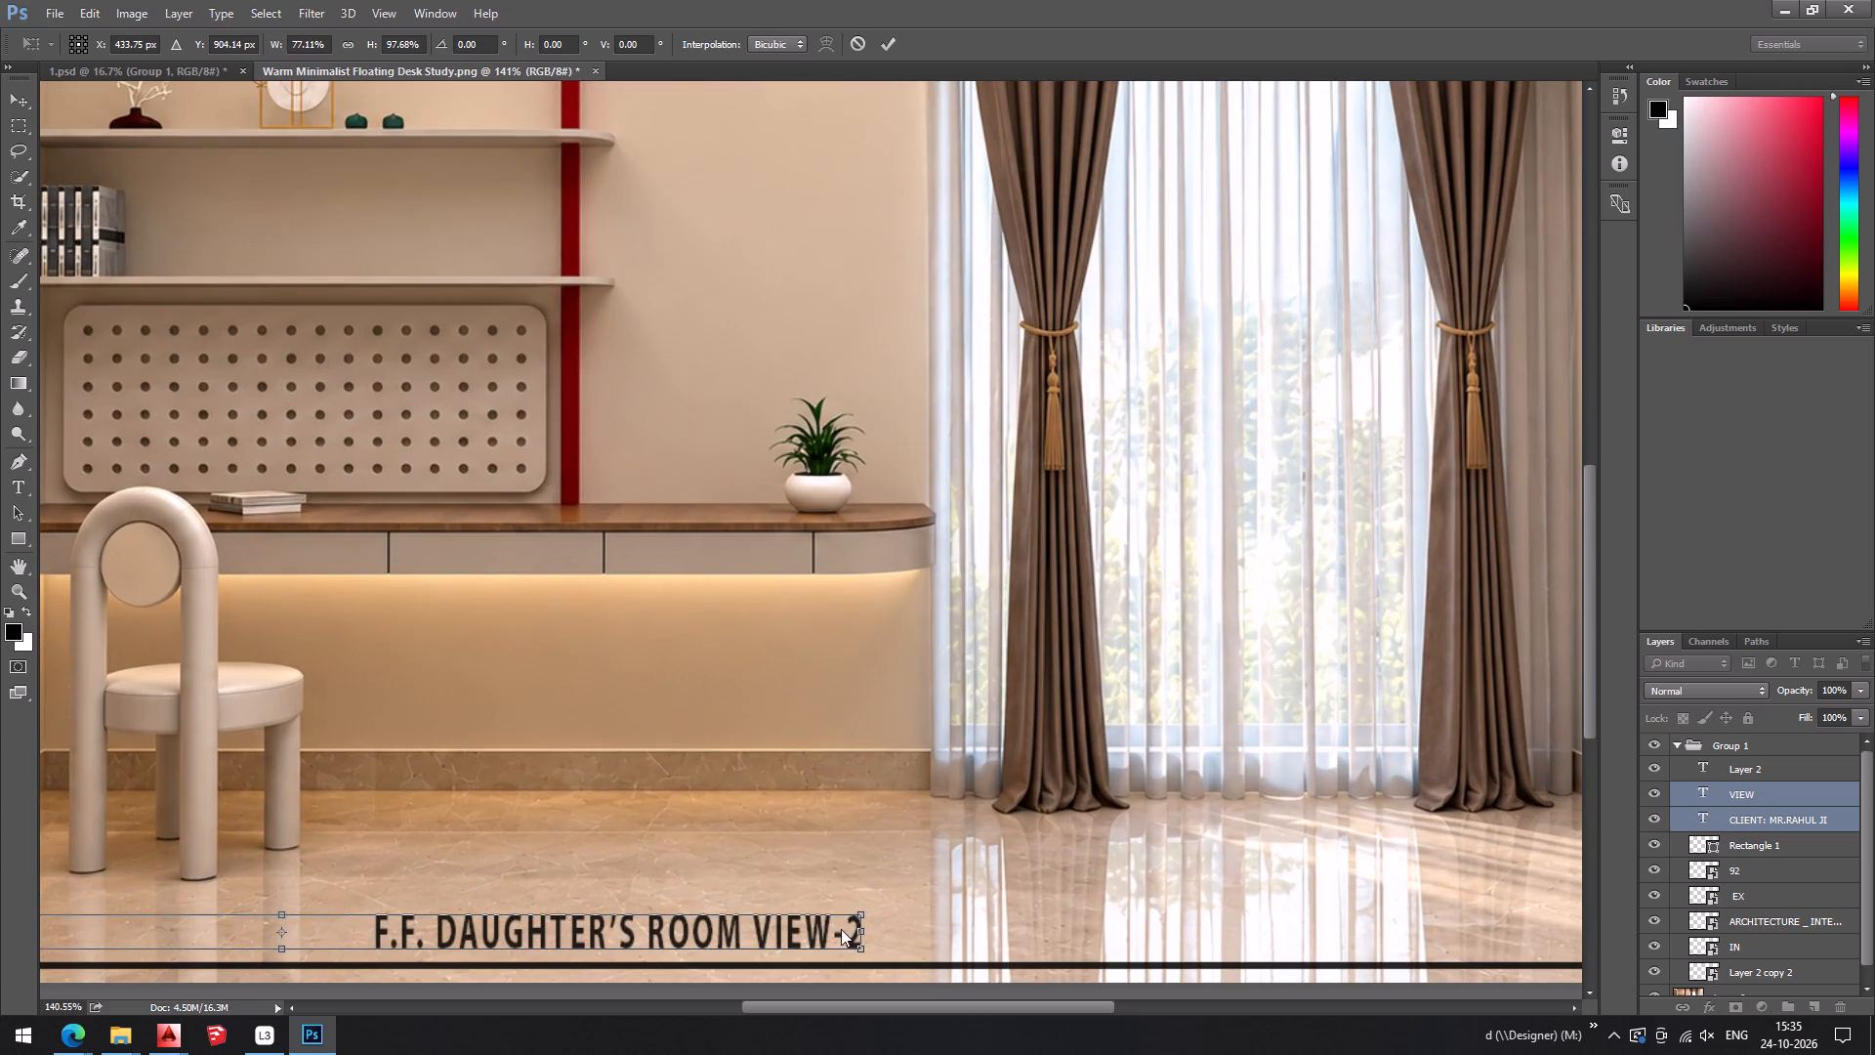
pyautogui.keyDown('alt'); pyautogui.scroll(17, 841, 930); pyautogui.keyUp('alt')
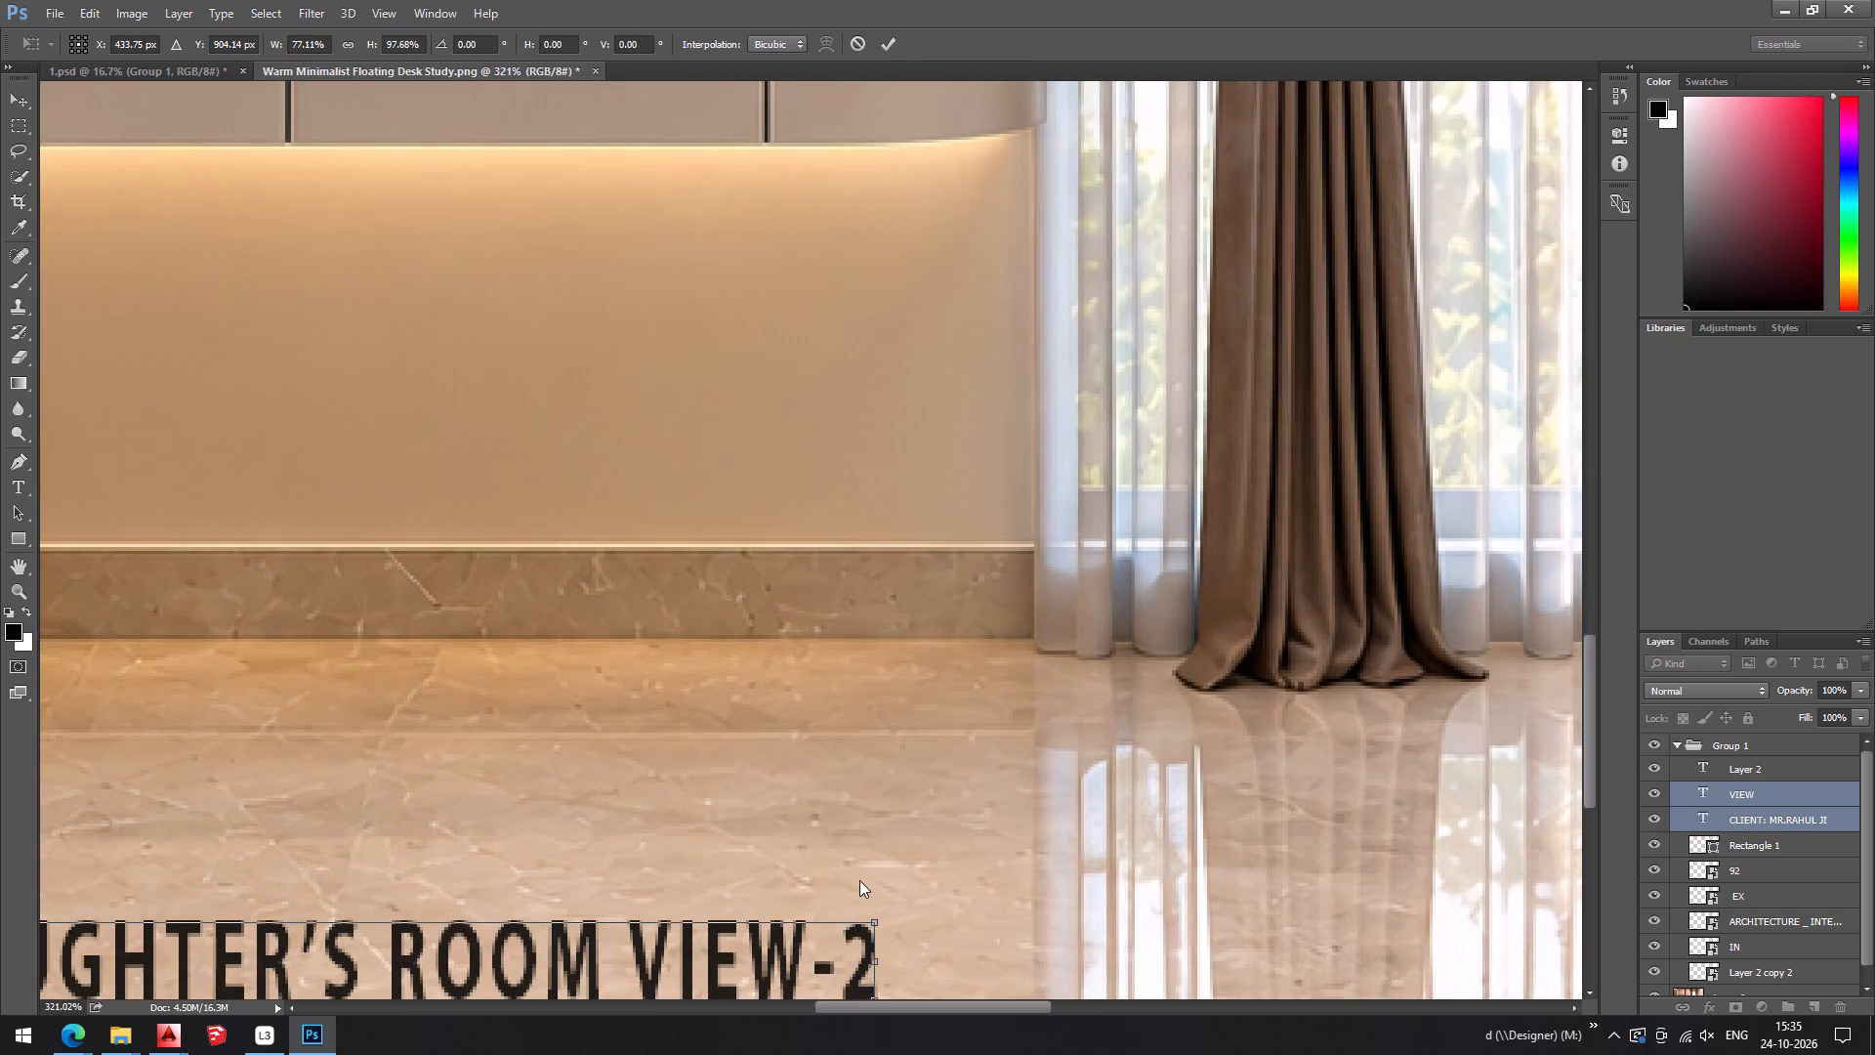
pyautogui.middleClick(859, 880)
pyautogui.scroll(-4, 860, 875)
pyautogui.moveTo(1592, 783); pyautogui.dragTo(1586, 914)
pyautogui.moveTo(876, 243); pyautogui.dragTo(811, 237)
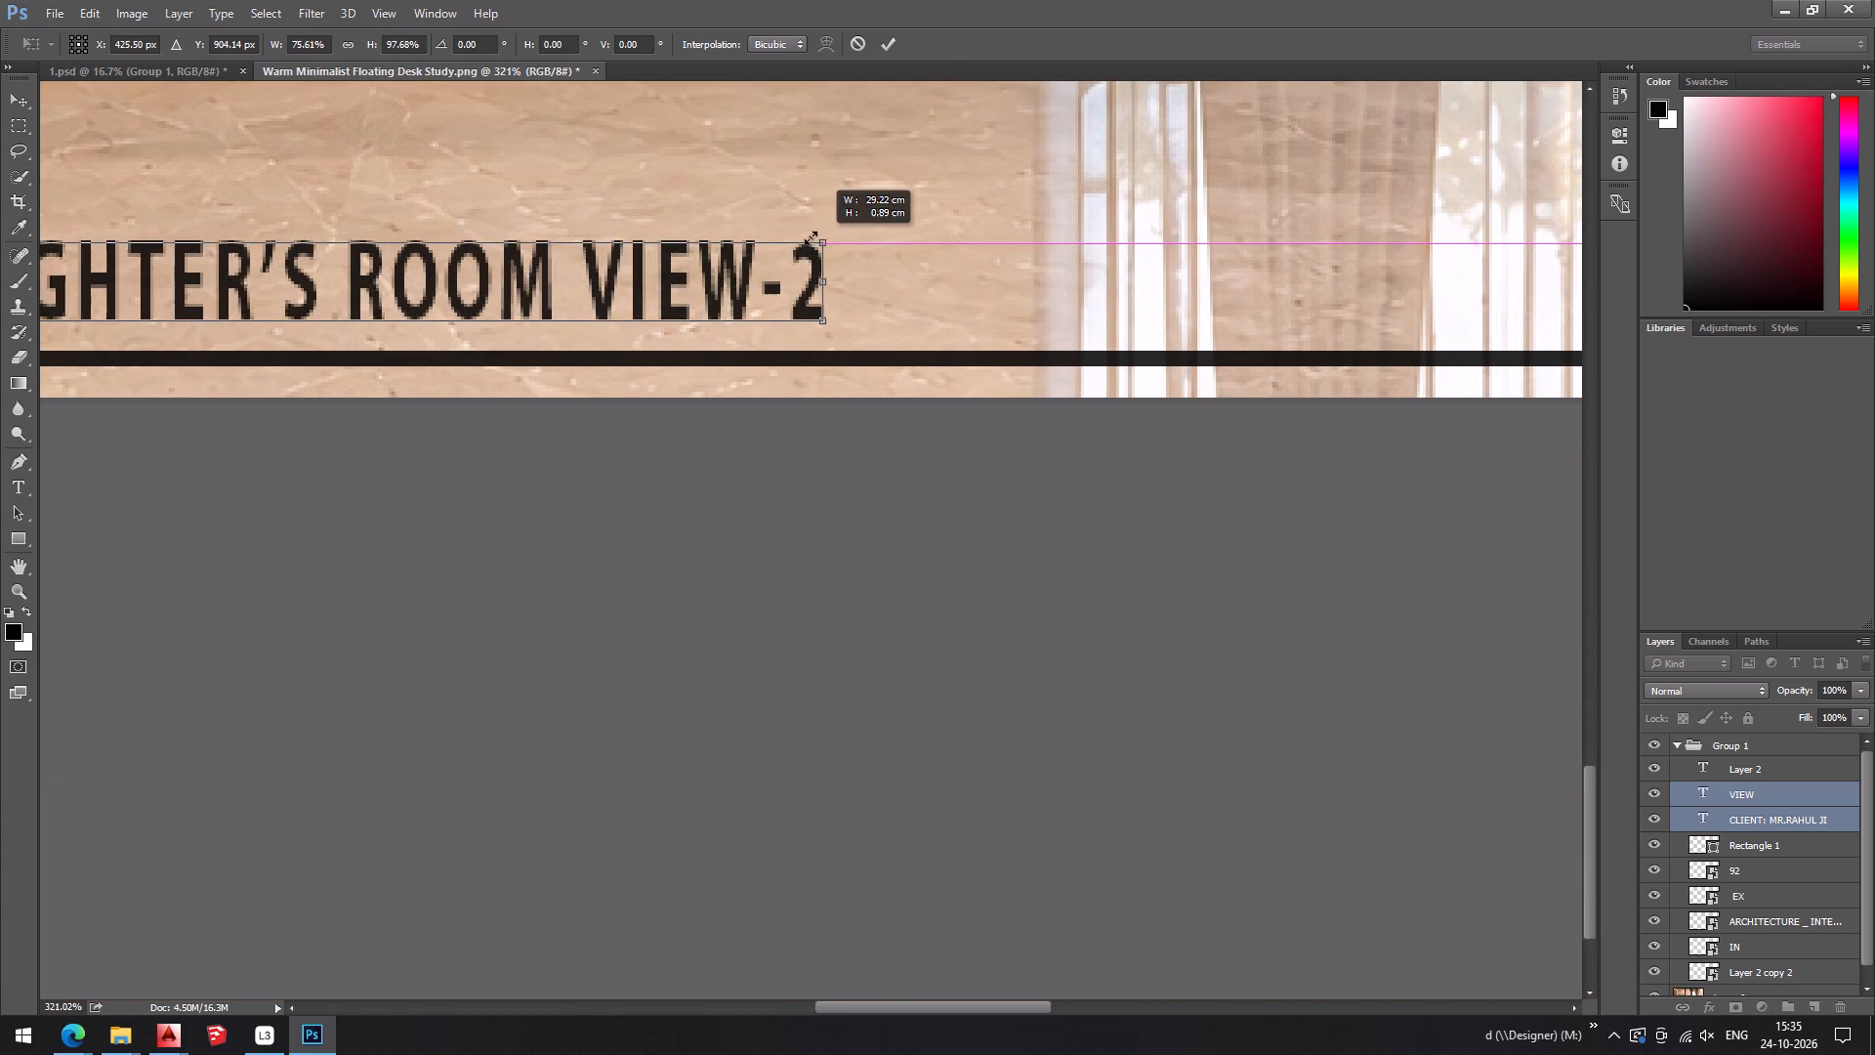
pyautogui.moveTo(811, 237); pyautogui.dragTo(701, 270)
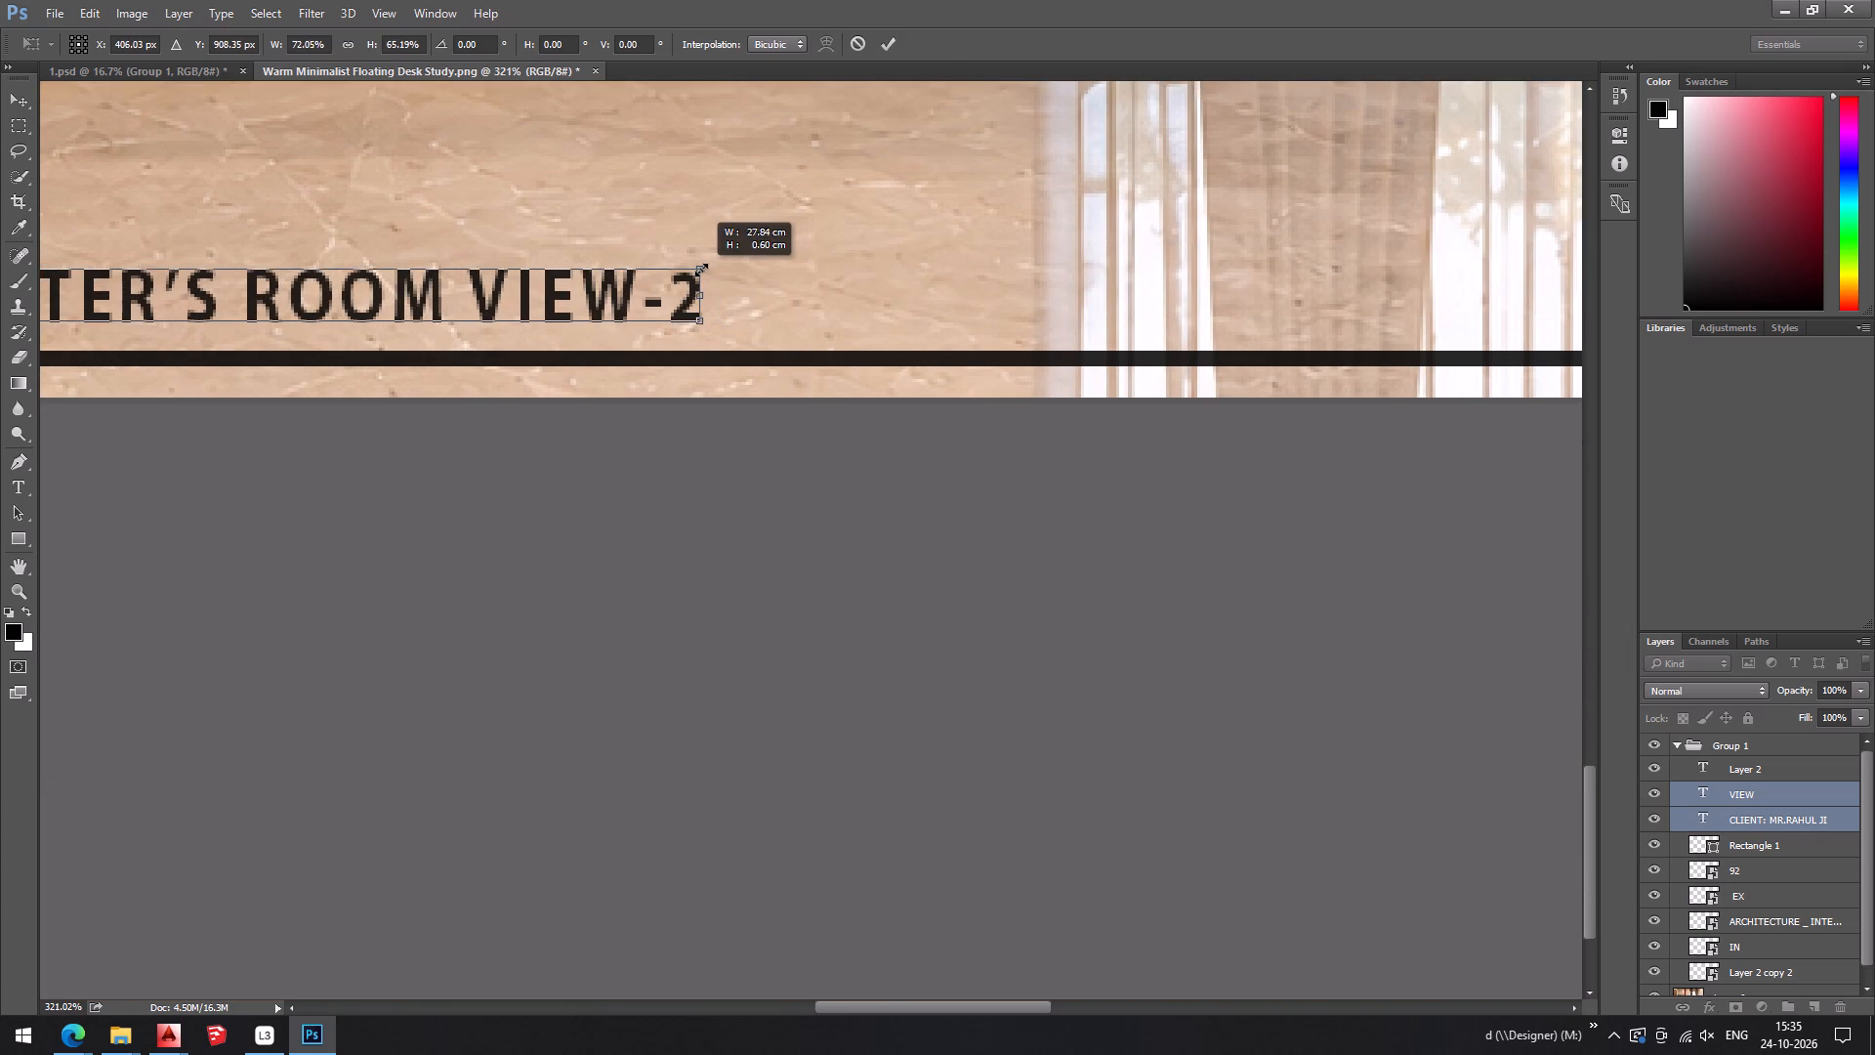
pyautogui.moveTo(701, 270); pyautogui.dragTo(697, 267)
pyautogui.scroll(-7, 764, 245)
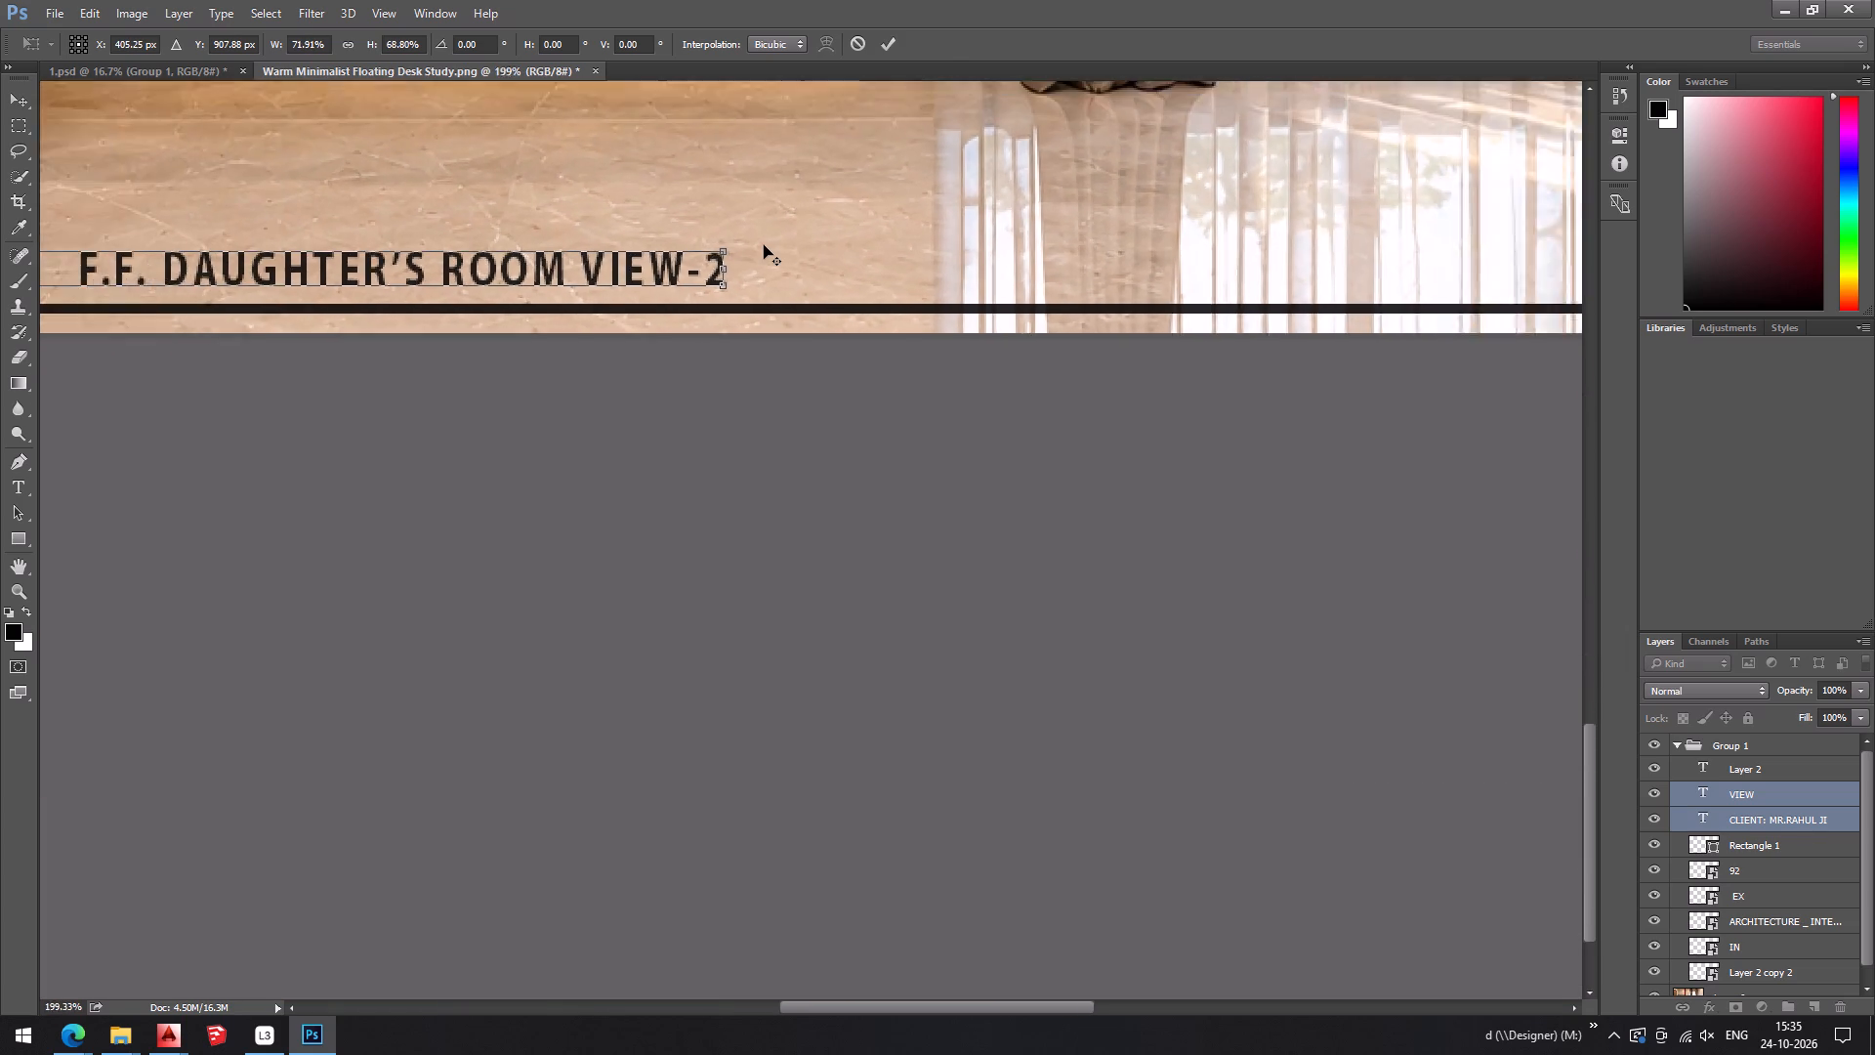
pyautogui.scroll(-1, 764, 245)
pyautogui.keyDown('alt'); pyautogui.scroll(-6, 764, 245); pyautogui.keyUp('alt')
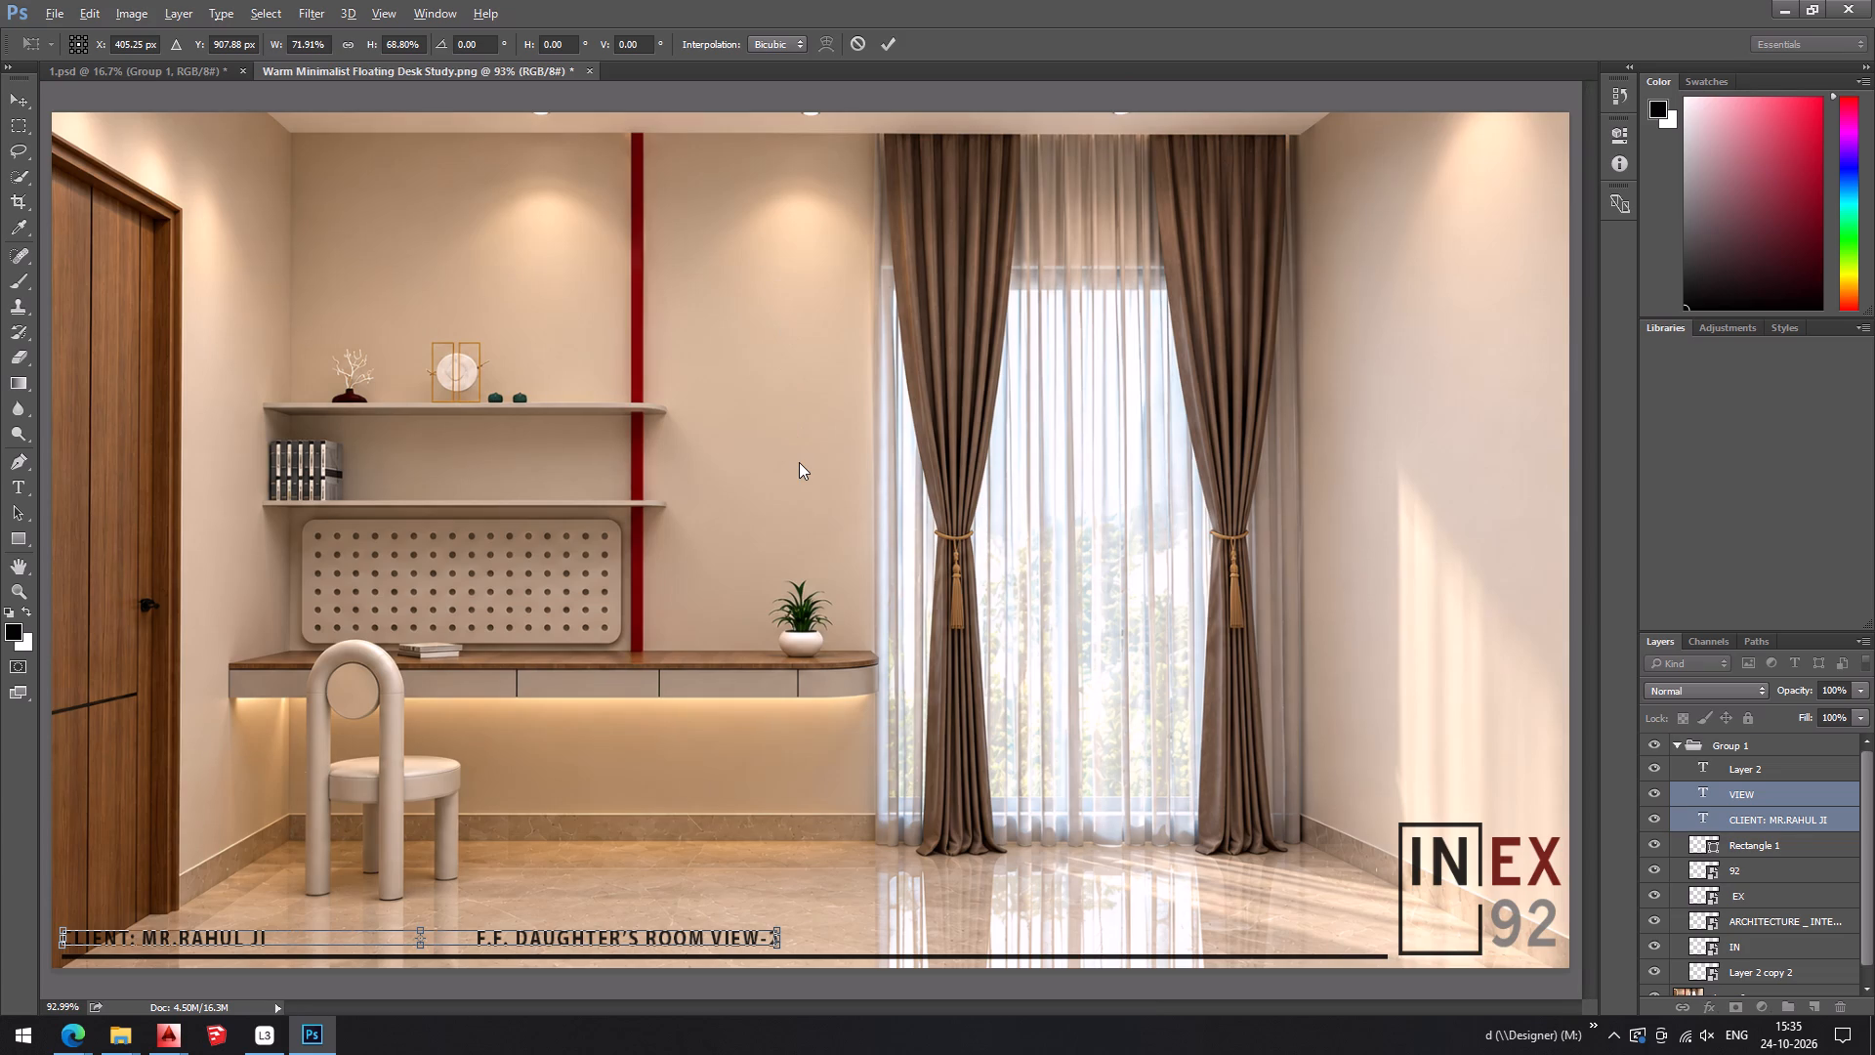
pyautogui.keyDown('alt'); pyautogui.scroll(-6, 799, 462); pyautogui.keyUp('alt')
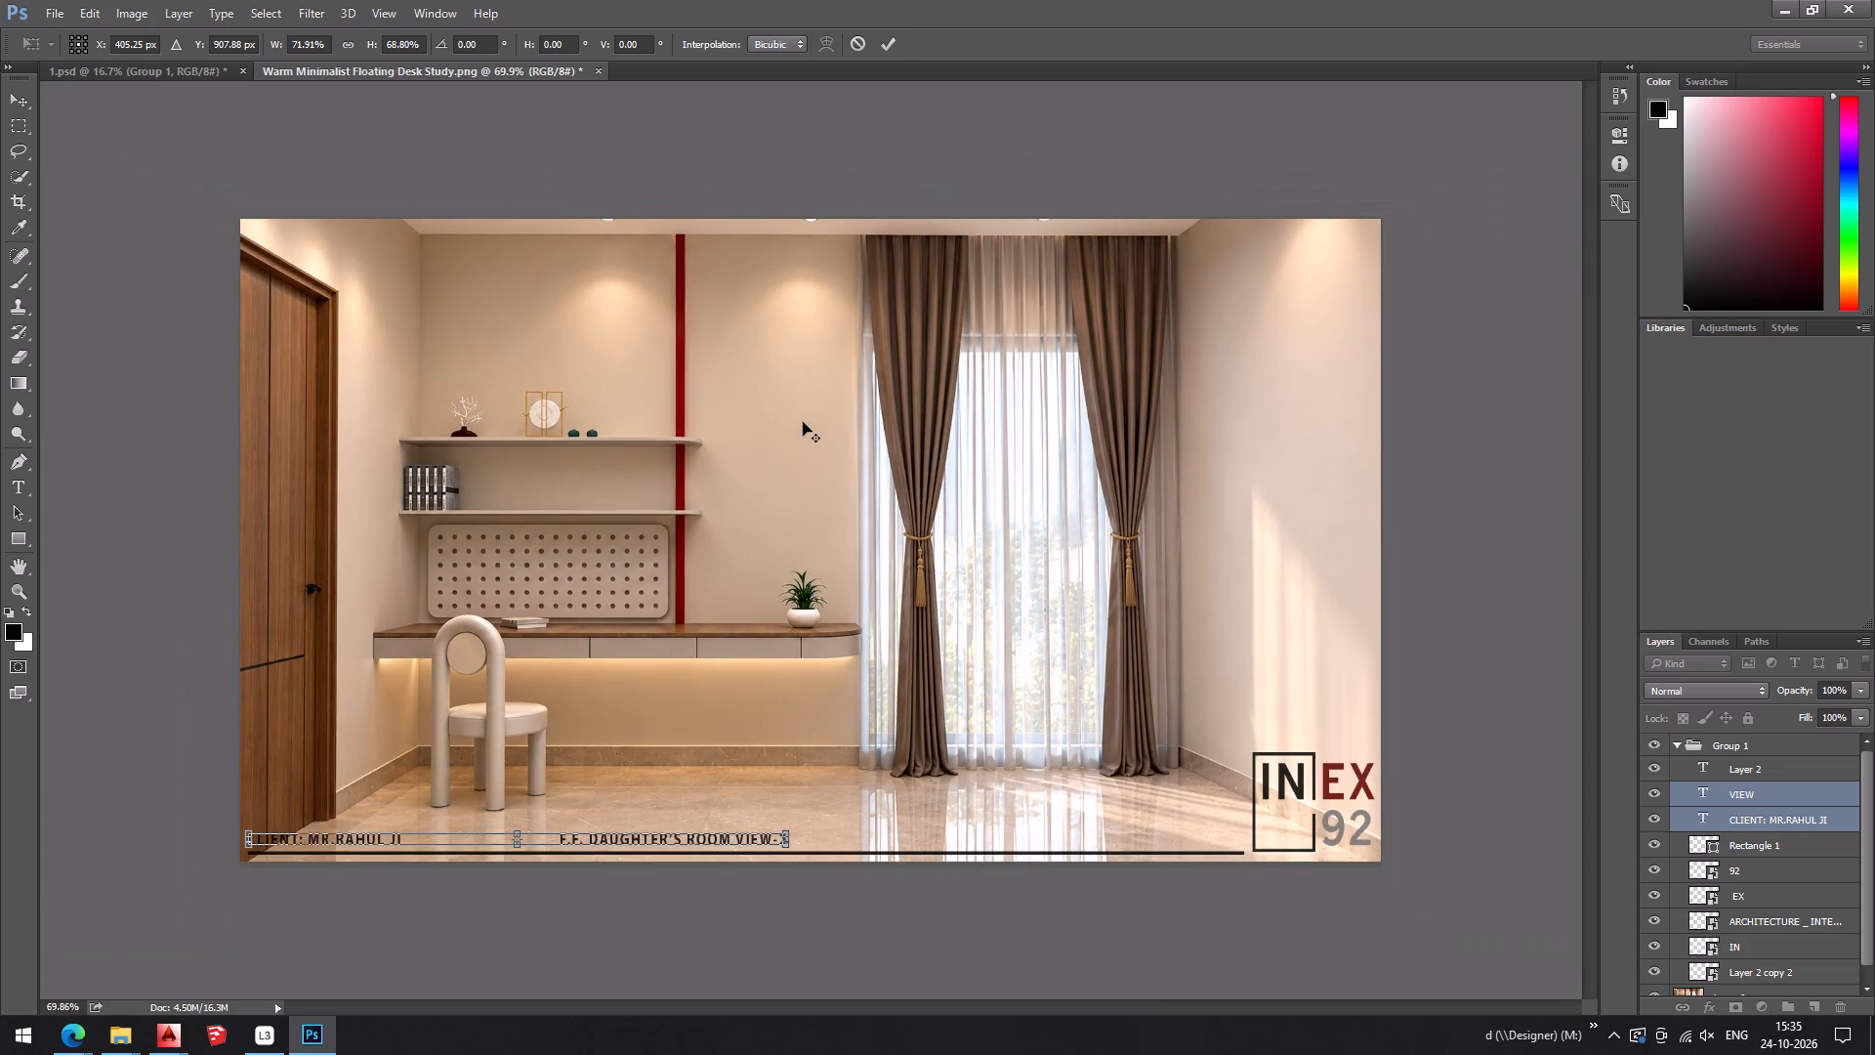
pyautogui.keyDown('alt'); pyautogui.scroll(2, 803, 422); pyautogui.keyUp('alt')
pyautogui.press('Return')
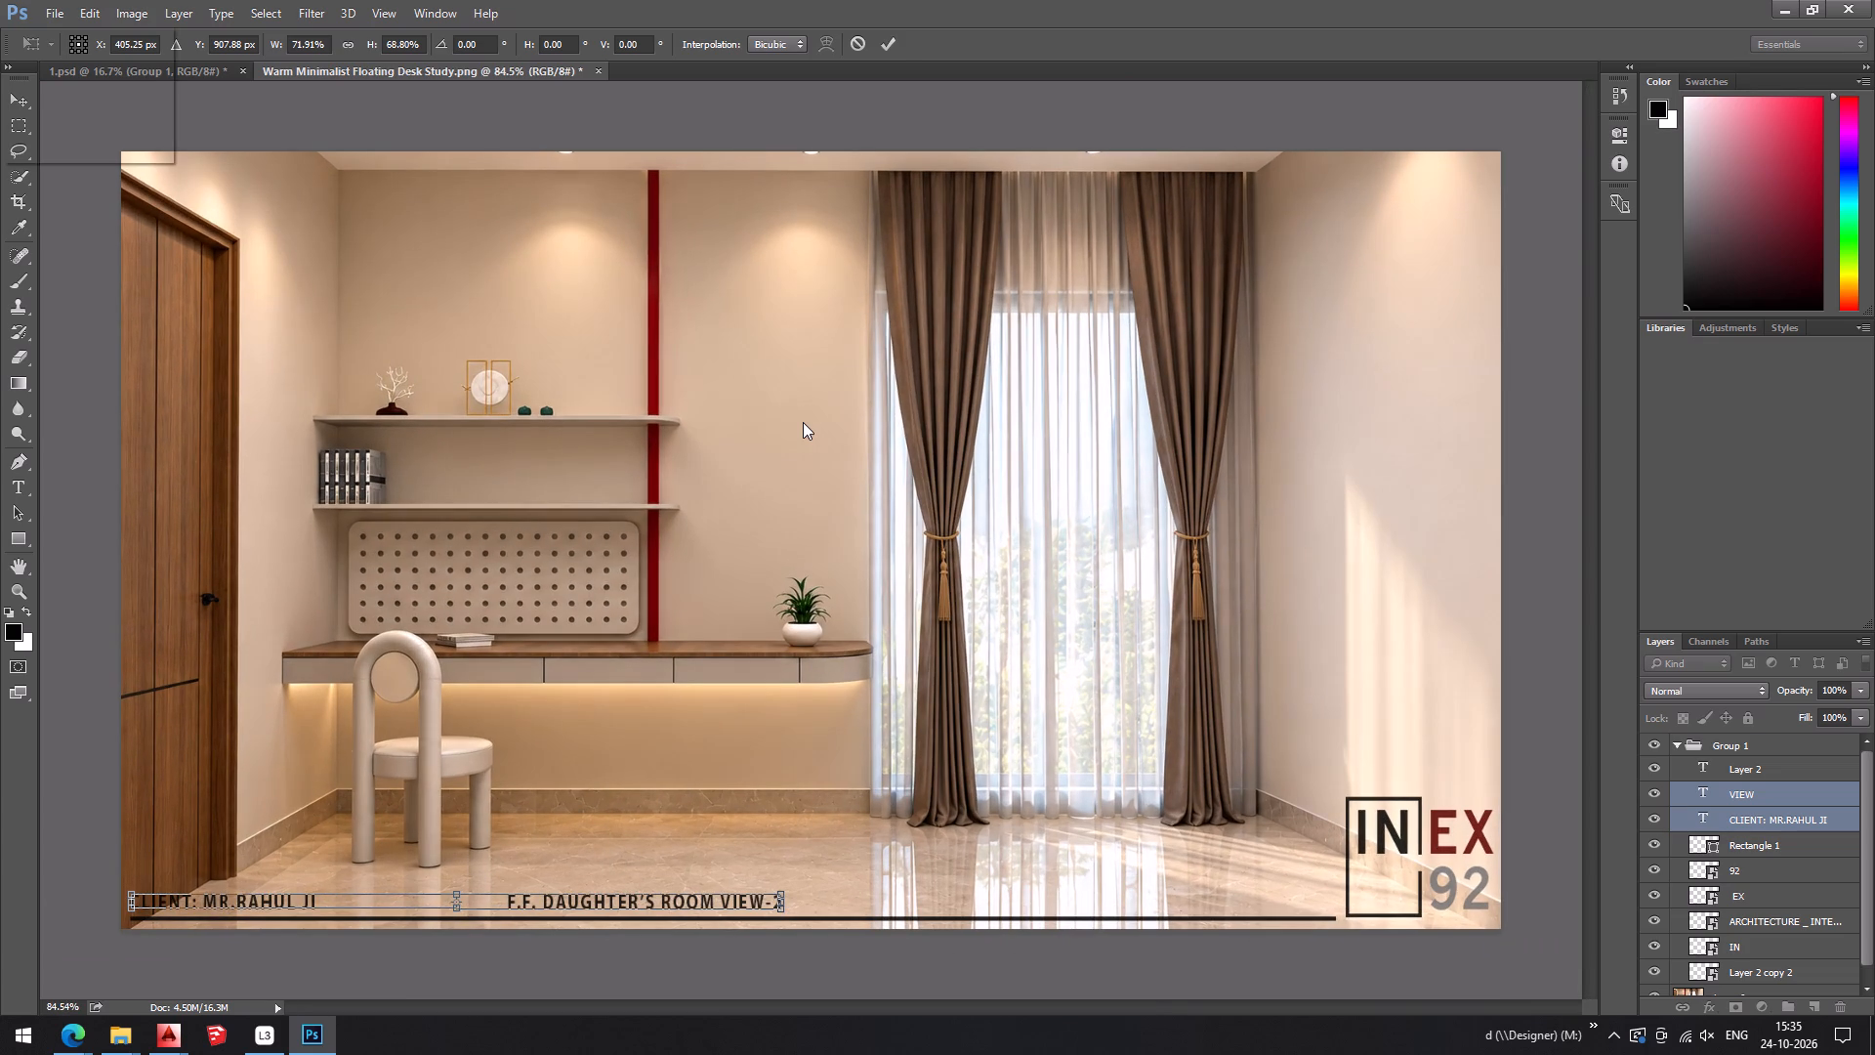
# Apply the scaling to the VIEW and client text layers.
pyautogui.click(113, 612)
pyautogui.press('Return')
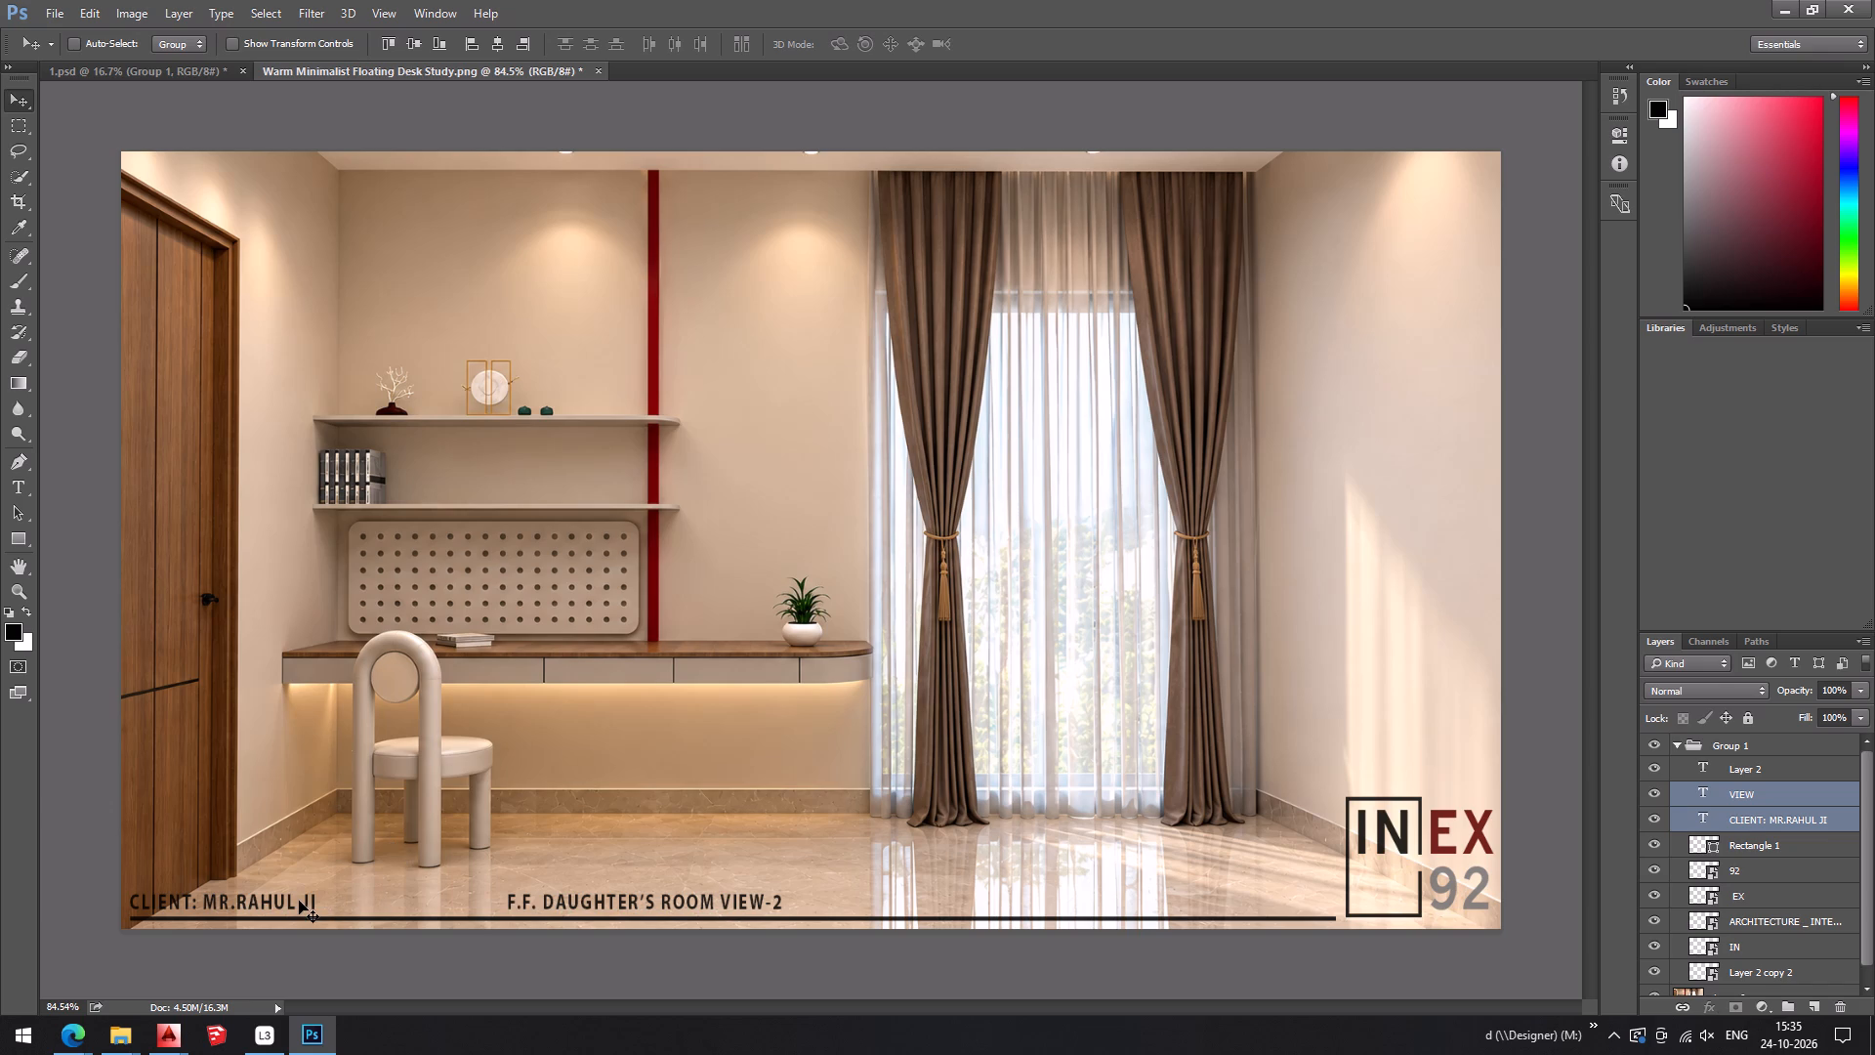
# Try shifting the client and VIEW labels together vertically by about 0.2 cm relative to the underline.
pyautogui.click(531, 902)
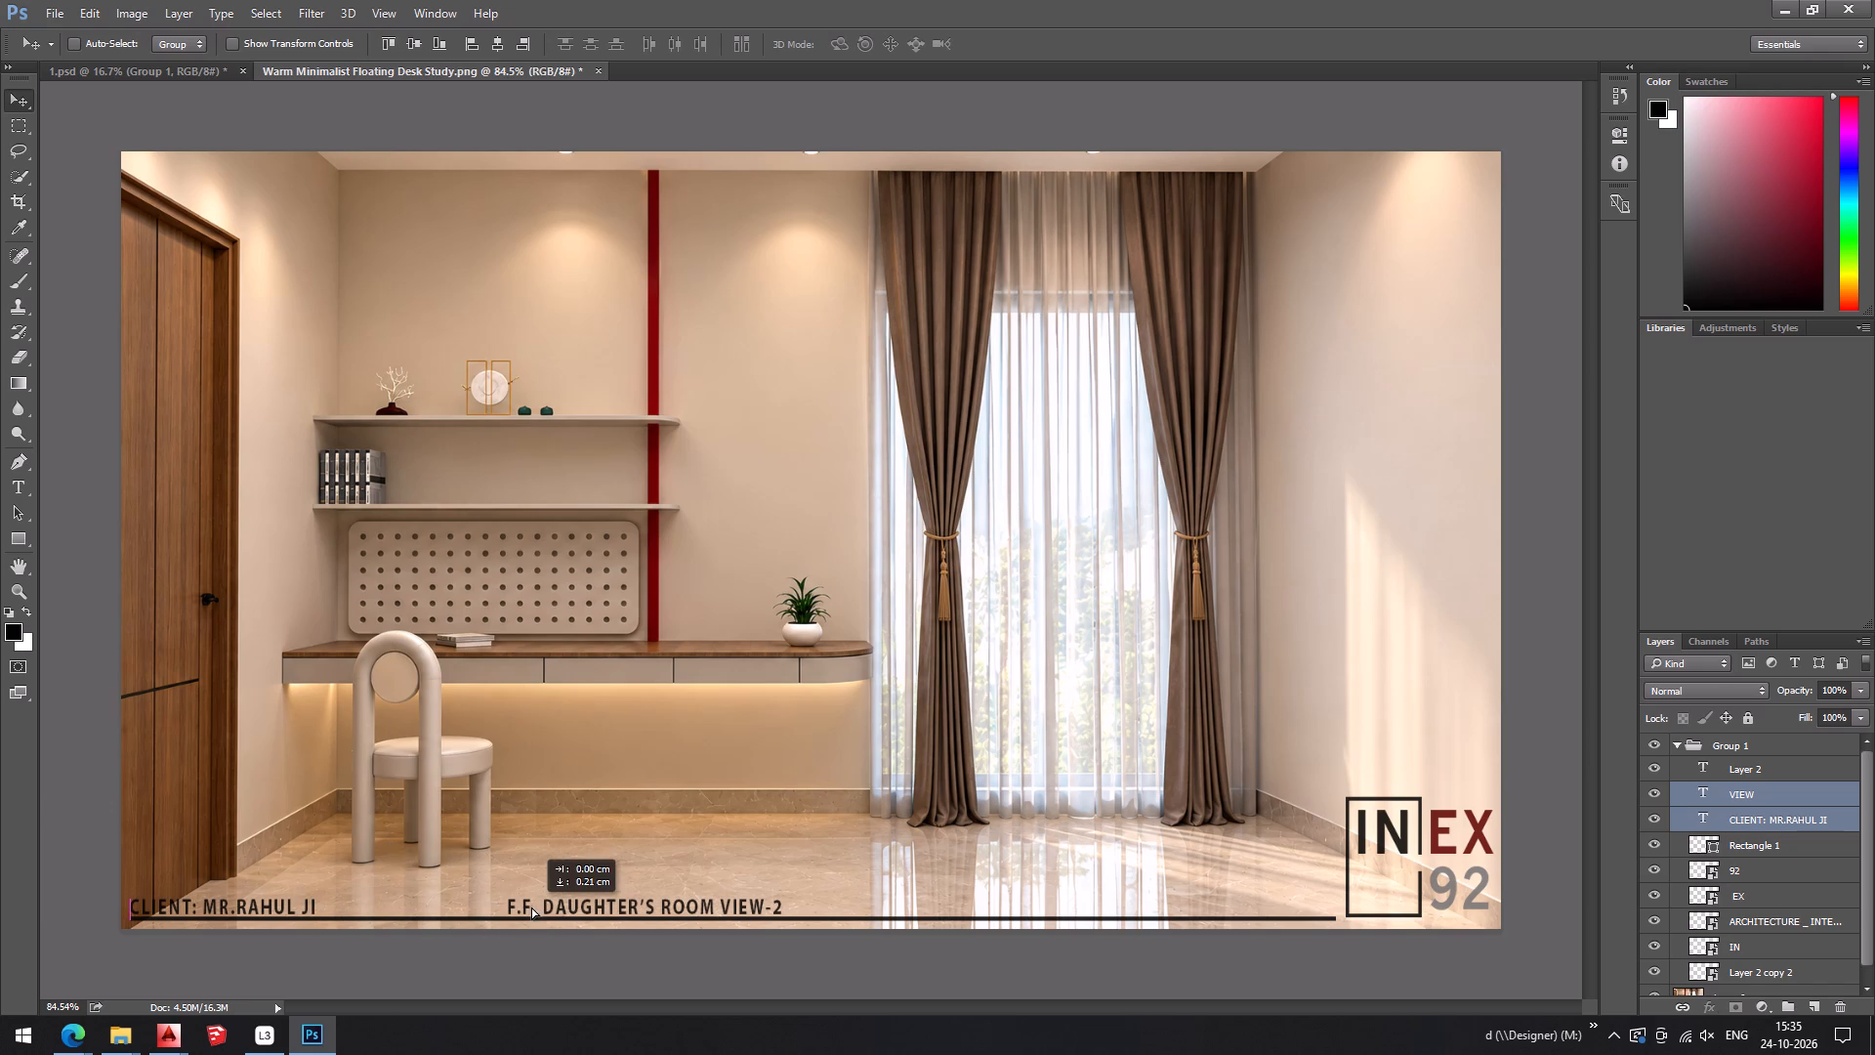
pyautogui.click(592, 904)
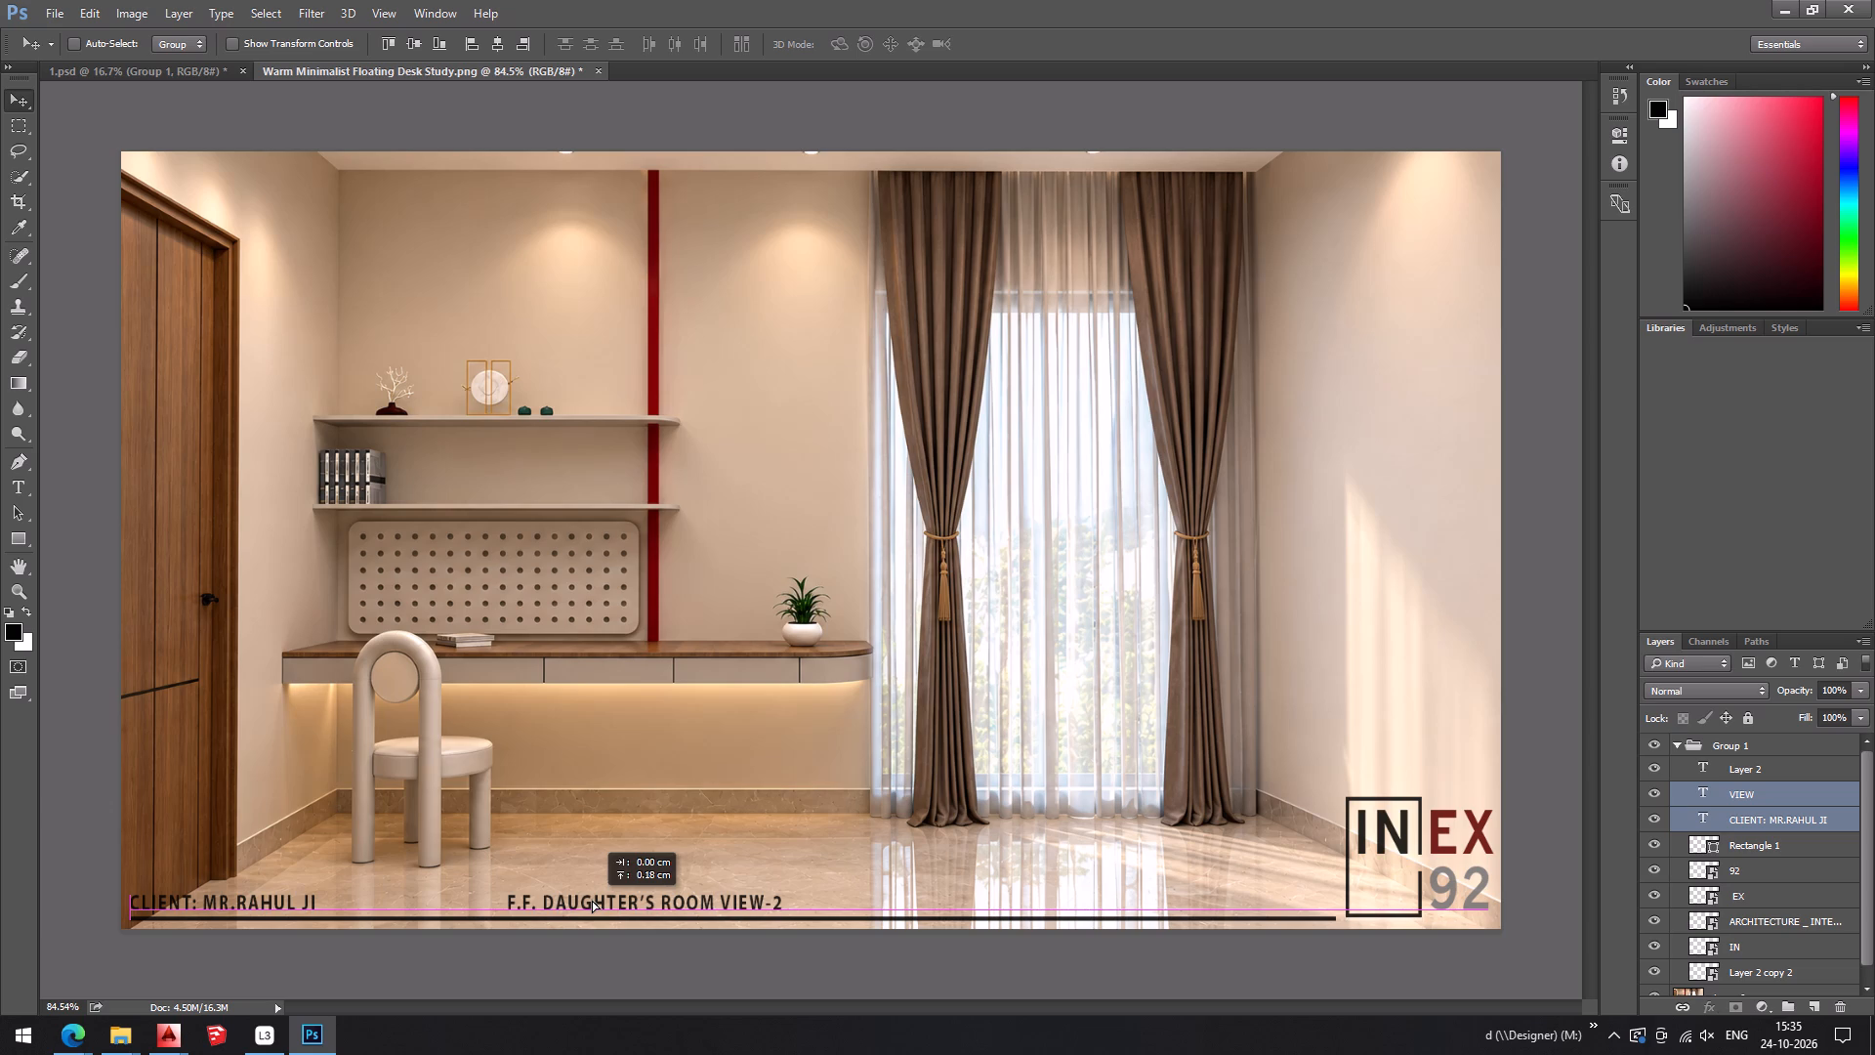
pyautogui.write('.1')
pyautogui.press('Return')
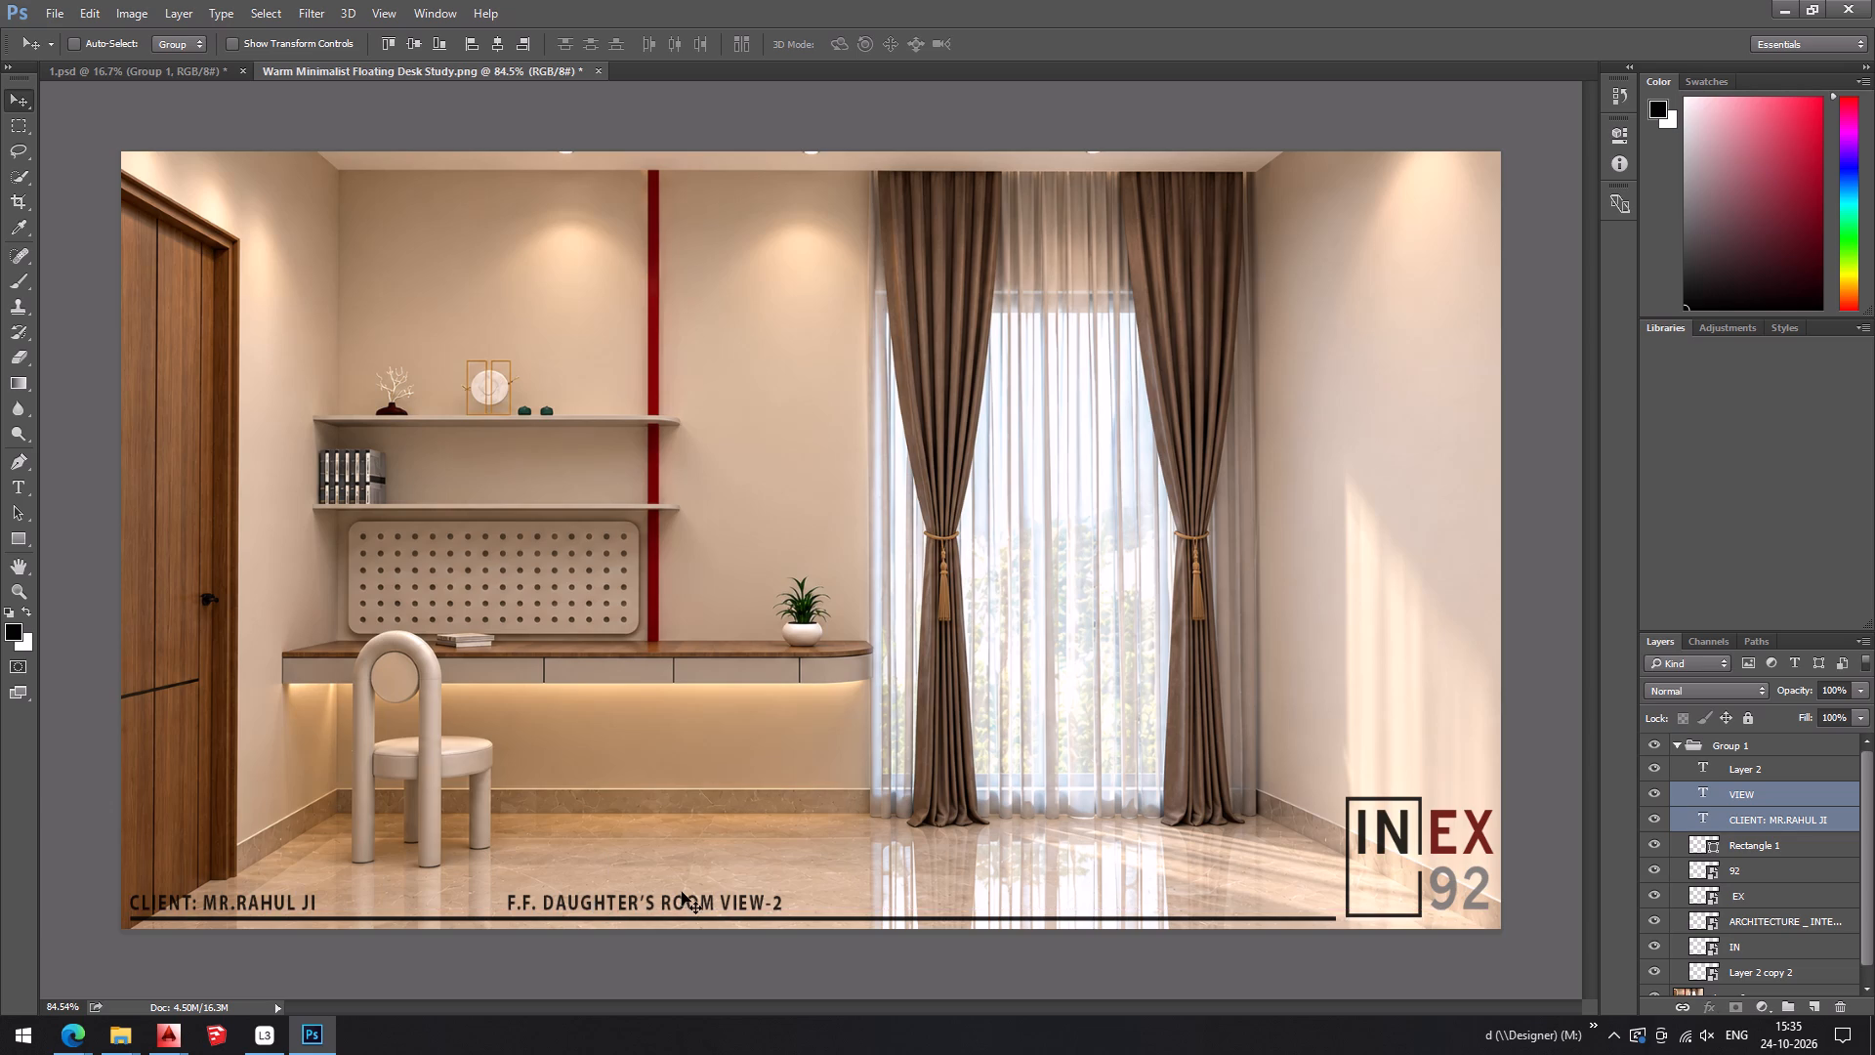
# Move only the "F.F. DAUGHTER'S ROOM VIEW-2" label about 4.1 cm toward the logo, keeping it level with the client label.
pyautogui.click(1758, 792)
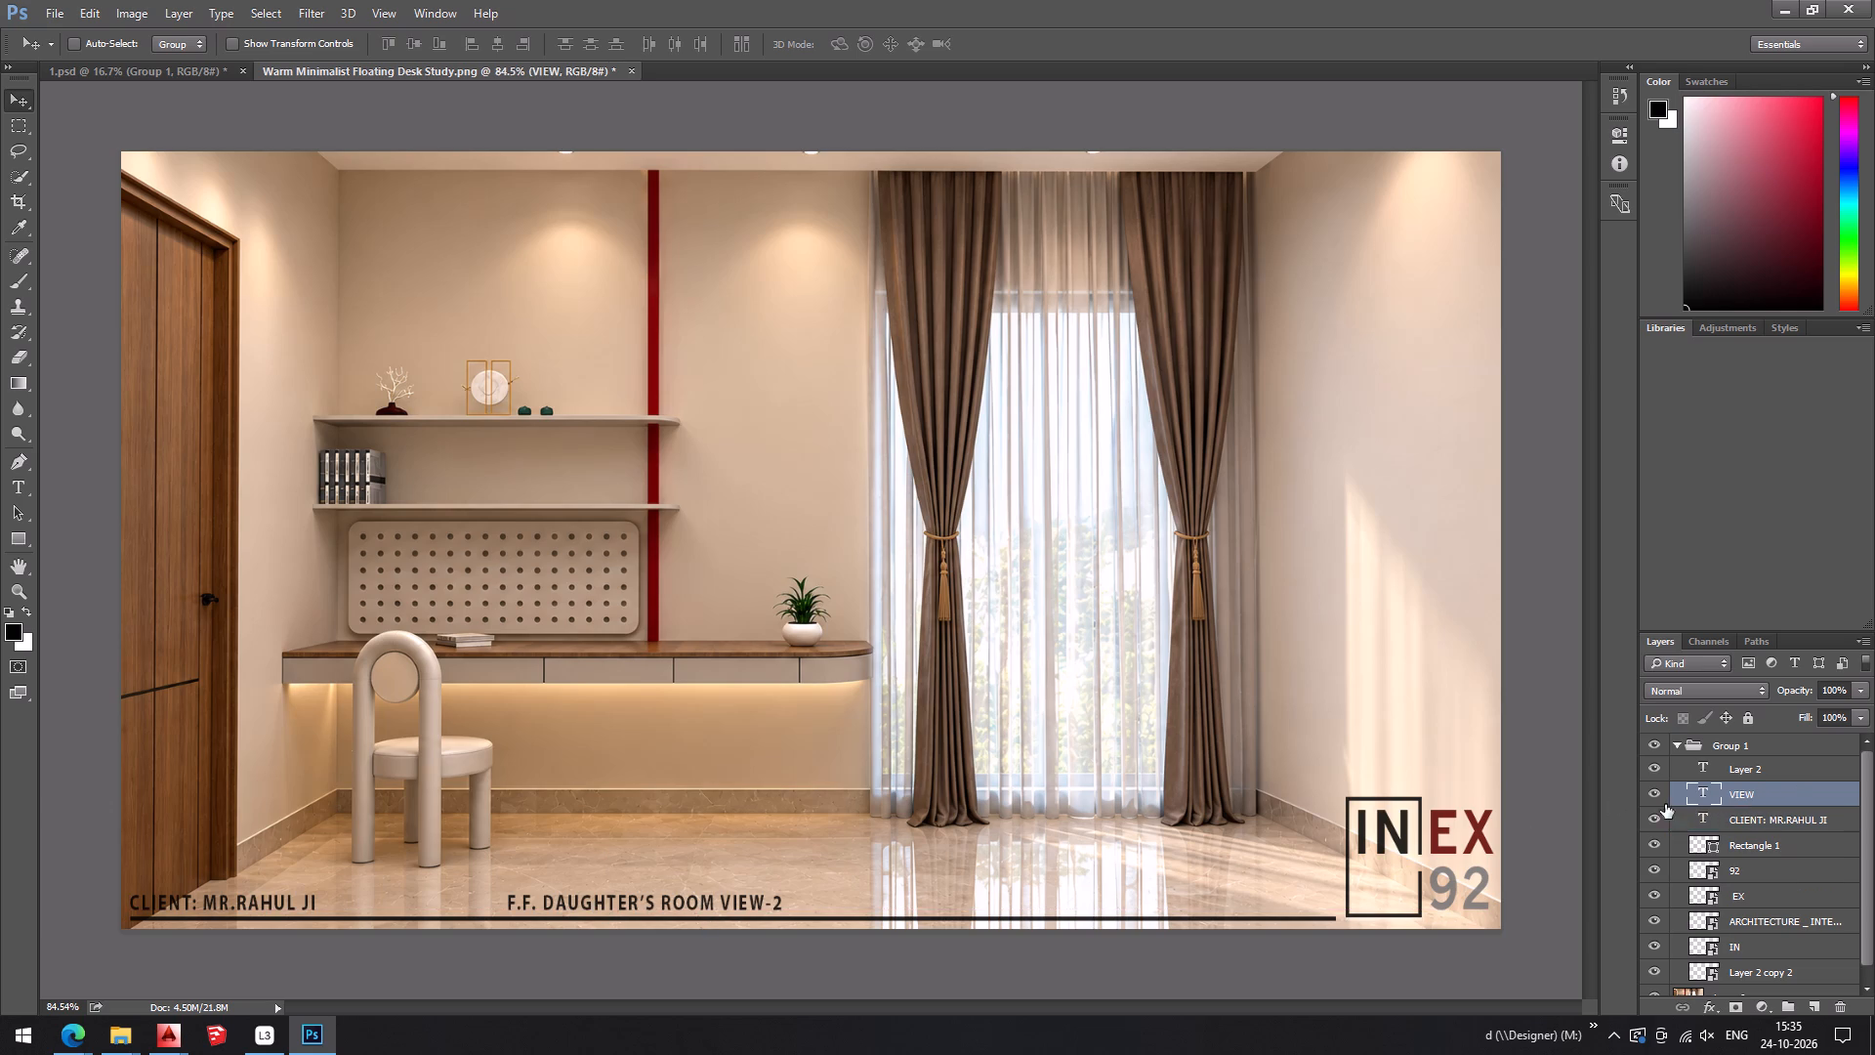
pyautogui.moveTo(761, 898); pyautogui.dragTo(802, 896)
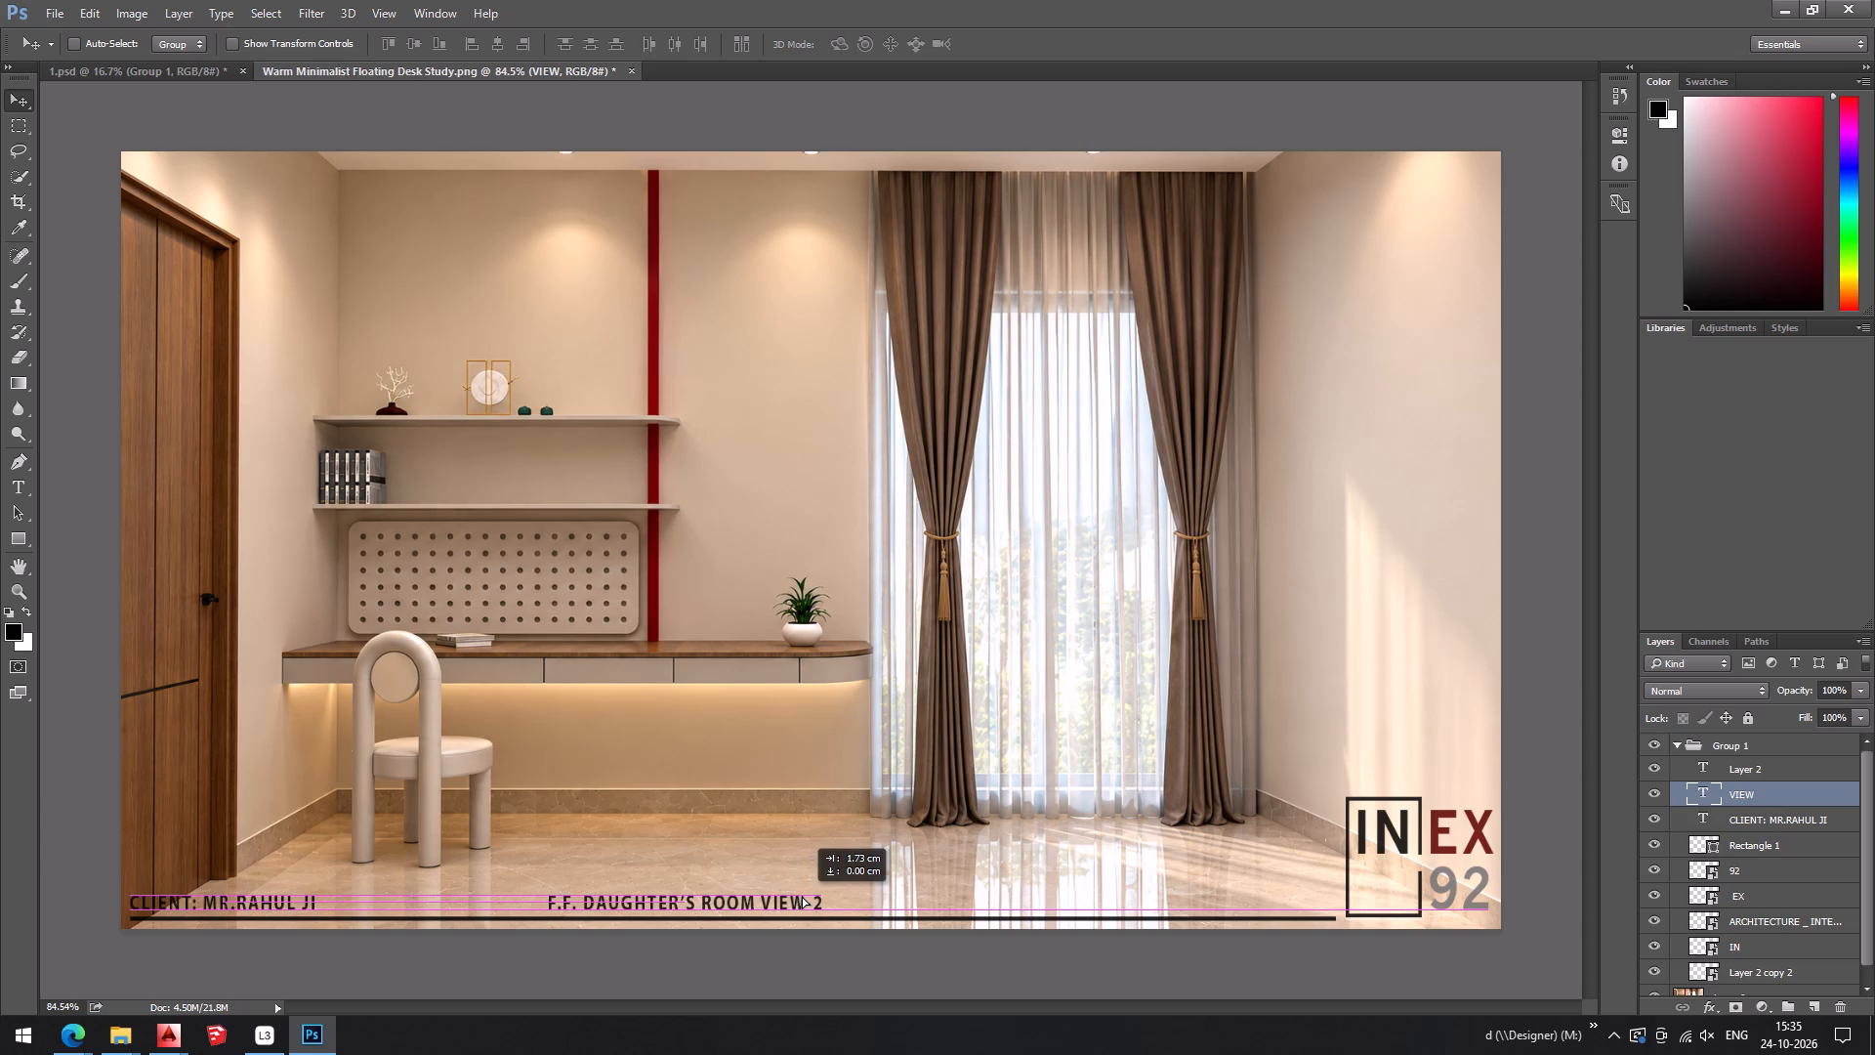
pyautogui.moveTo(802, 896); pyautogui.dragTo(883, 894)
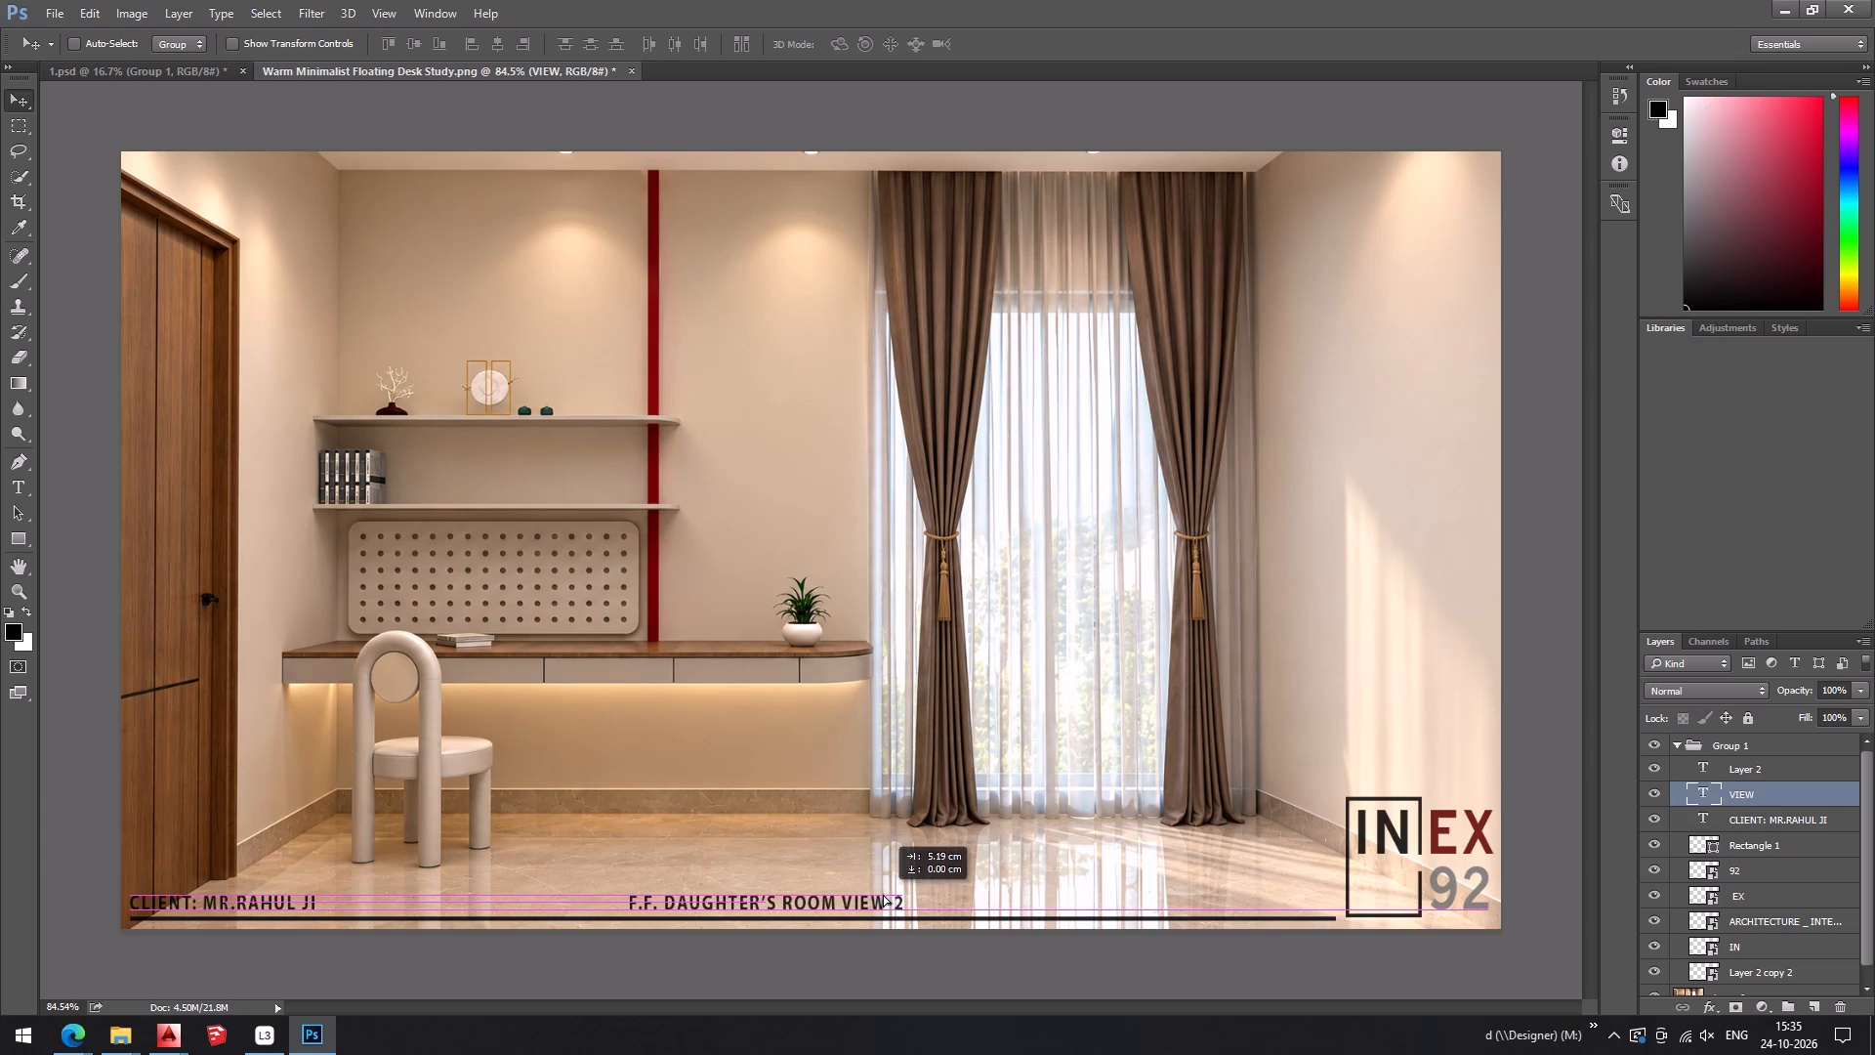
pyautogui.moveTo(883, 894); pyautogui.dragTo(856, 898)
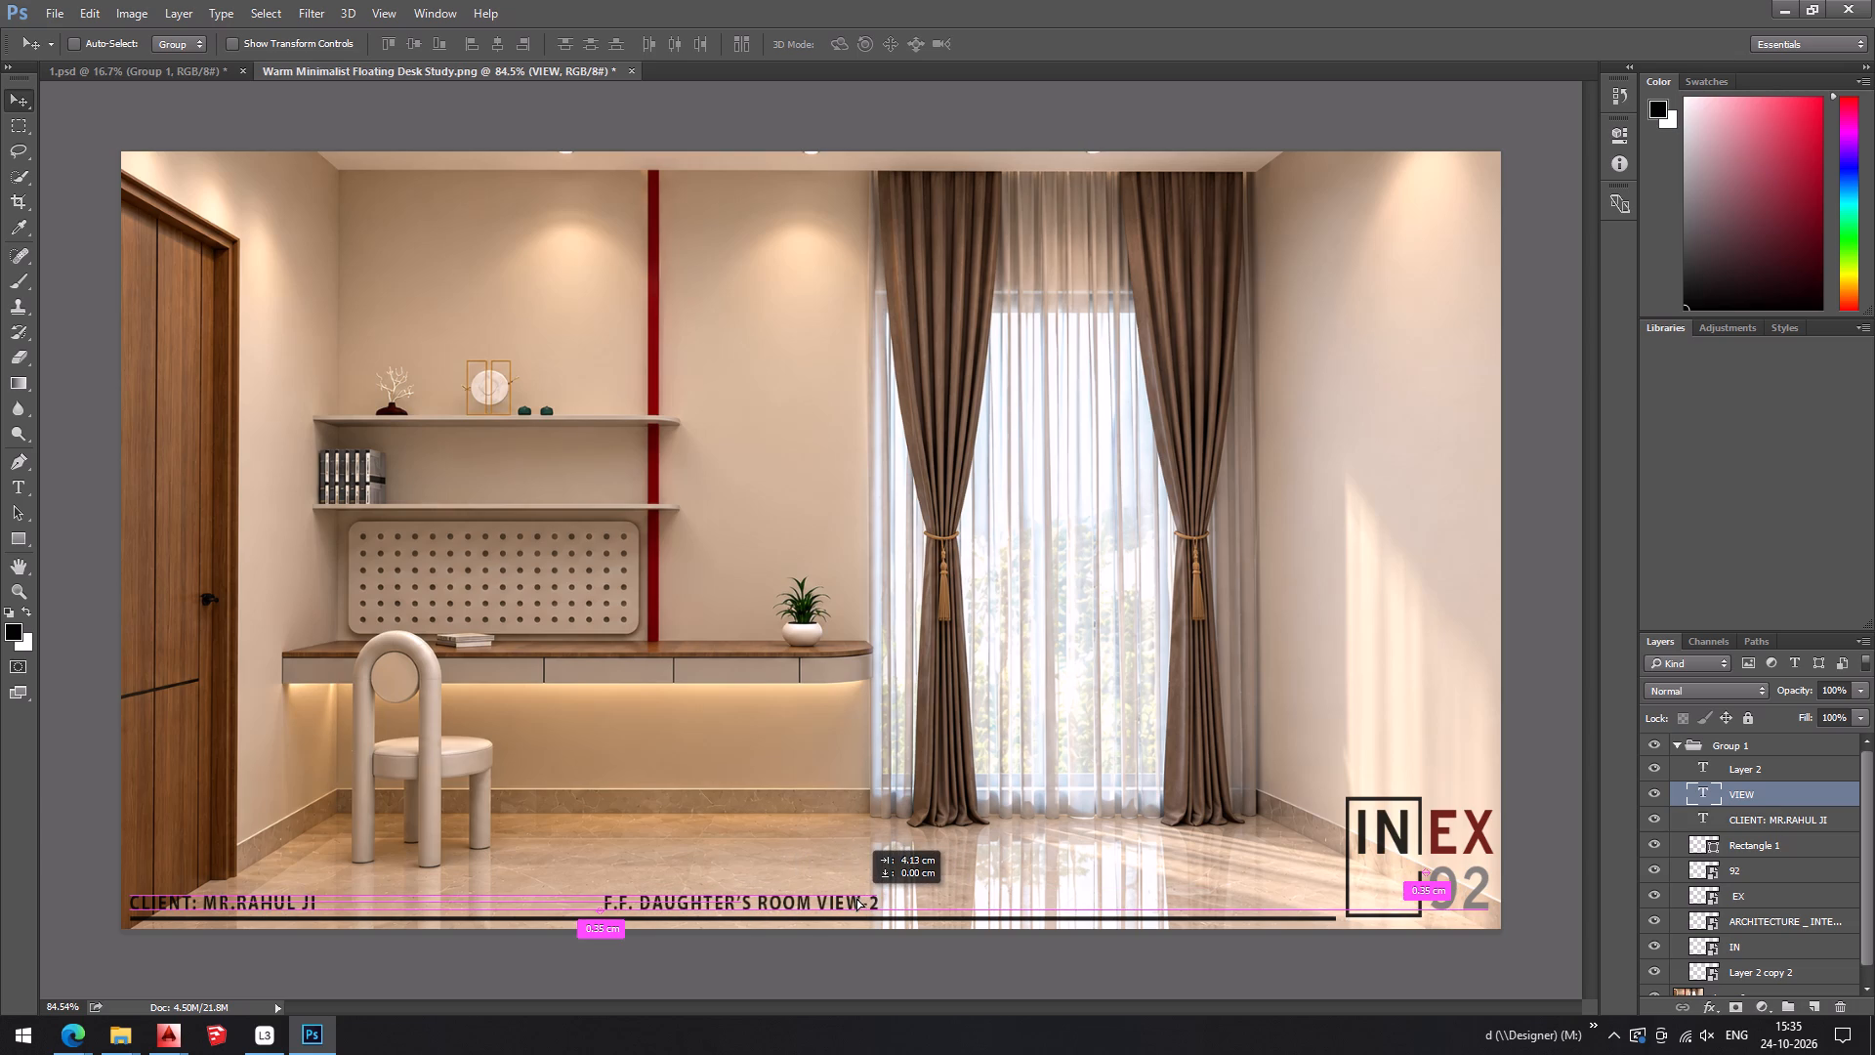
pyautogui.moveTo(856, 898); pyautogui.dragTo(891, 898)
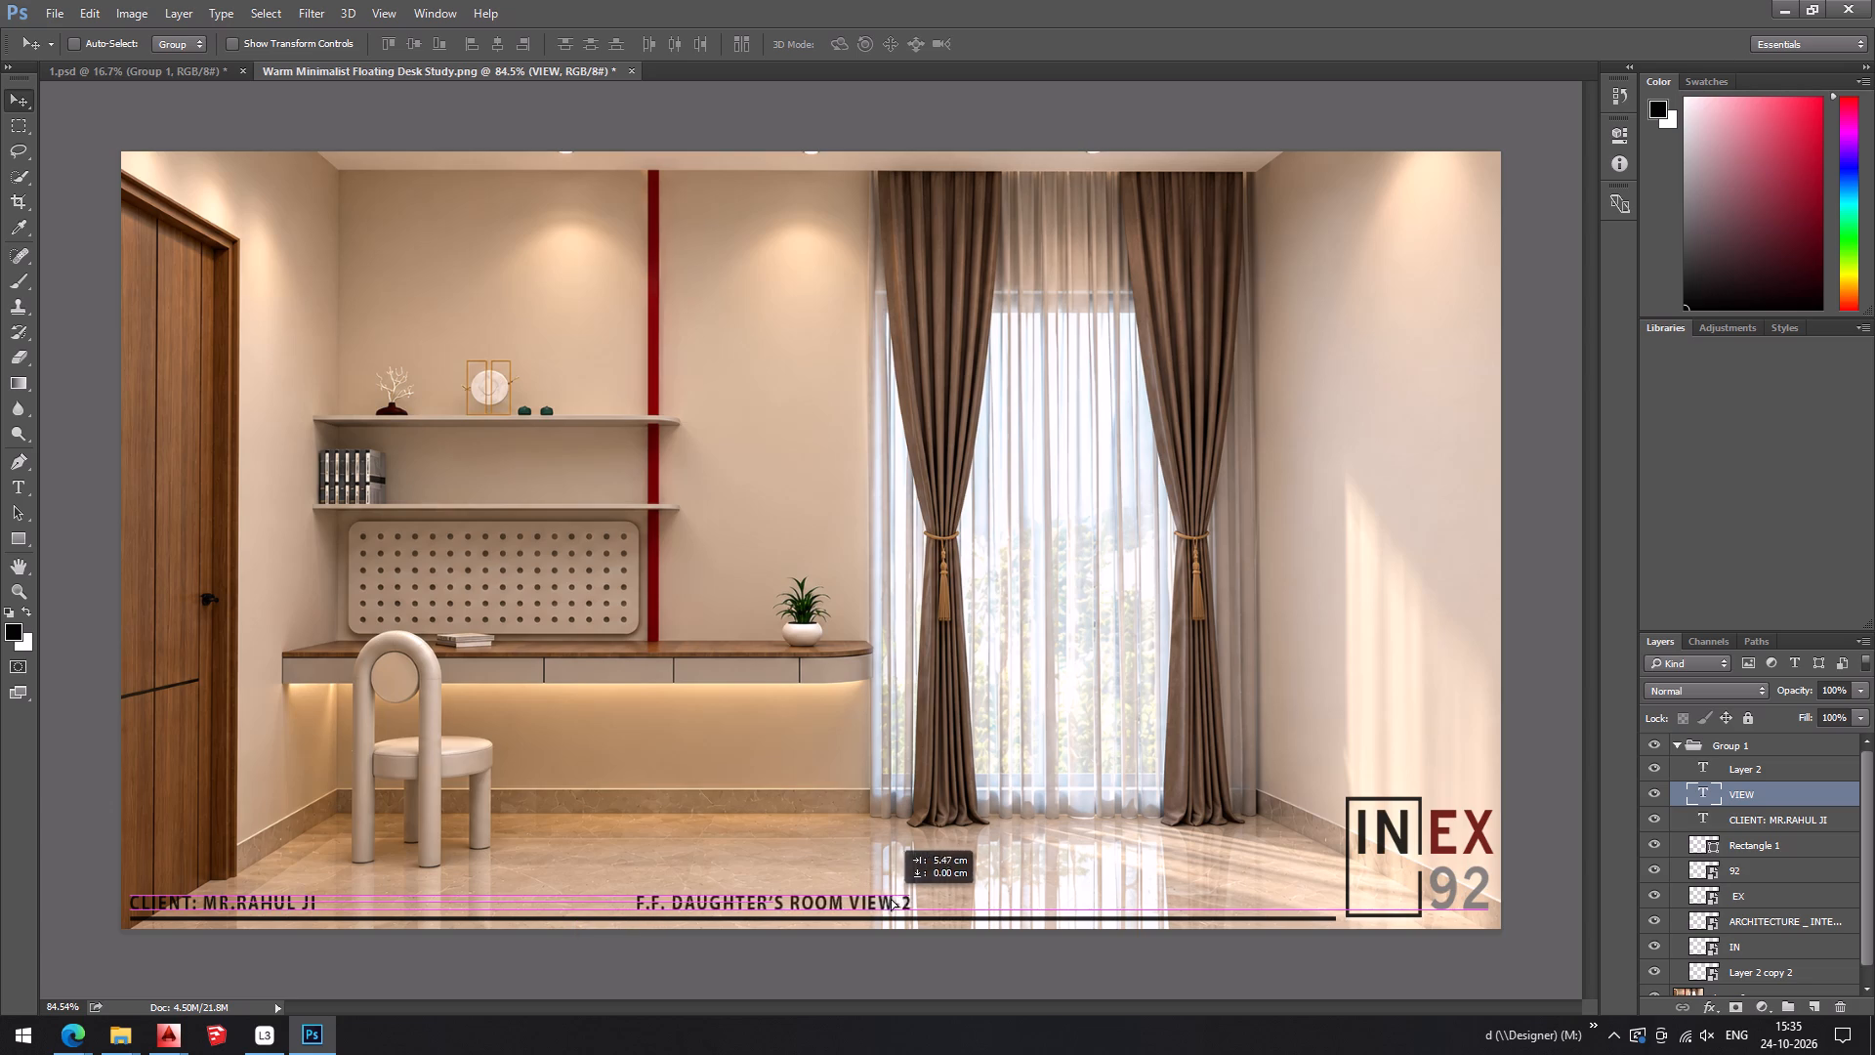
pyautogui.moveTo(891, 898); pyautogui.dragTo(875, 896)
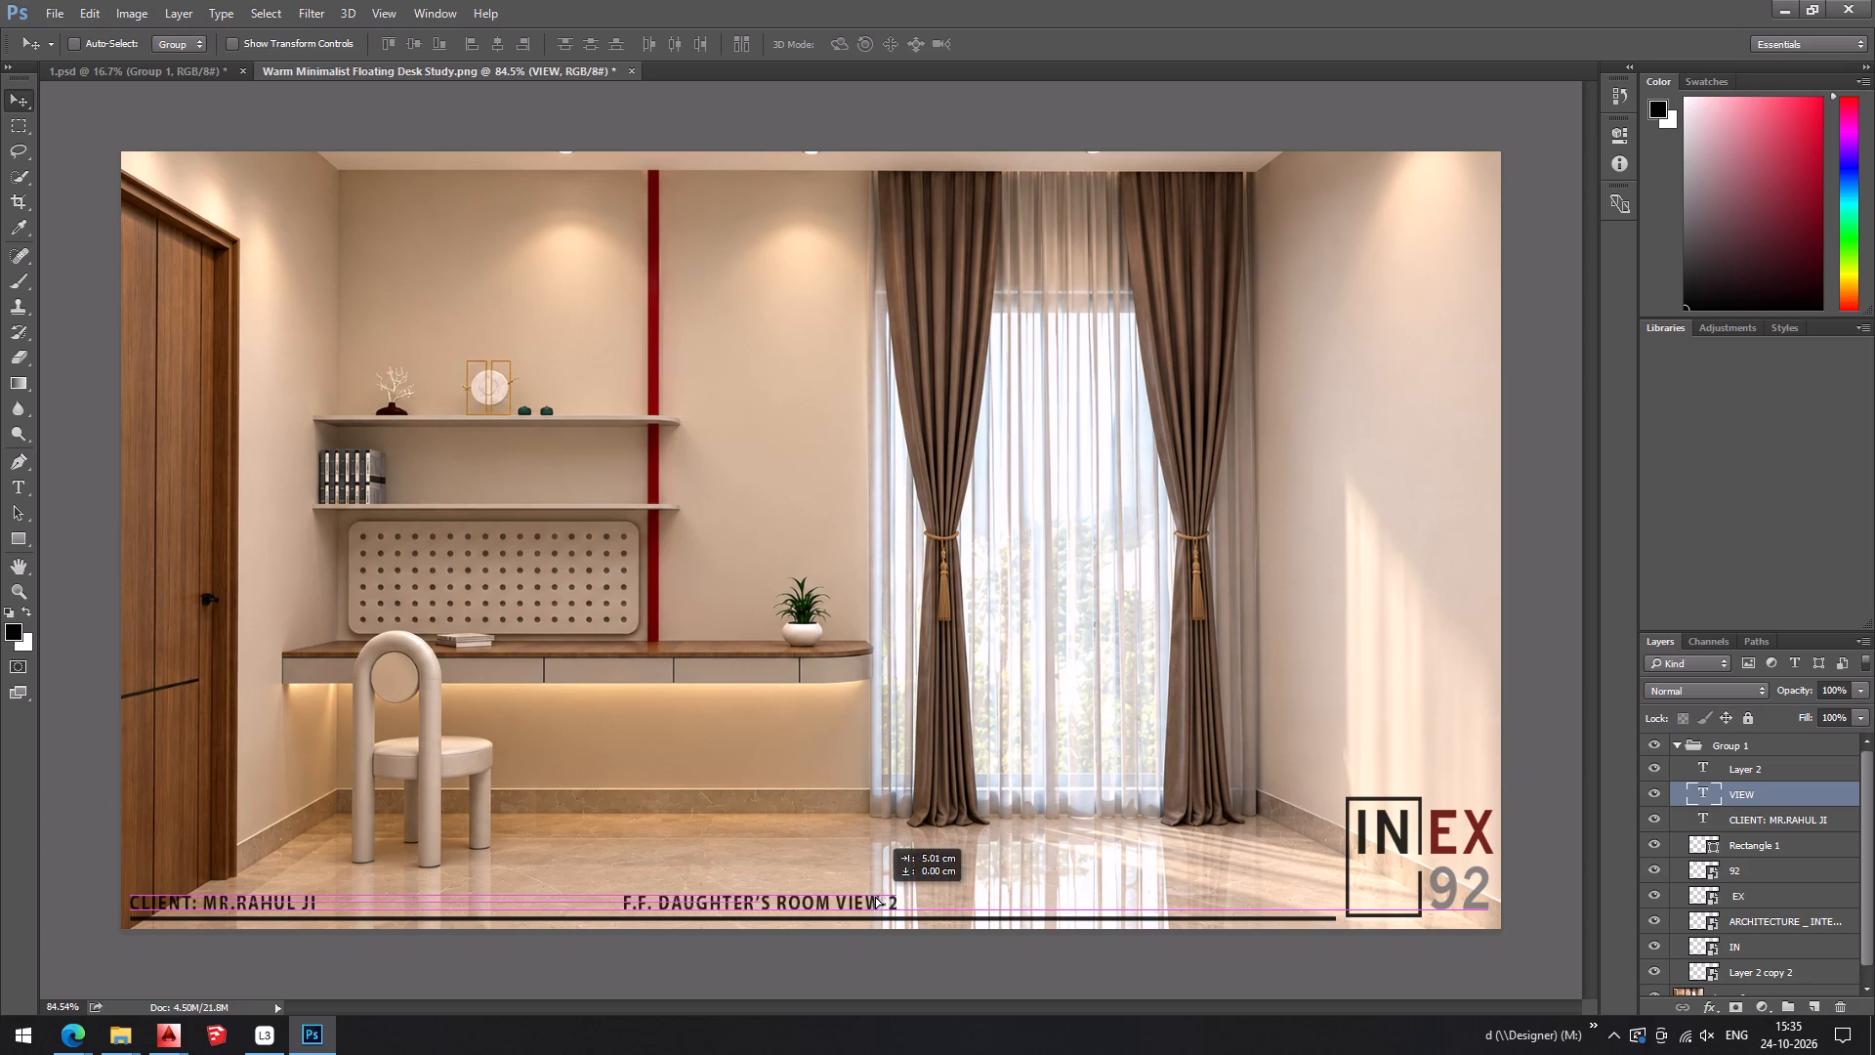
pyautogui.moveTo(875, 896); pyautogui.dragTo(863, 896)
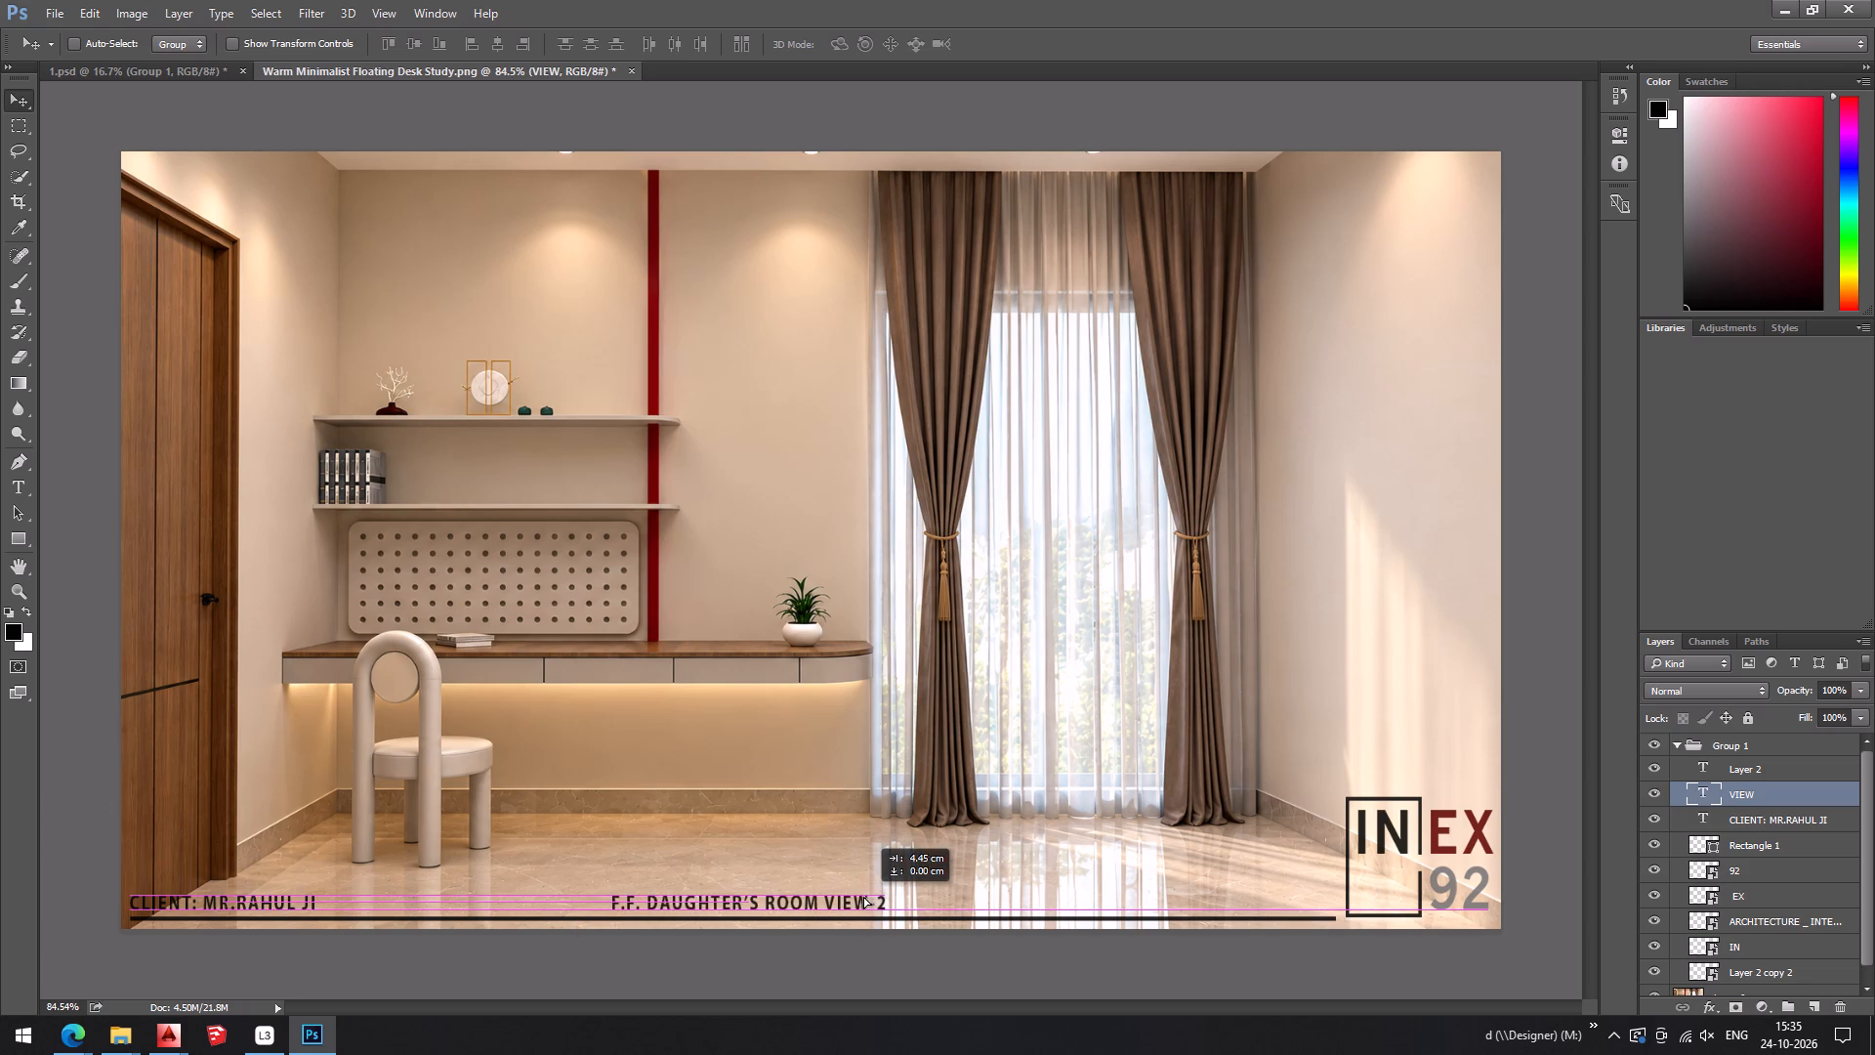
pyautogui.moveTo(863, 896); pyautogui.dragTo(855, 896)
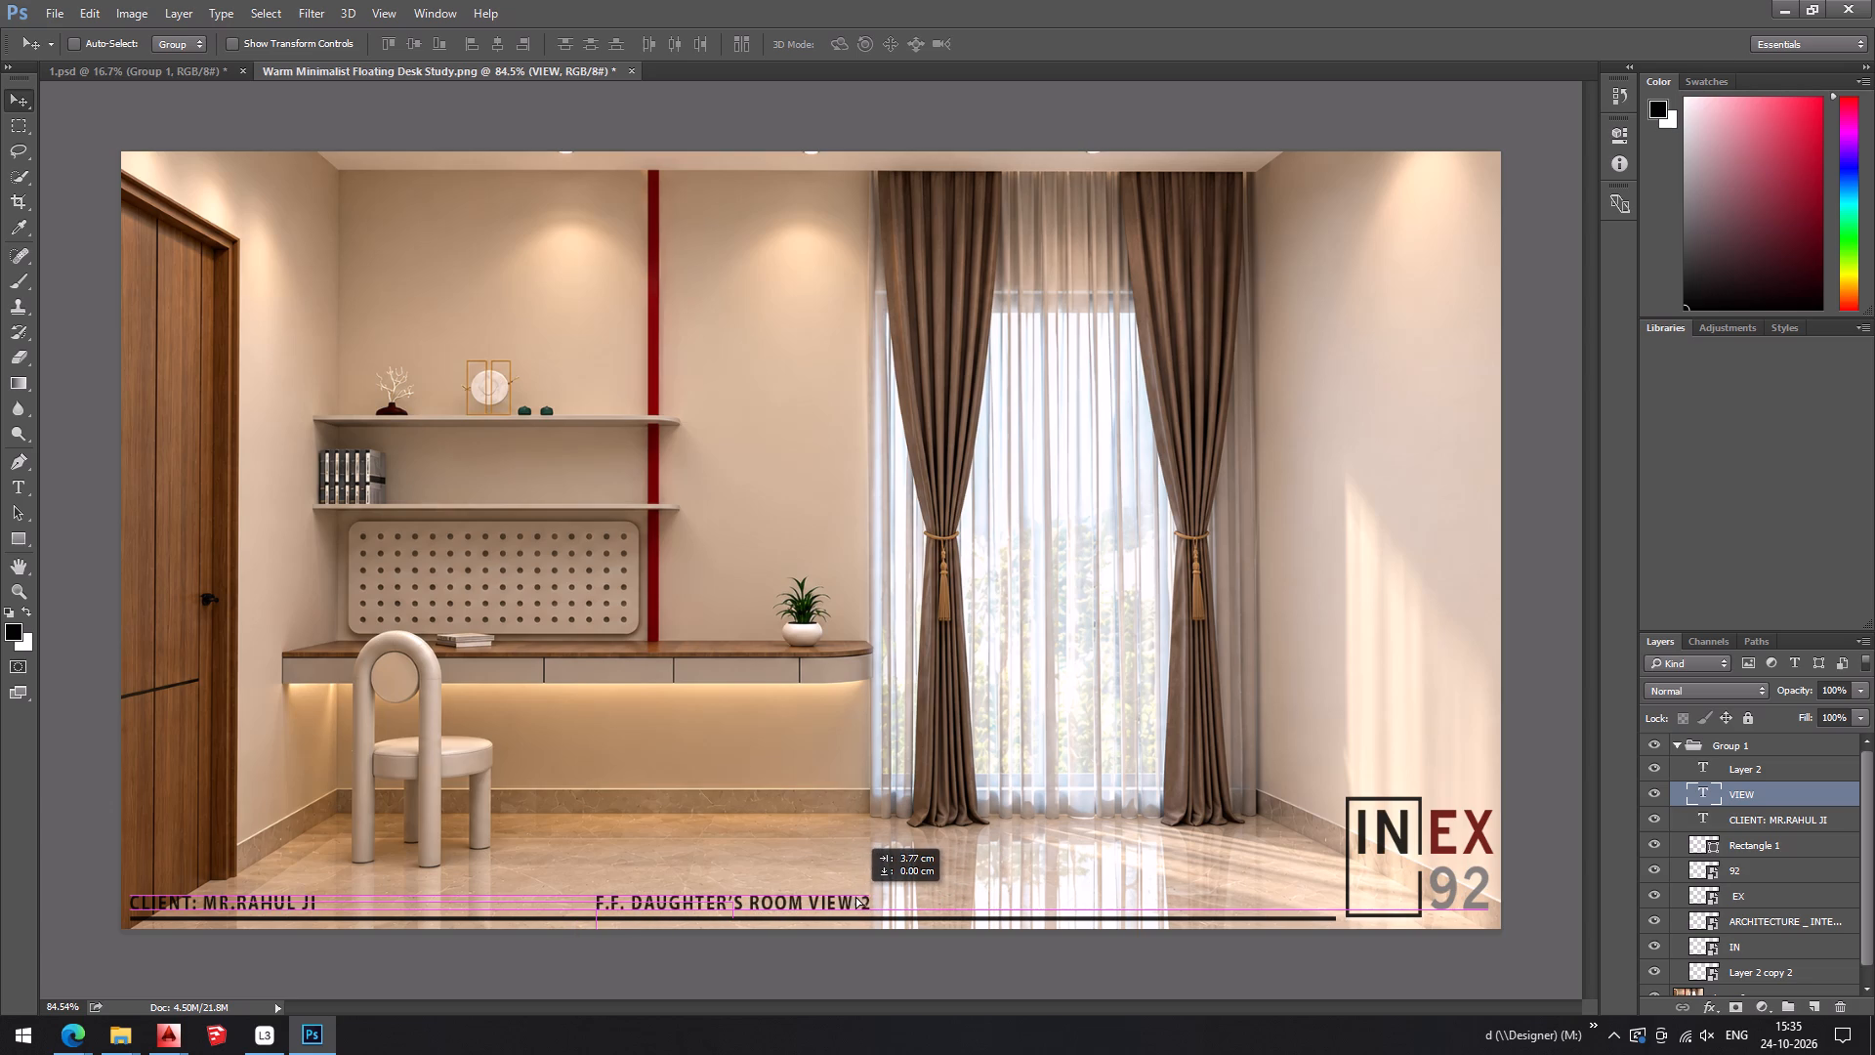
pyautogui.moveTo(855, 896); pyautogui.dragTo(856, 896)
pyautogui.moveTo(856, 896); pyautogui.dragTo(857, 896)
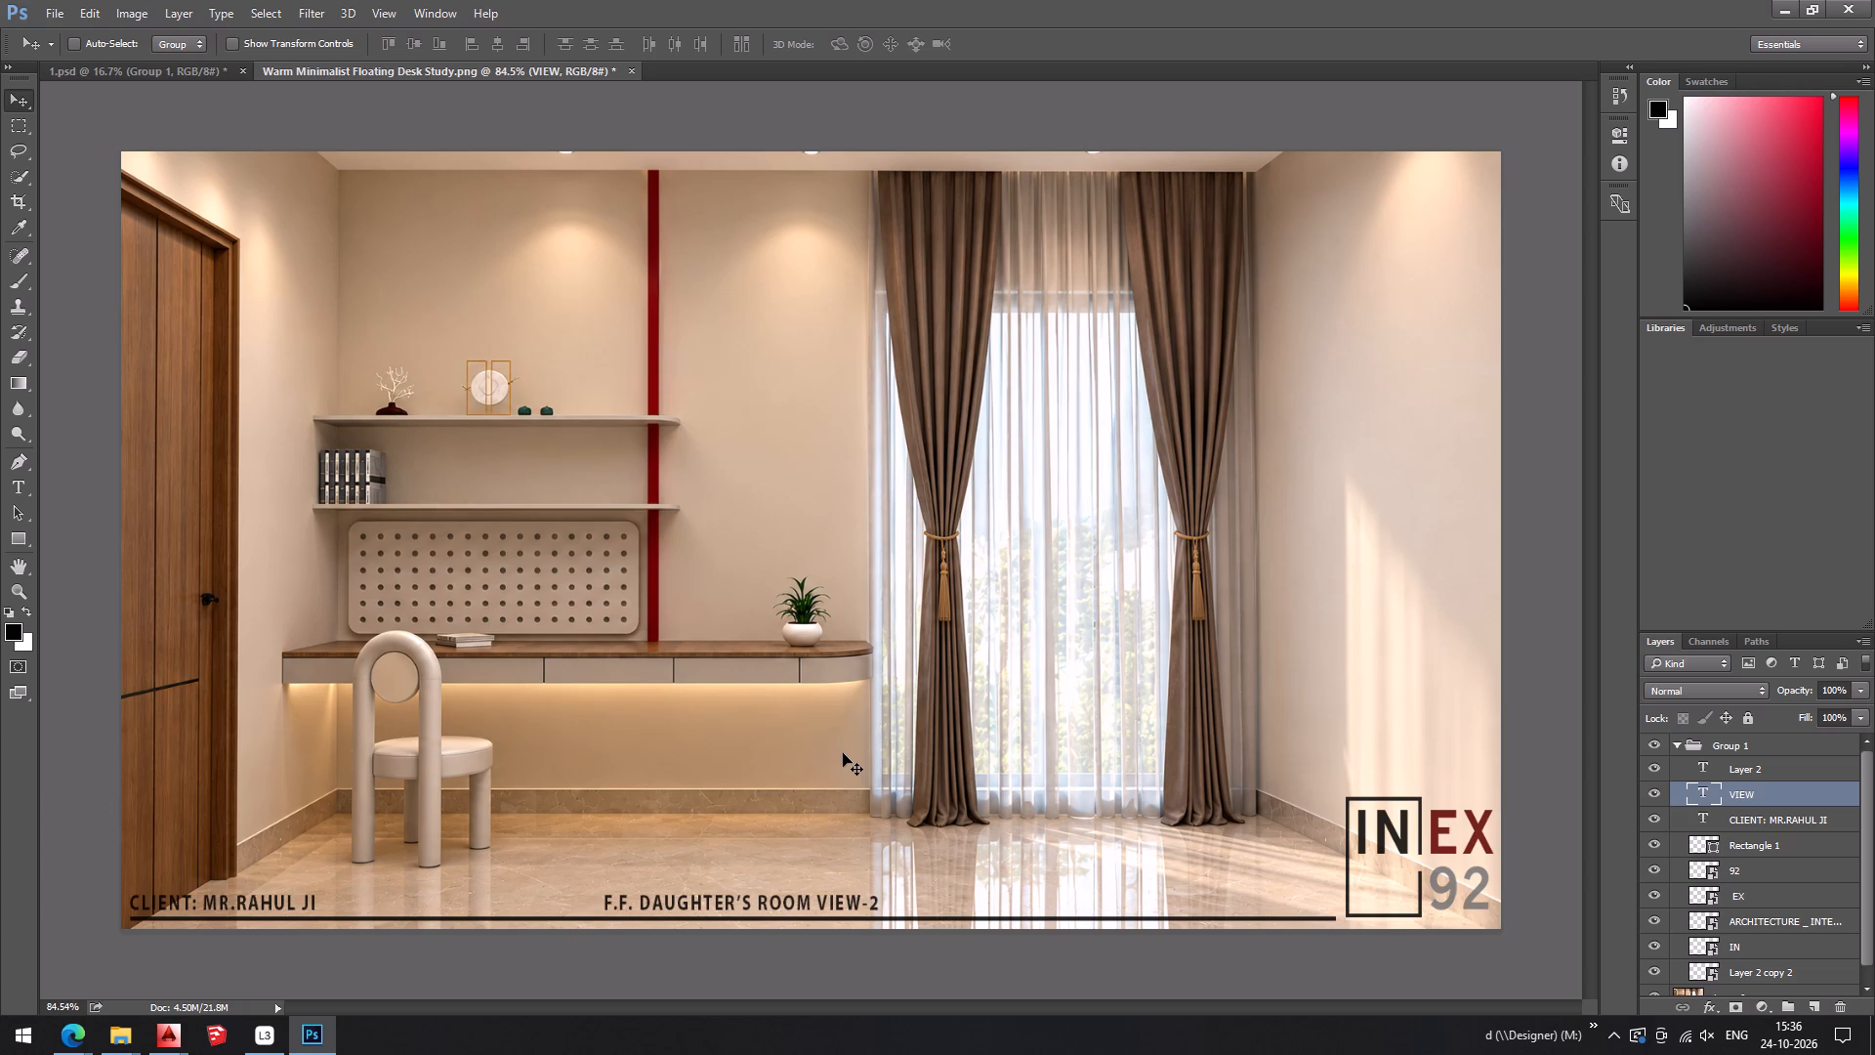
pyautogui.press('Return')
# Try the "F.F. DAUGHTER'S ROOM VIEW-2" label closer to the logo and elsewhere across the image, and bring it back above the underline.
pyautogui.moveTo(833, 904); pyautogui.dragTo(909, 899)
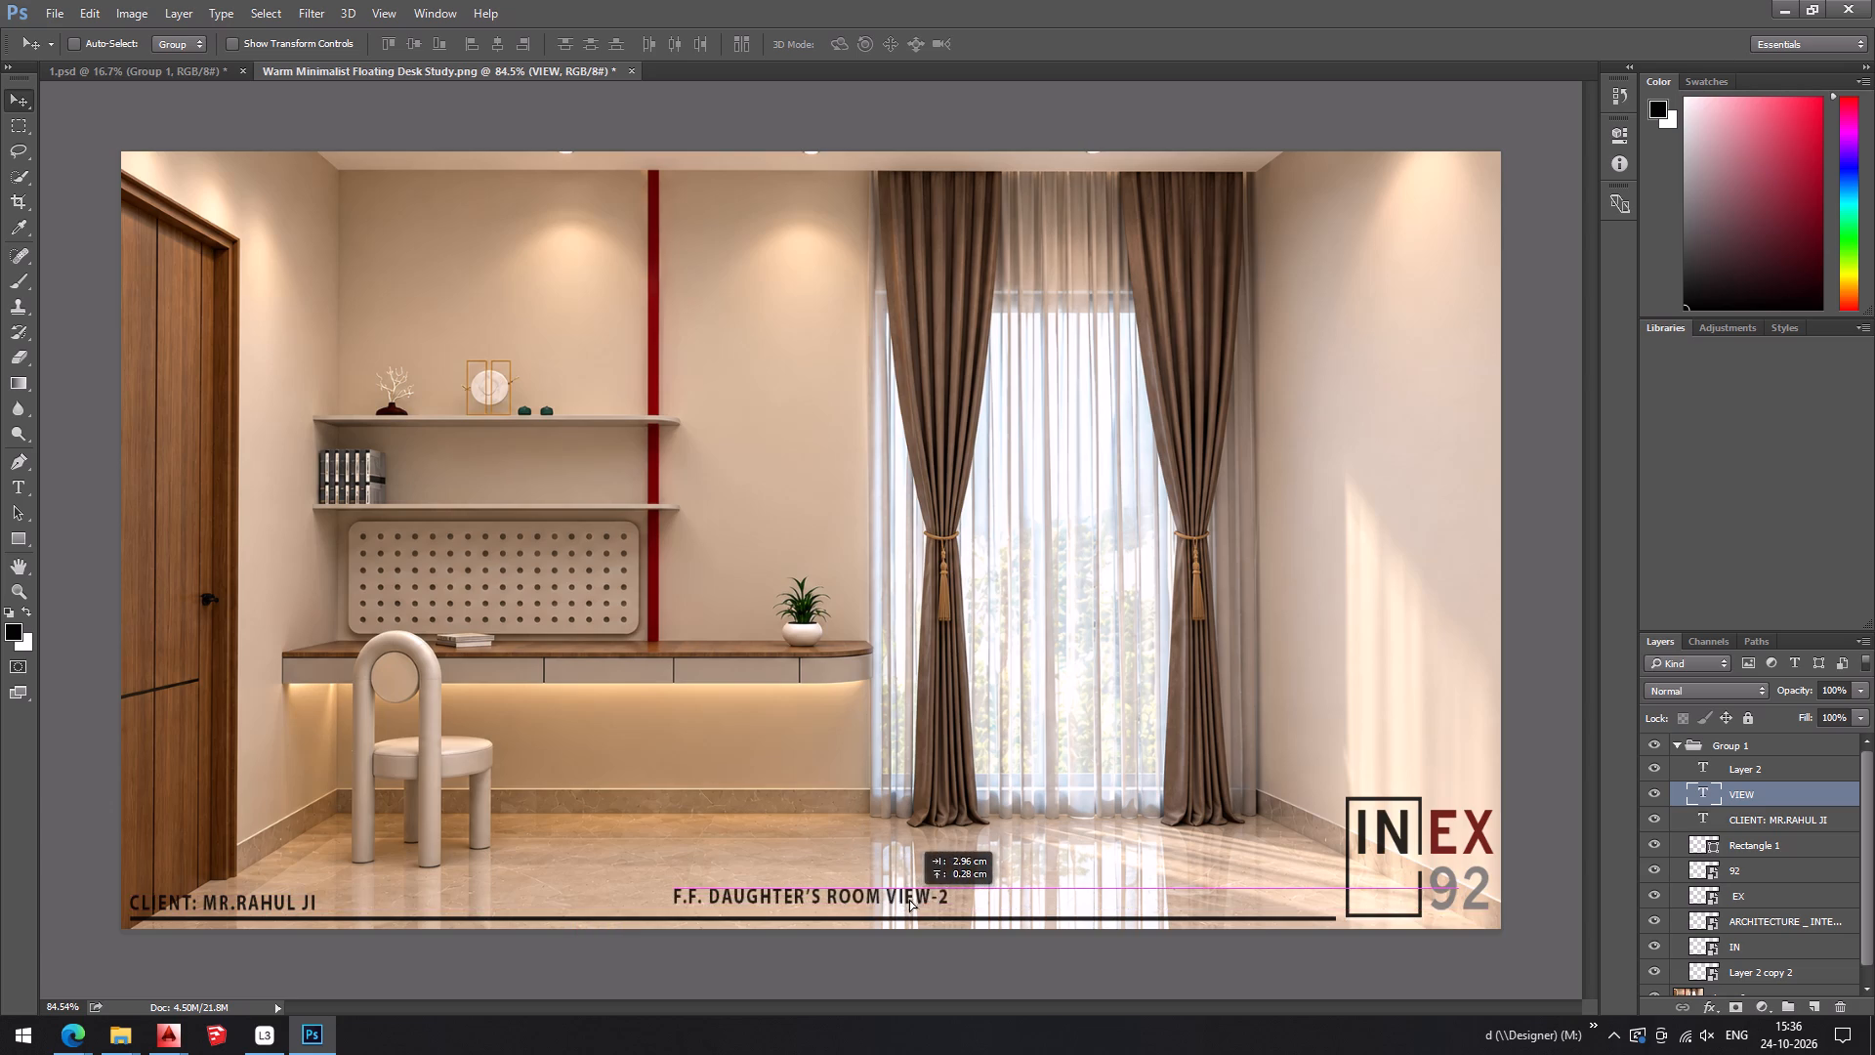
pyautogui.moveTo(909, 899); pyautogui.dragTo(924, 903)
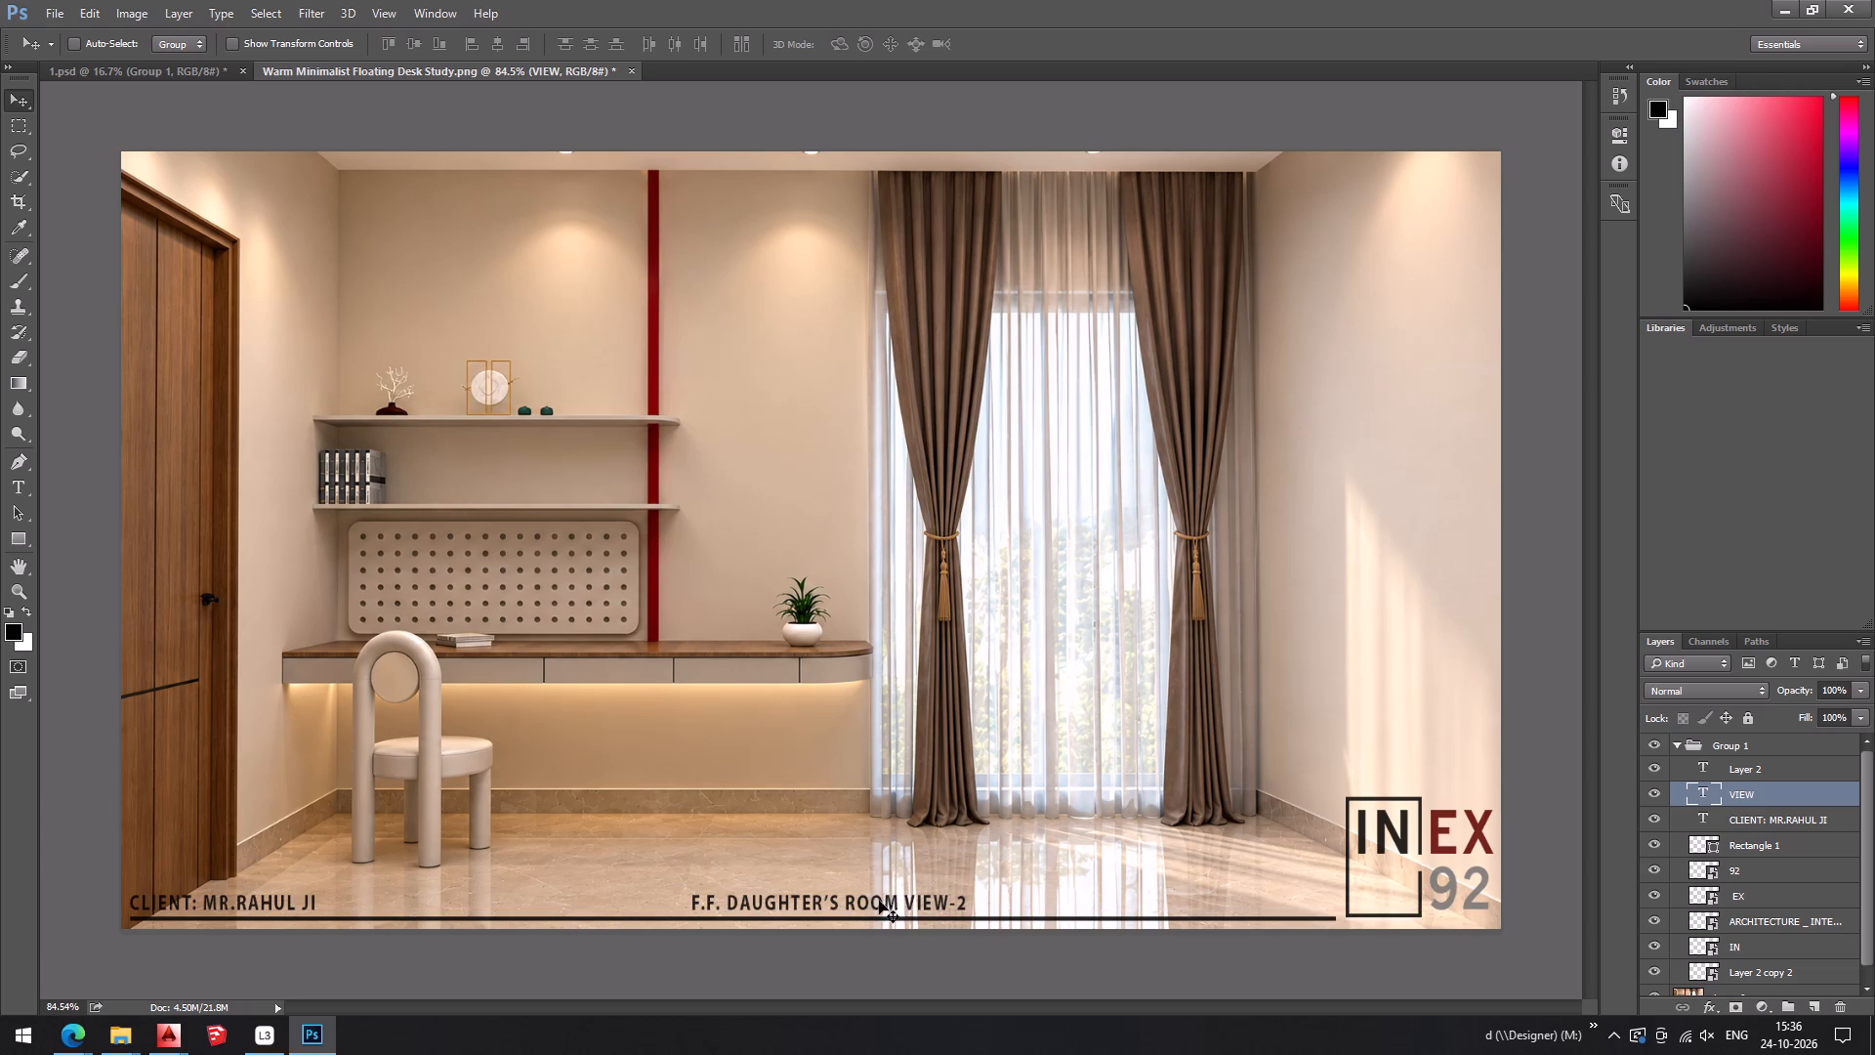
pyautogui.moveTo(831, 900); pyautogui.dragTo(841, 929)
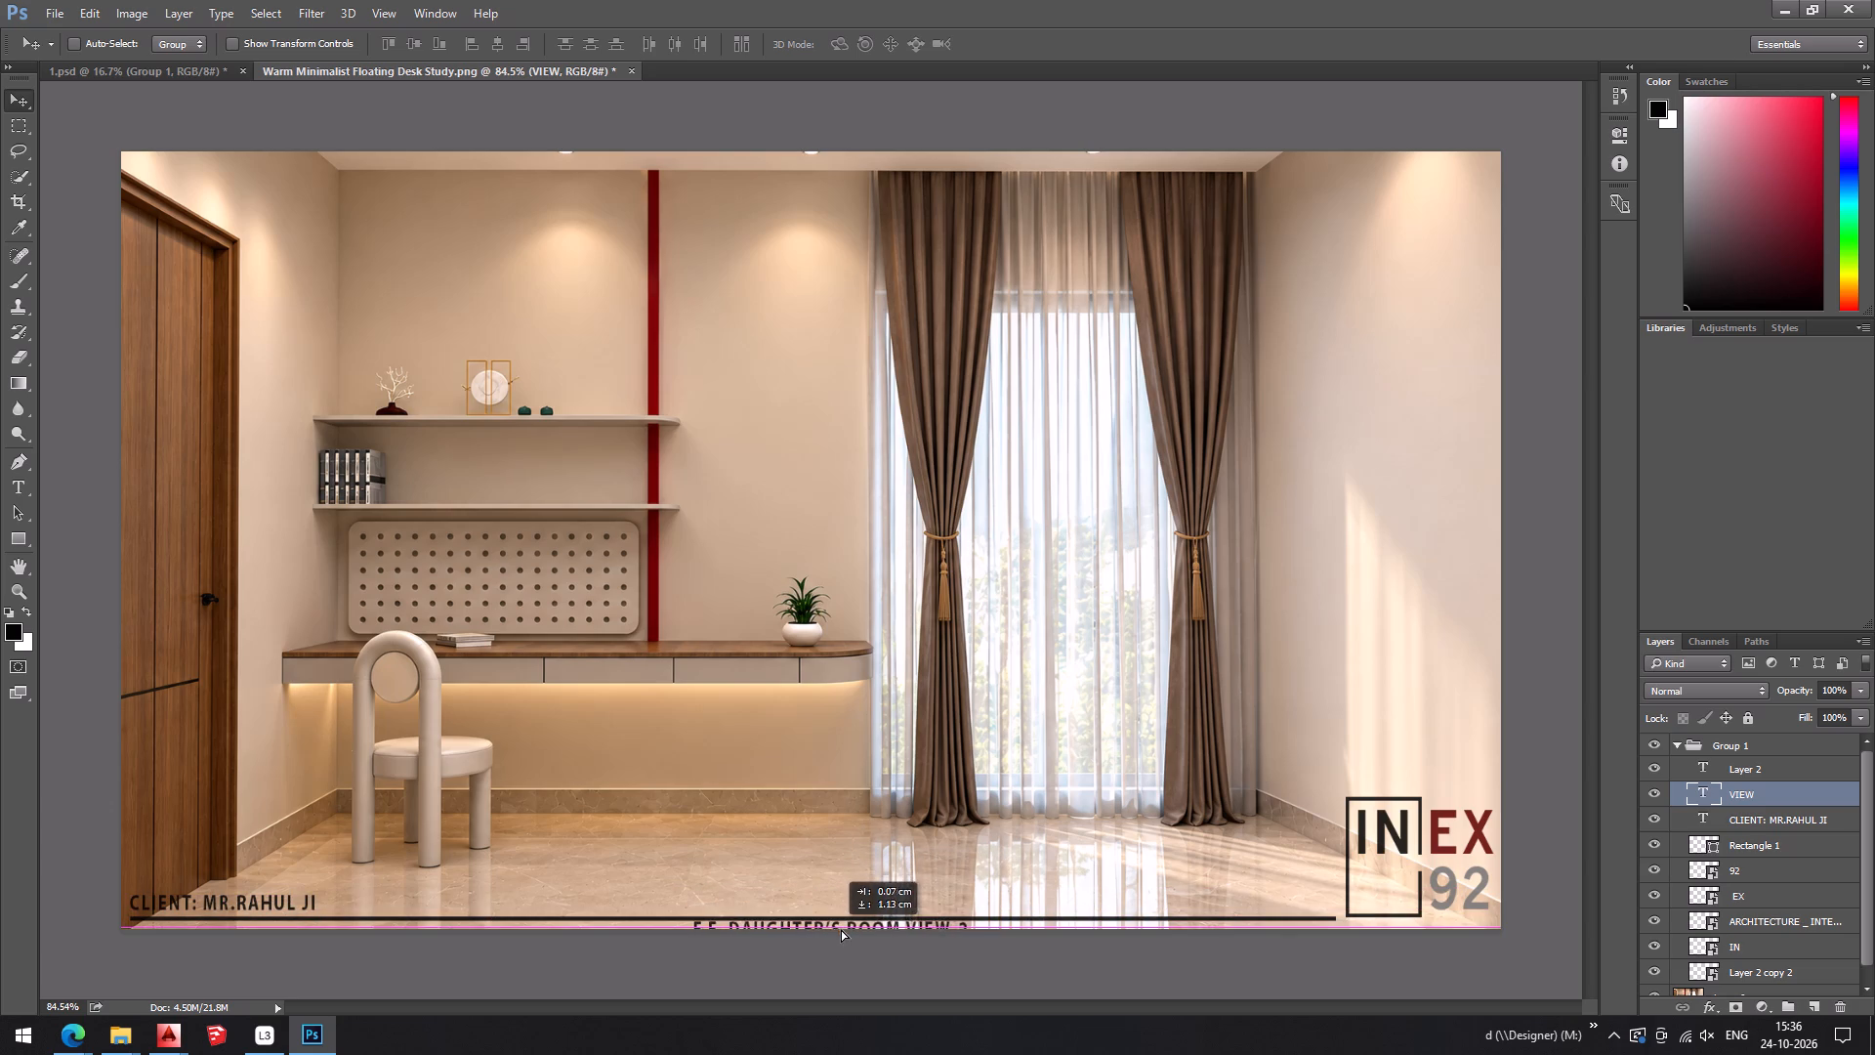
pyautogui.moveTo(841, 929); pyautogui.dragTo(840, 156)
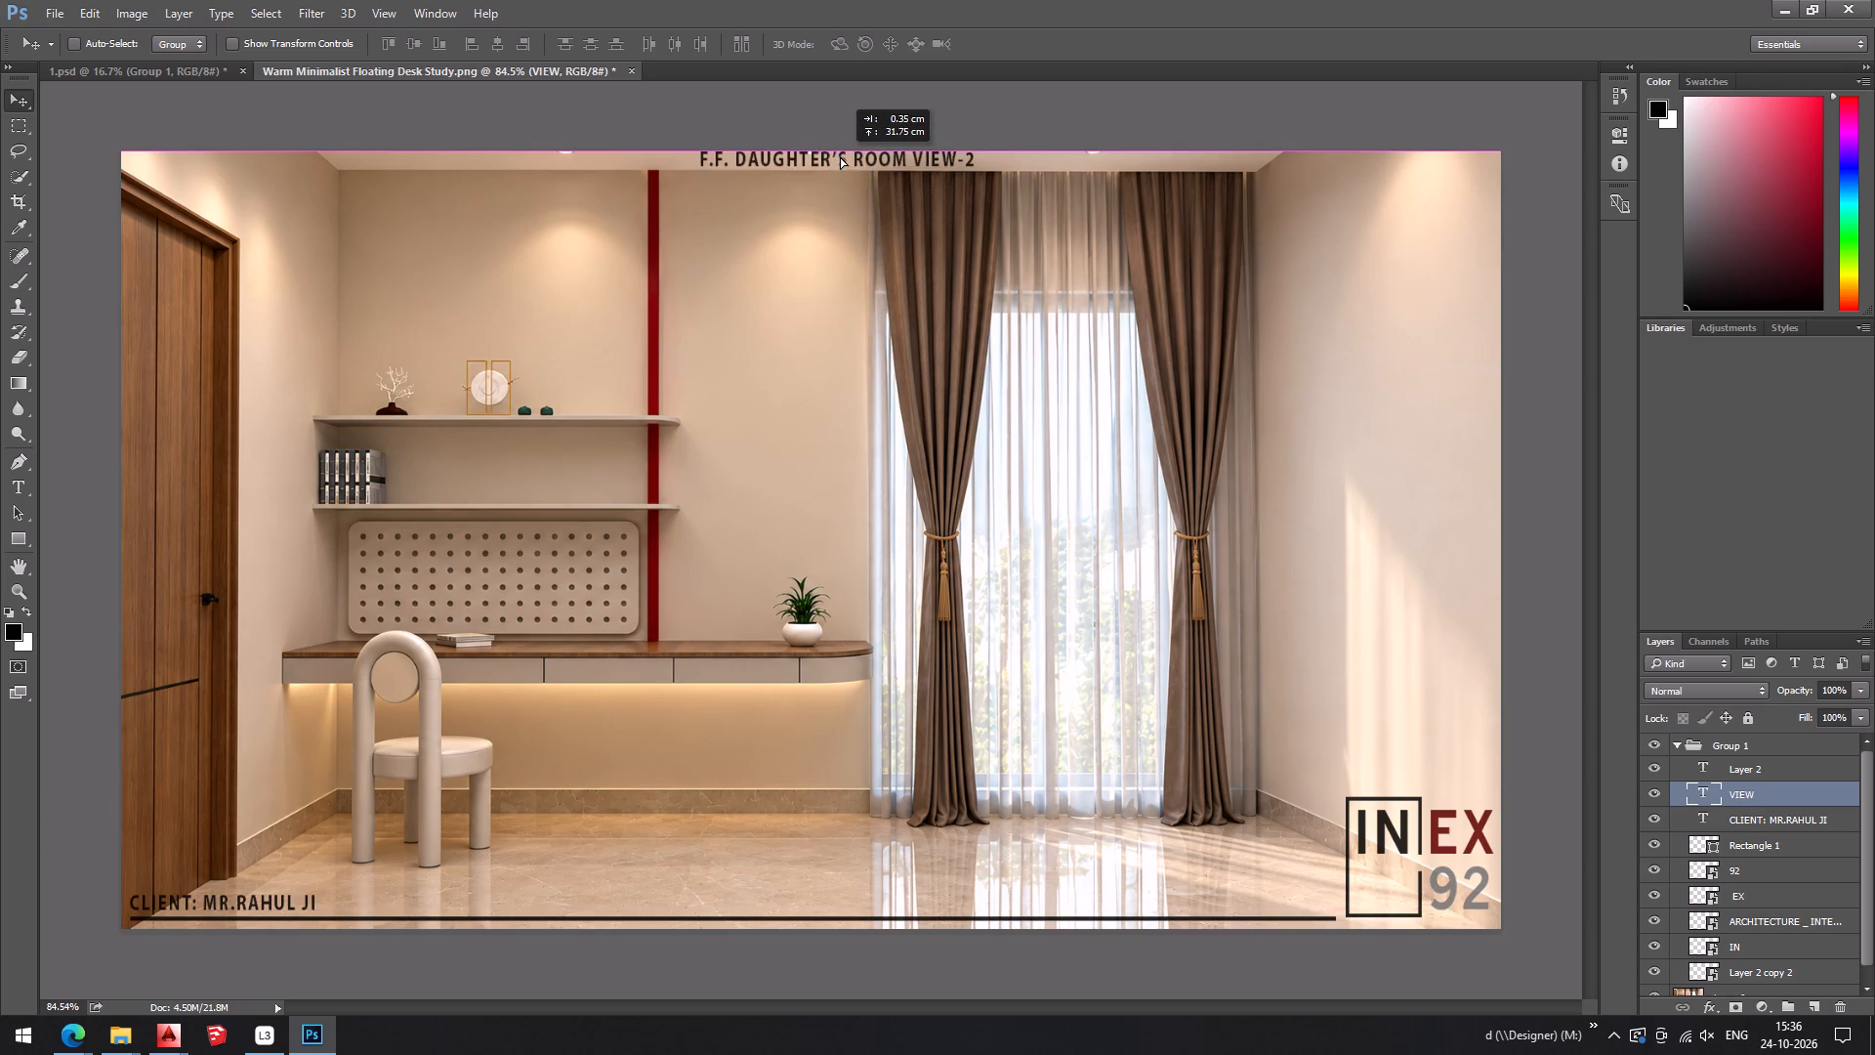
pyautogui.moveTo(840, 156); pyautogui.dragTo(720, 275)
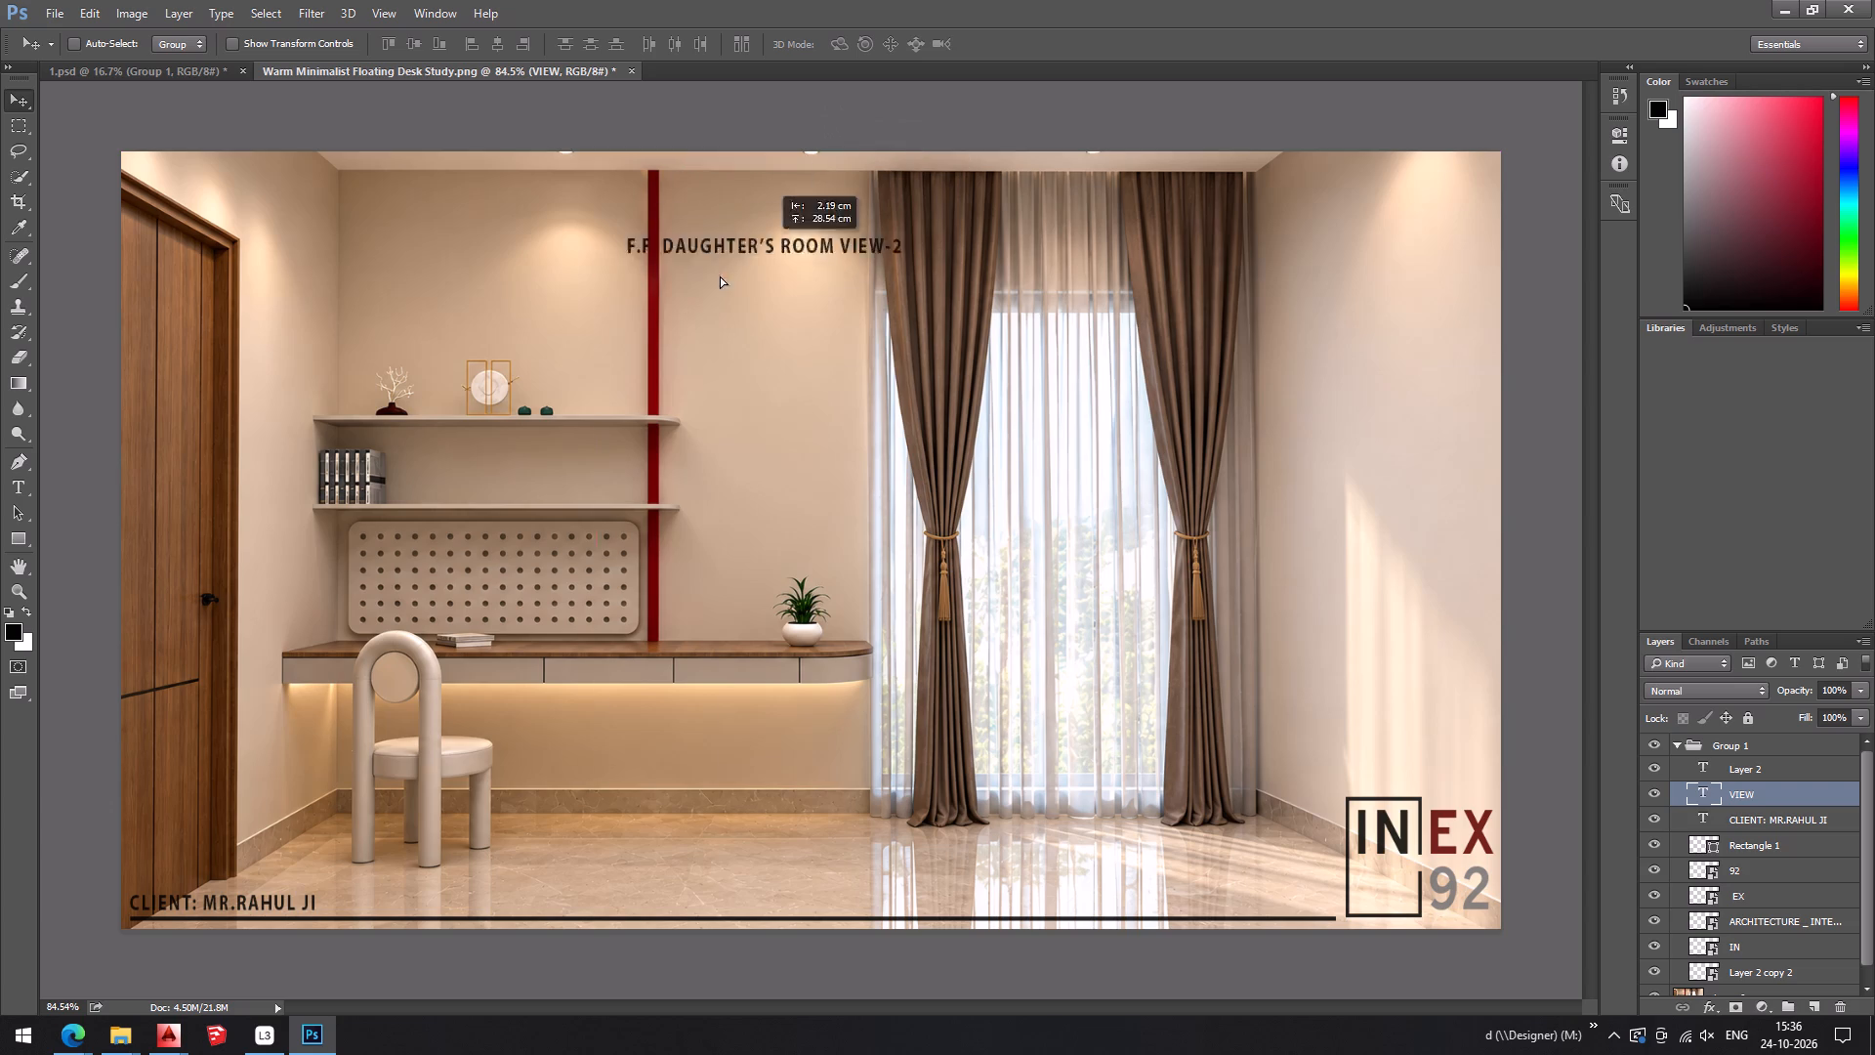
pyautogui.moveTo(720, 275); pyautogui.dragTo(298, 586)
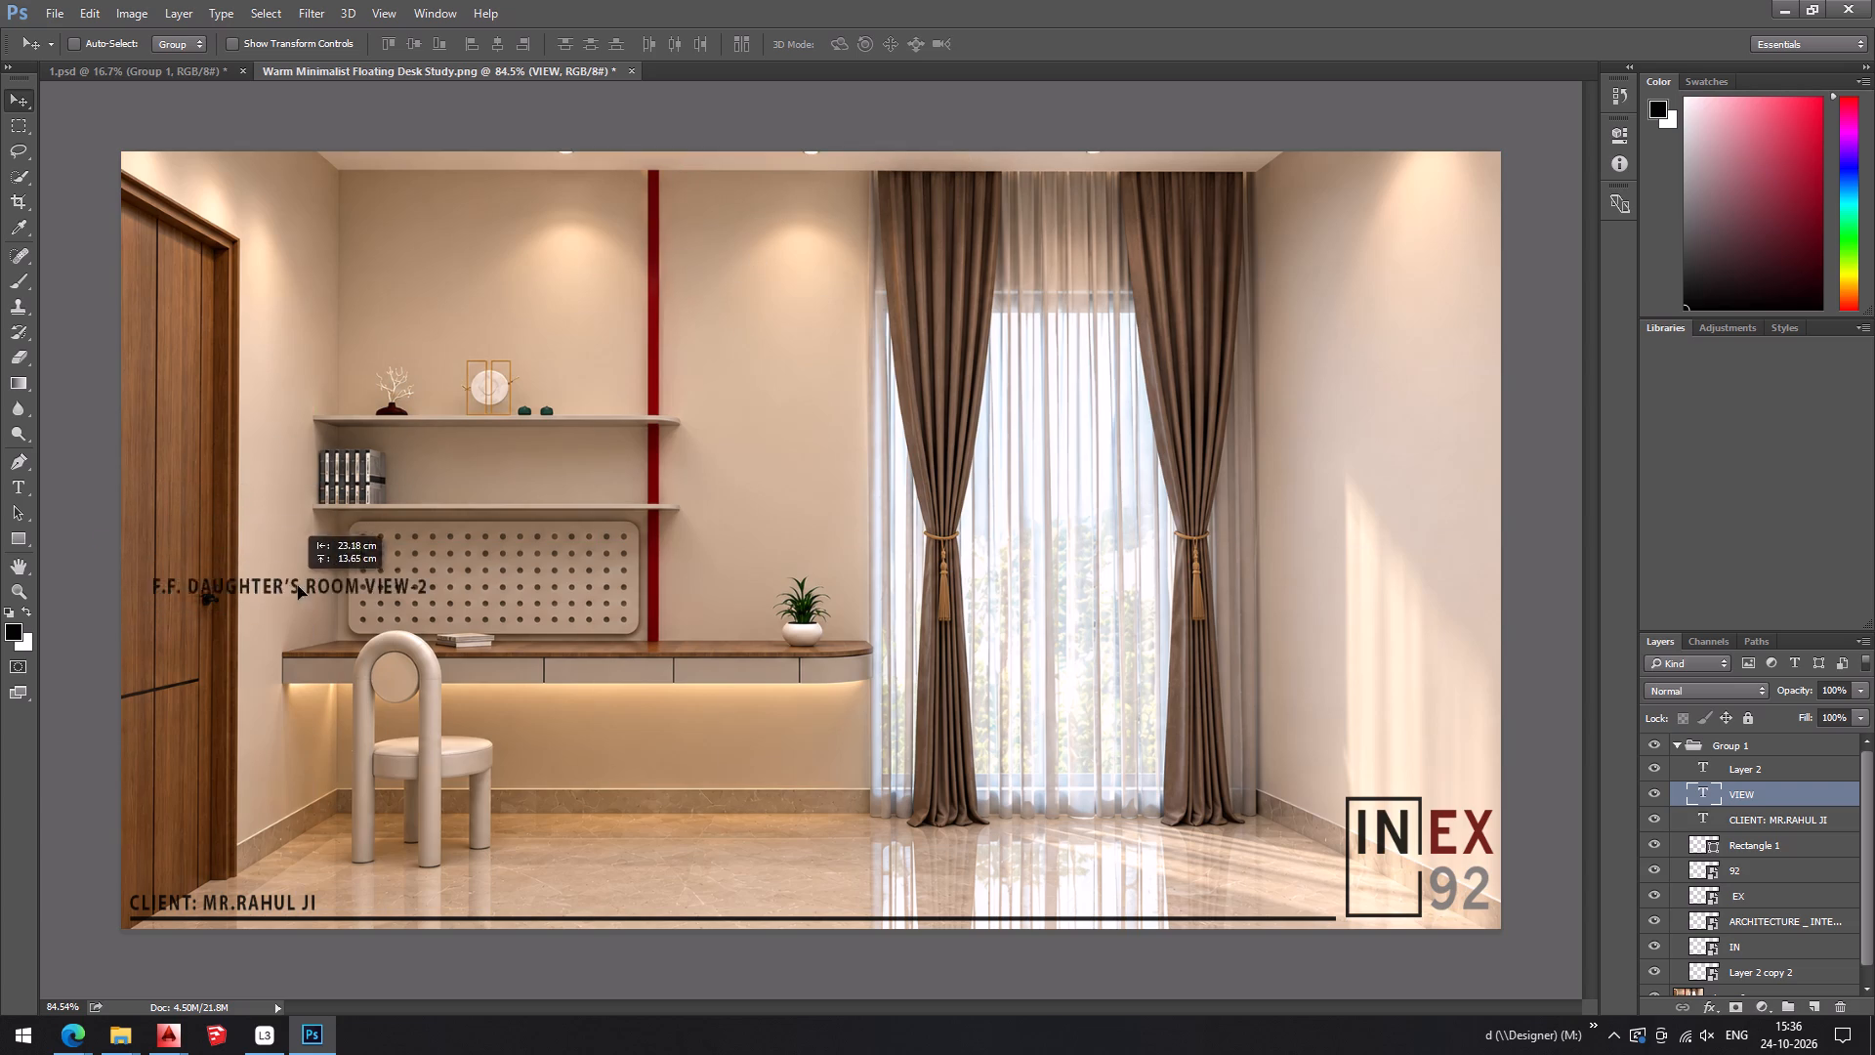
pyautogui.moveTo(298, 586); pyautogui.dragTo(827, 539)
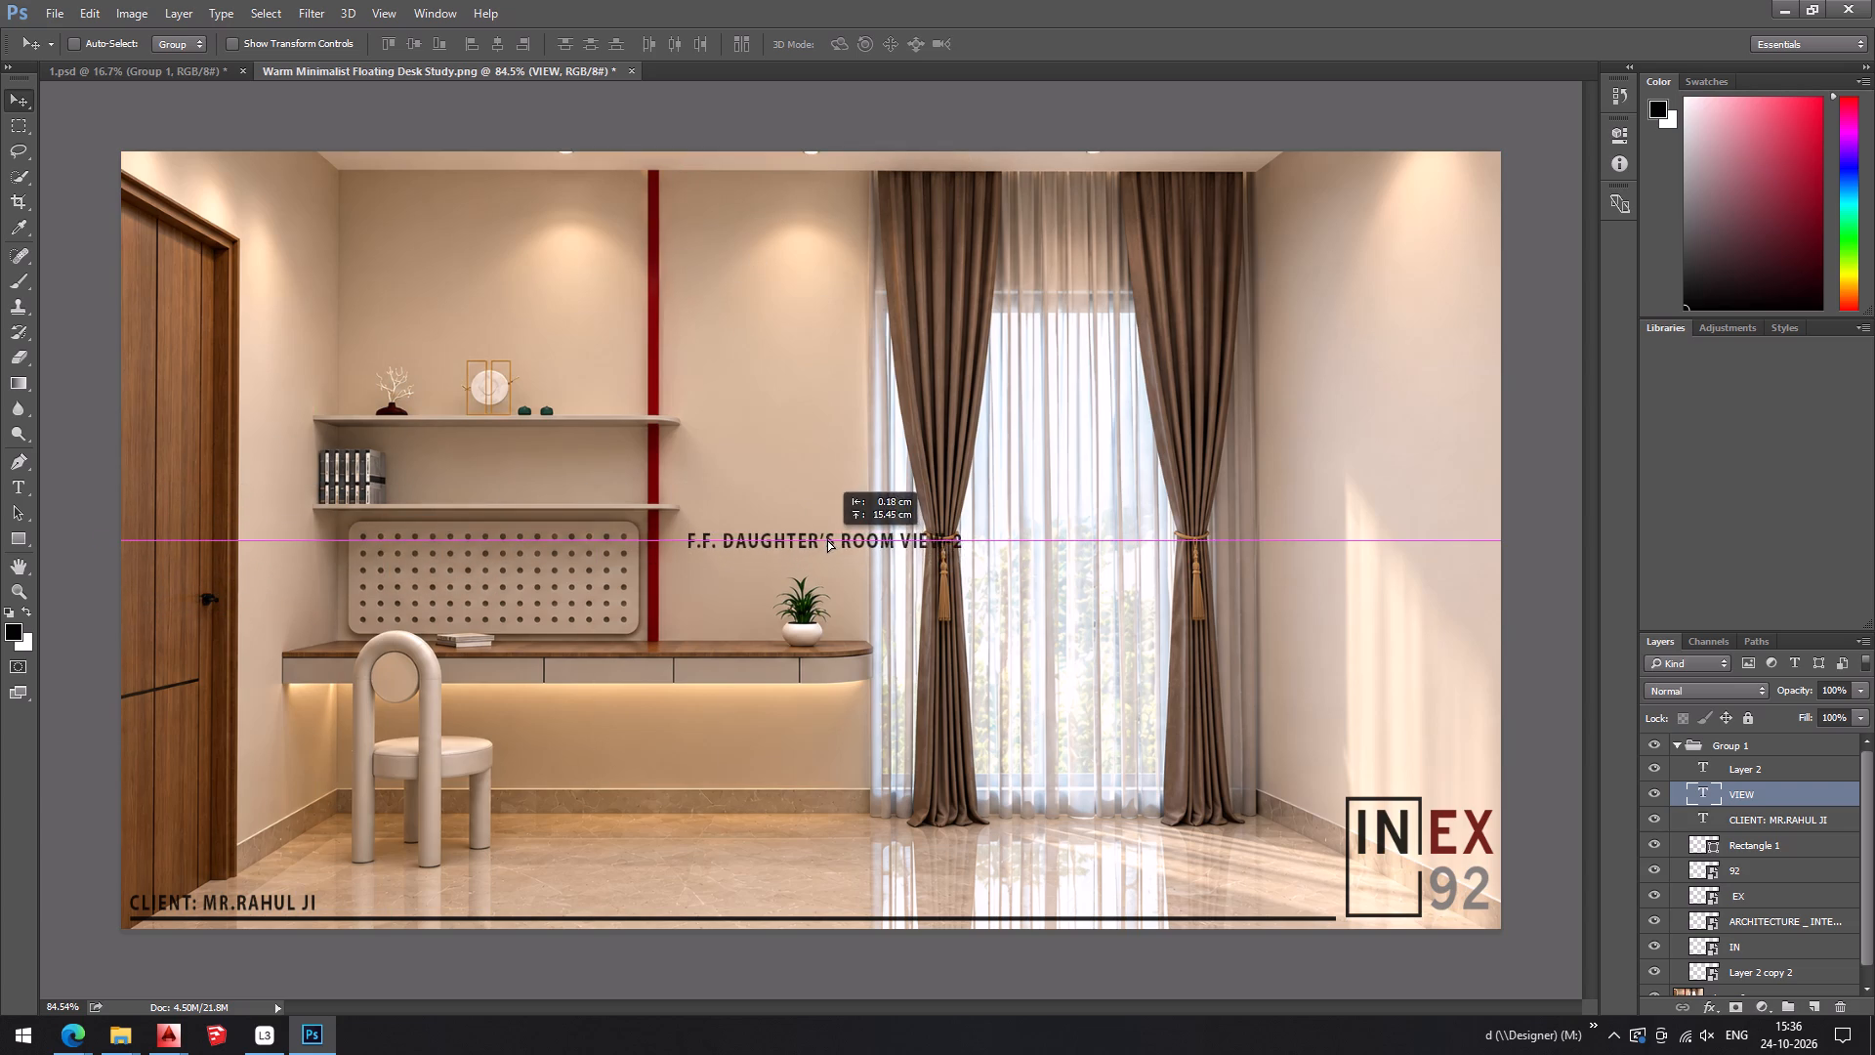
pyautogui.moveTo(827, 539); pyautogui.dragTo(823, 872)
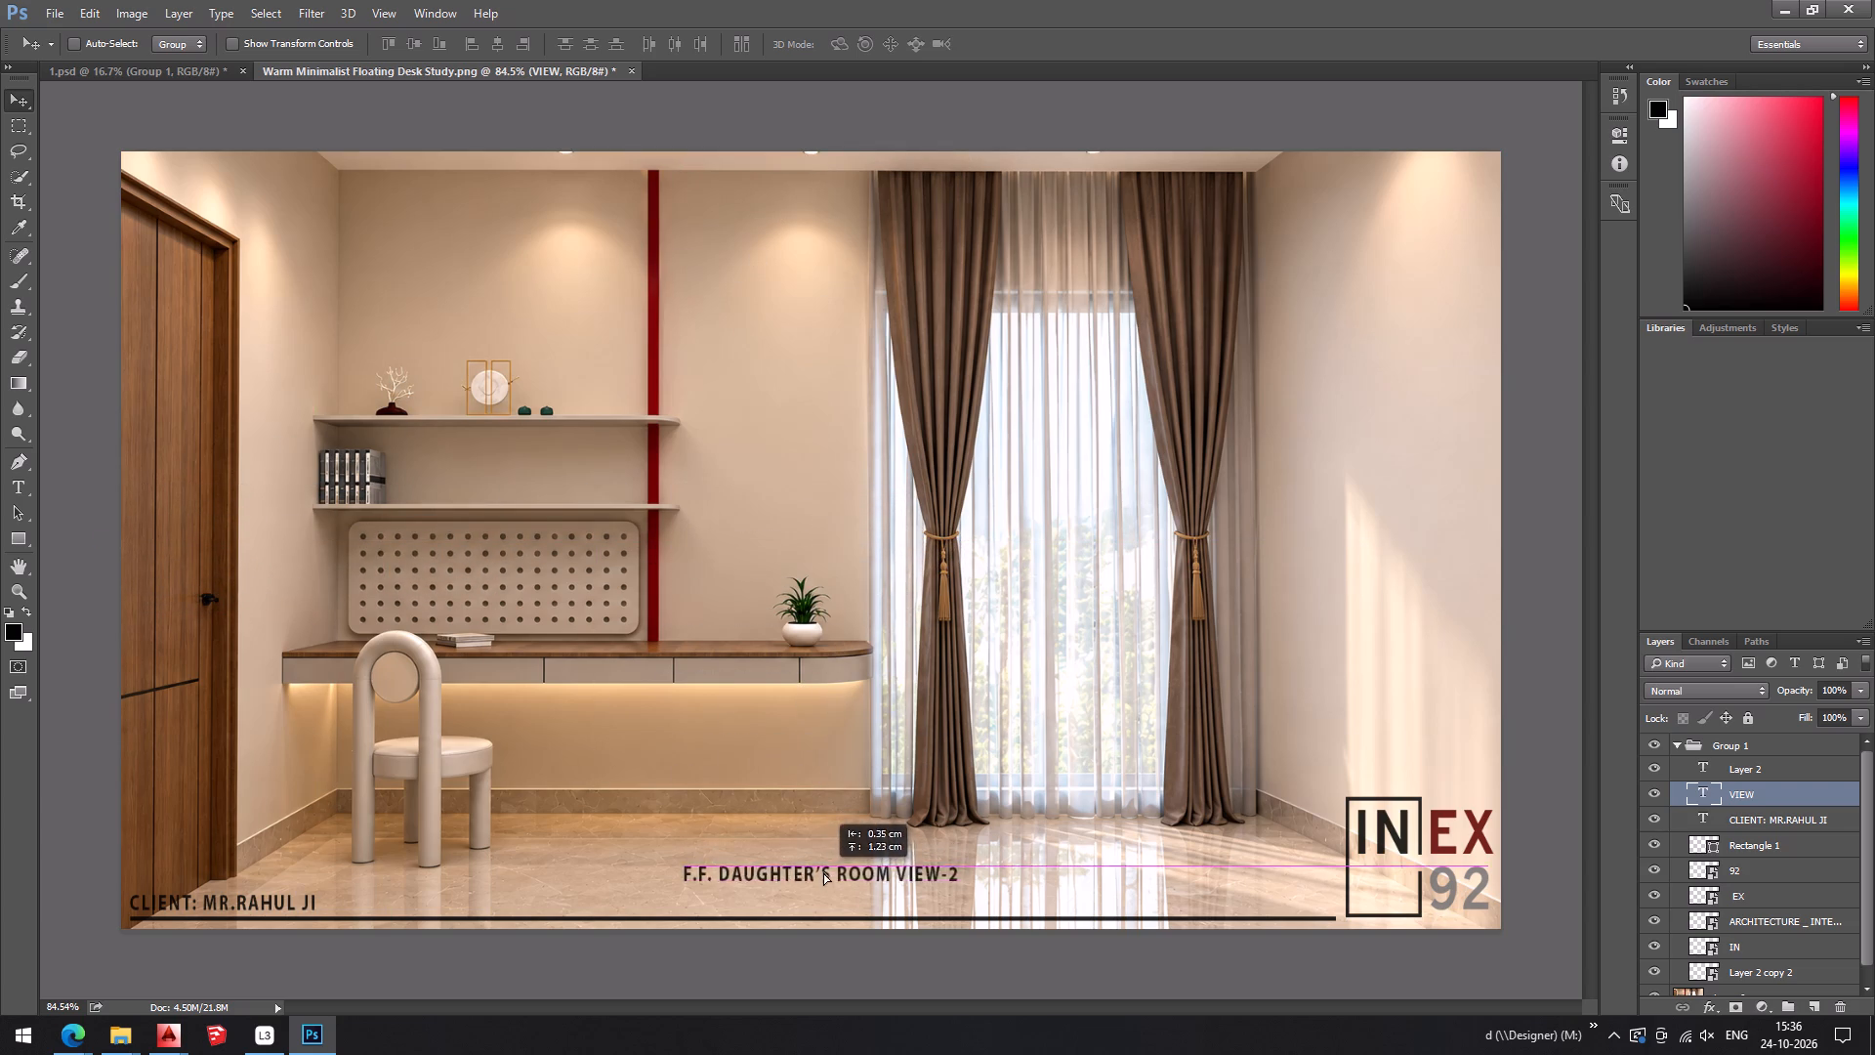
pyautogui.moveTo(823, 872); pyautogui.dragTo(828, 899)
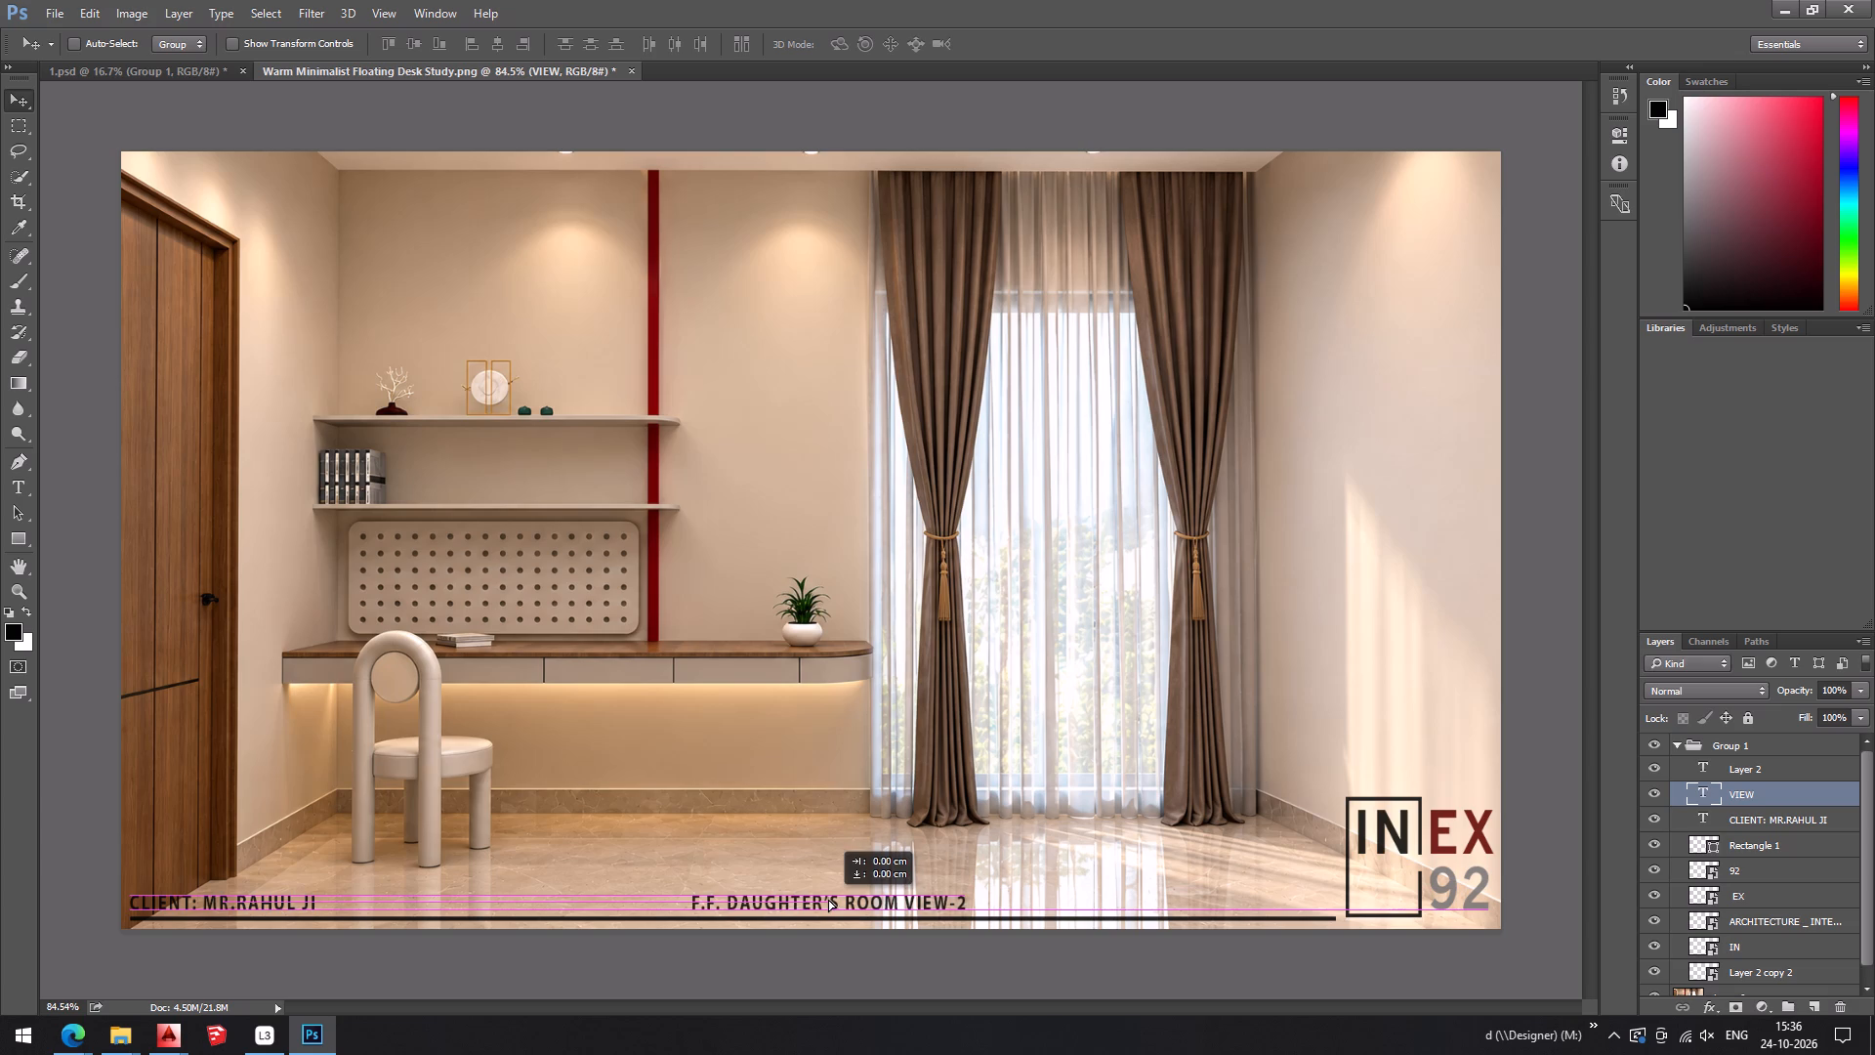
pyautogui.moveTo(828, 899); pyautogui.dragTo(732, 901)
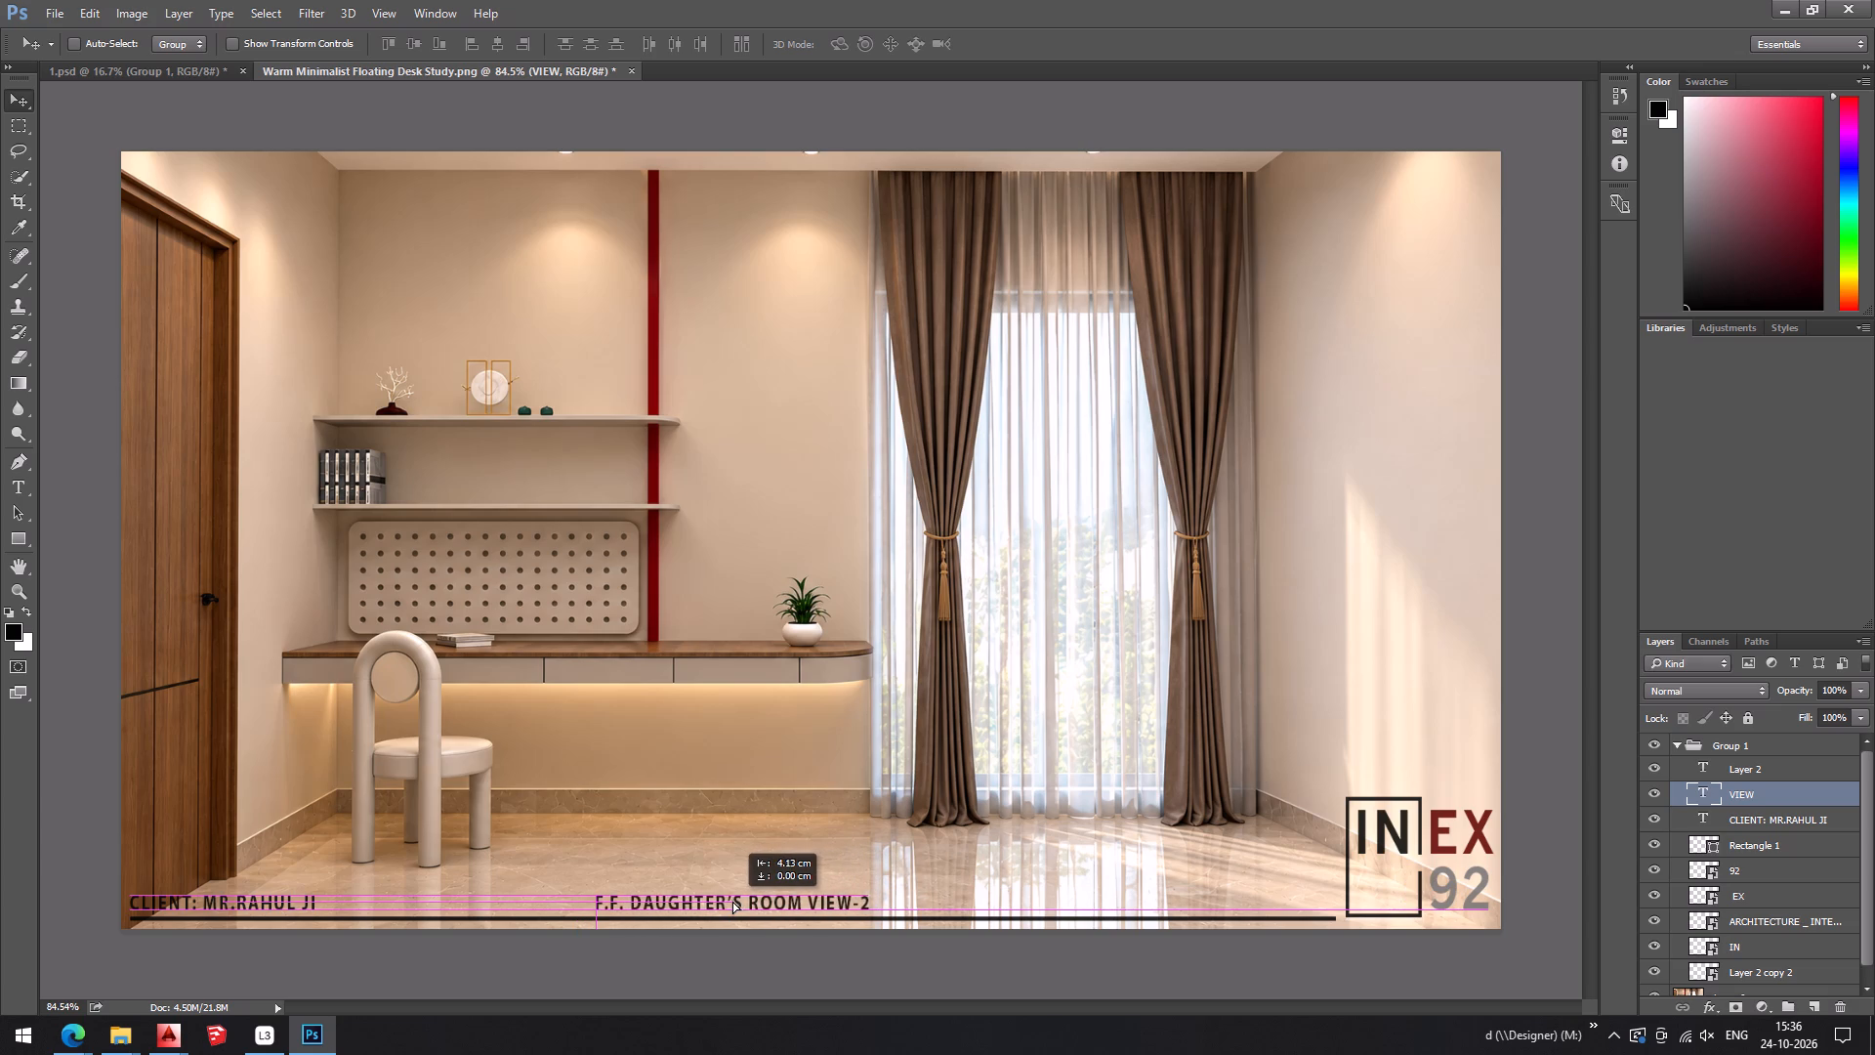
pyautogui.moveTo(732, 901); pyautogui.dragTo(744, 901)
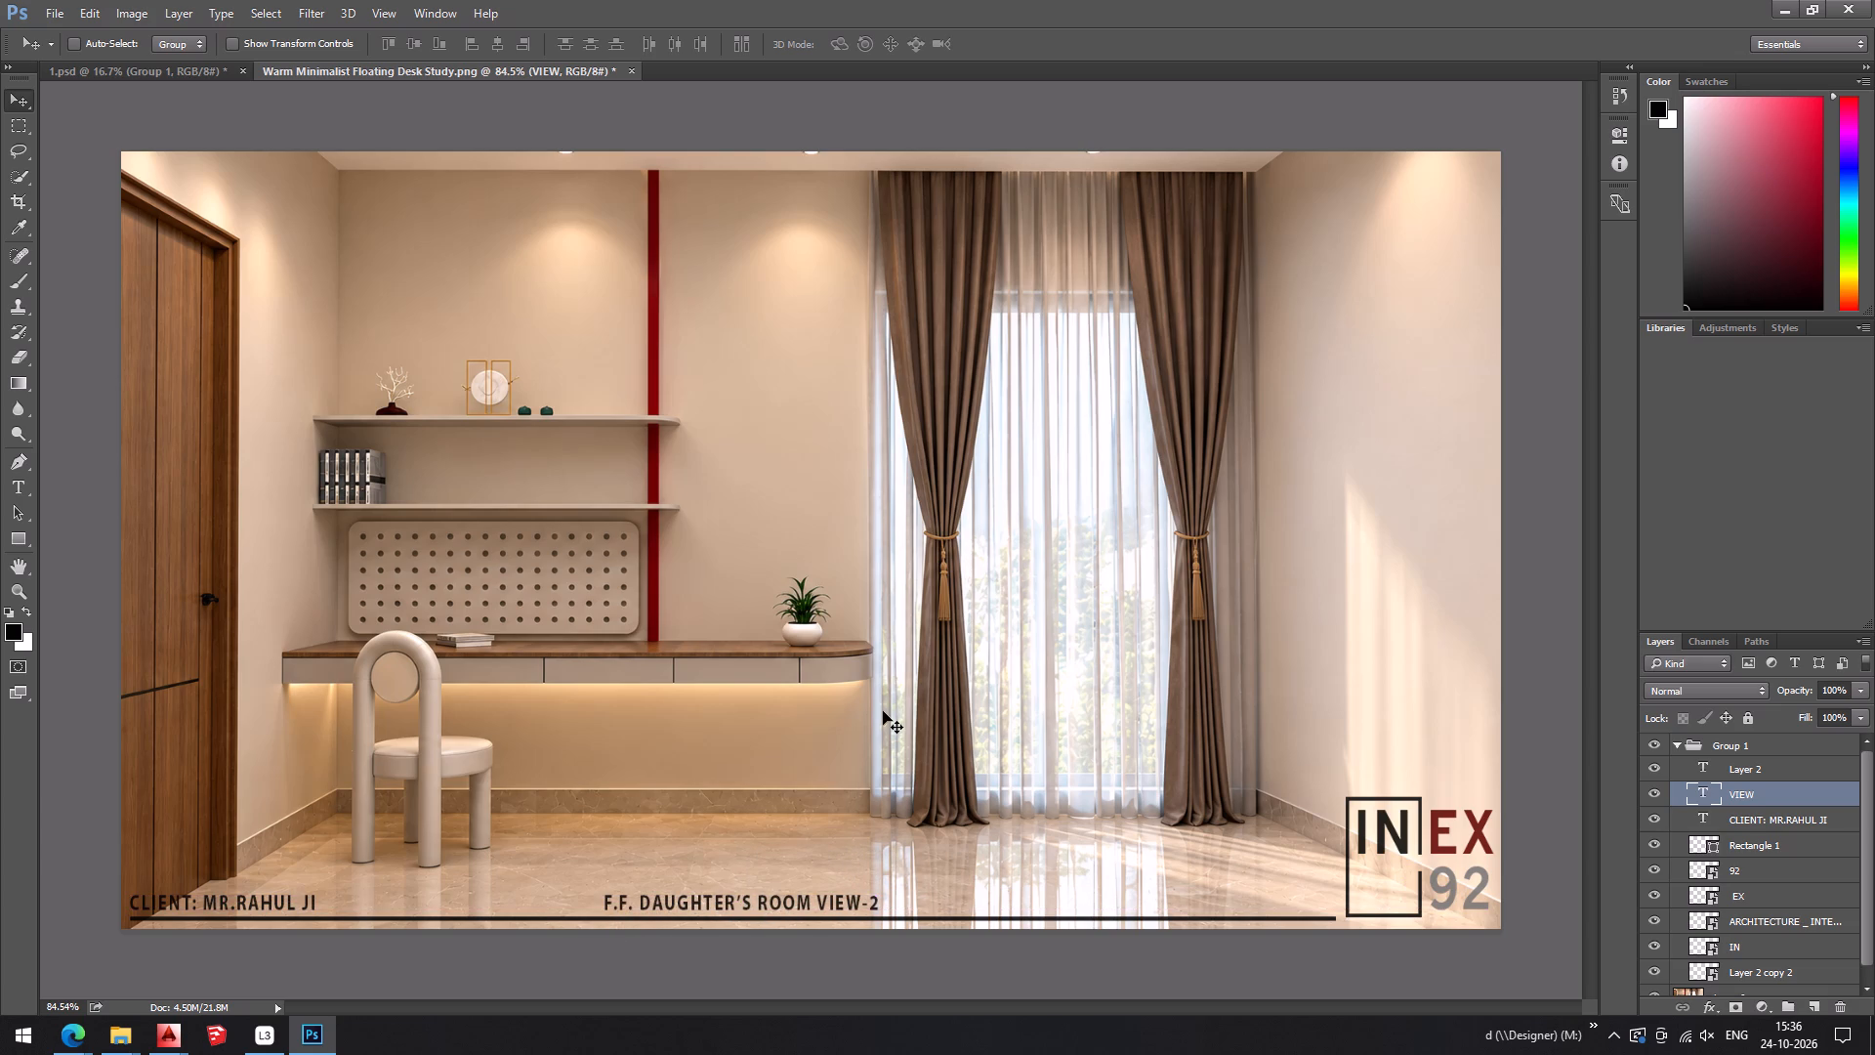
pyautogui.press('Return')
# Move the "F.F. DAUGHTER'S ROOM VIEW-2" label about 3 cm further toward the logo, level with the client label.
pyautogui.moveTo(850, 903); pyautogui.dragTo(864, 903)
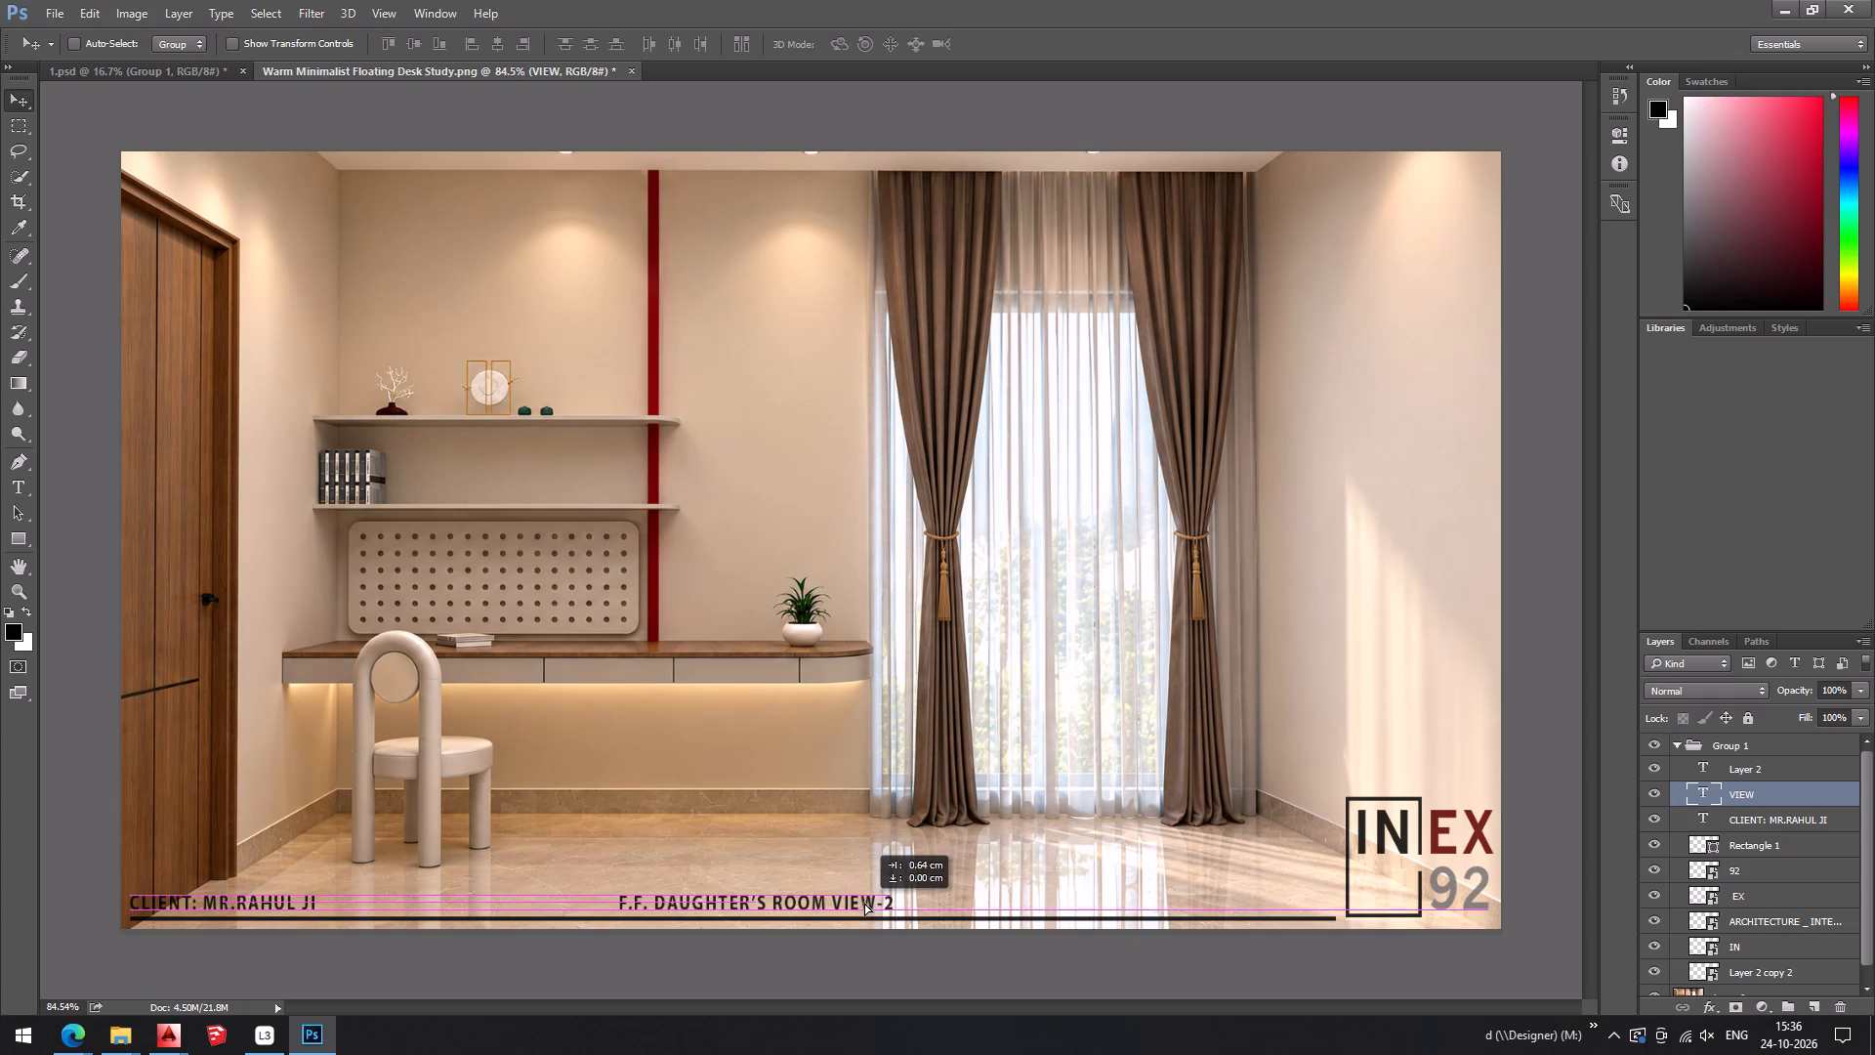
pyautogui.moveTo(864, 903); pyautogui.dragTo(920, 902)
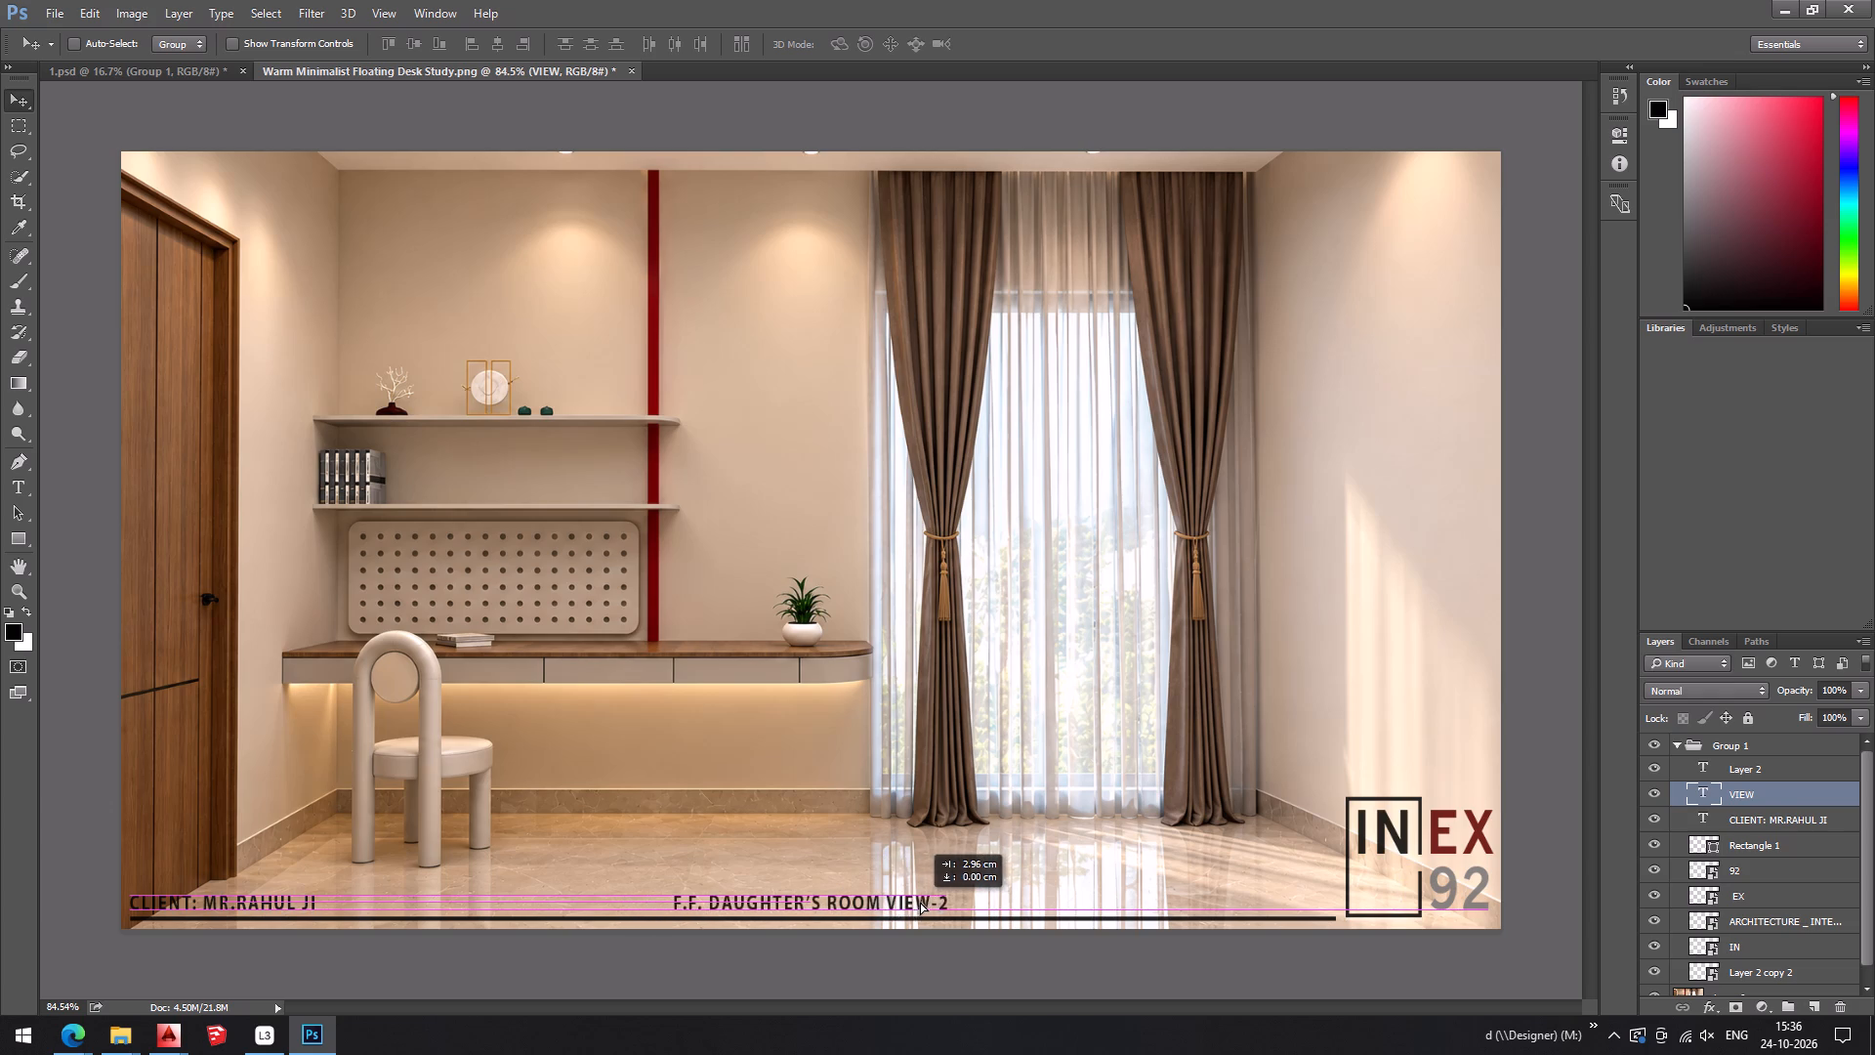
pyautogui.moveTo(920, 902); pyautogui.dragTo(921, 902)
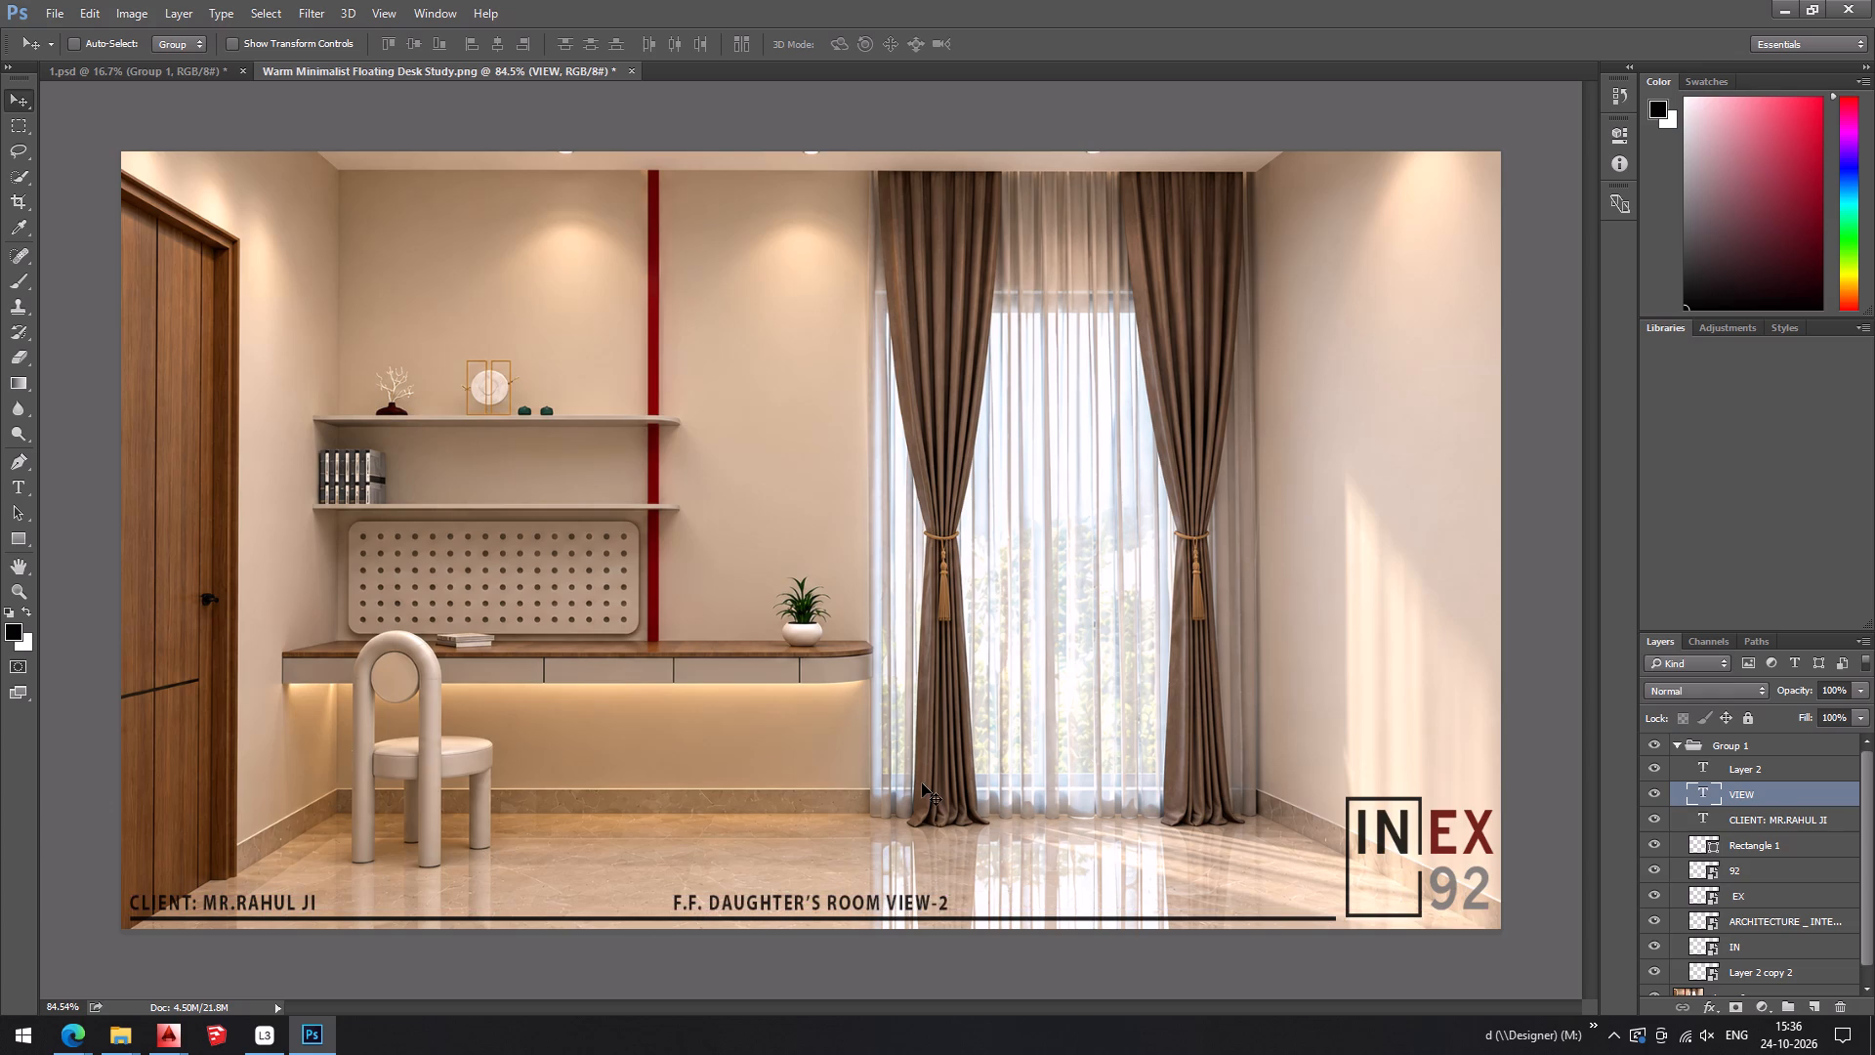
pyautogui.press('Return')
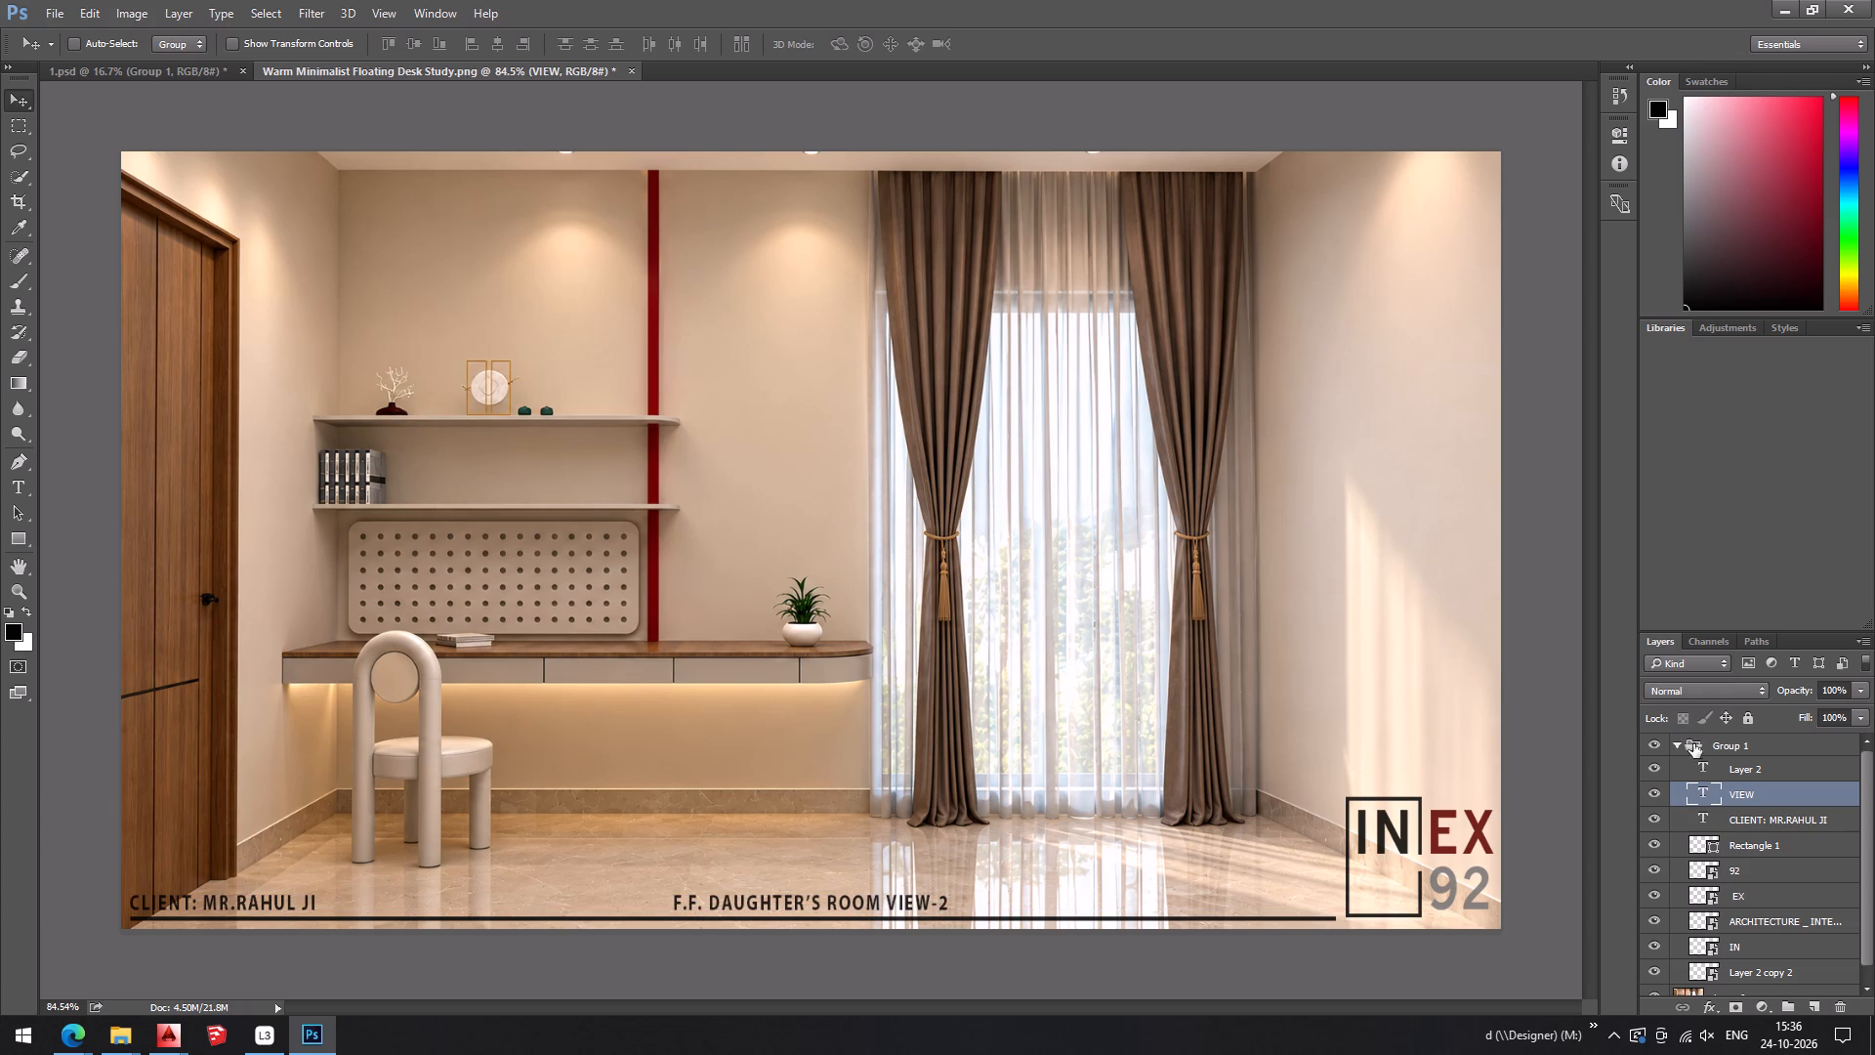
# Collapse Group 1 and clear the layer selection.
pyautogui.click(1679, 747)
pyautogui.click(1730, 848)
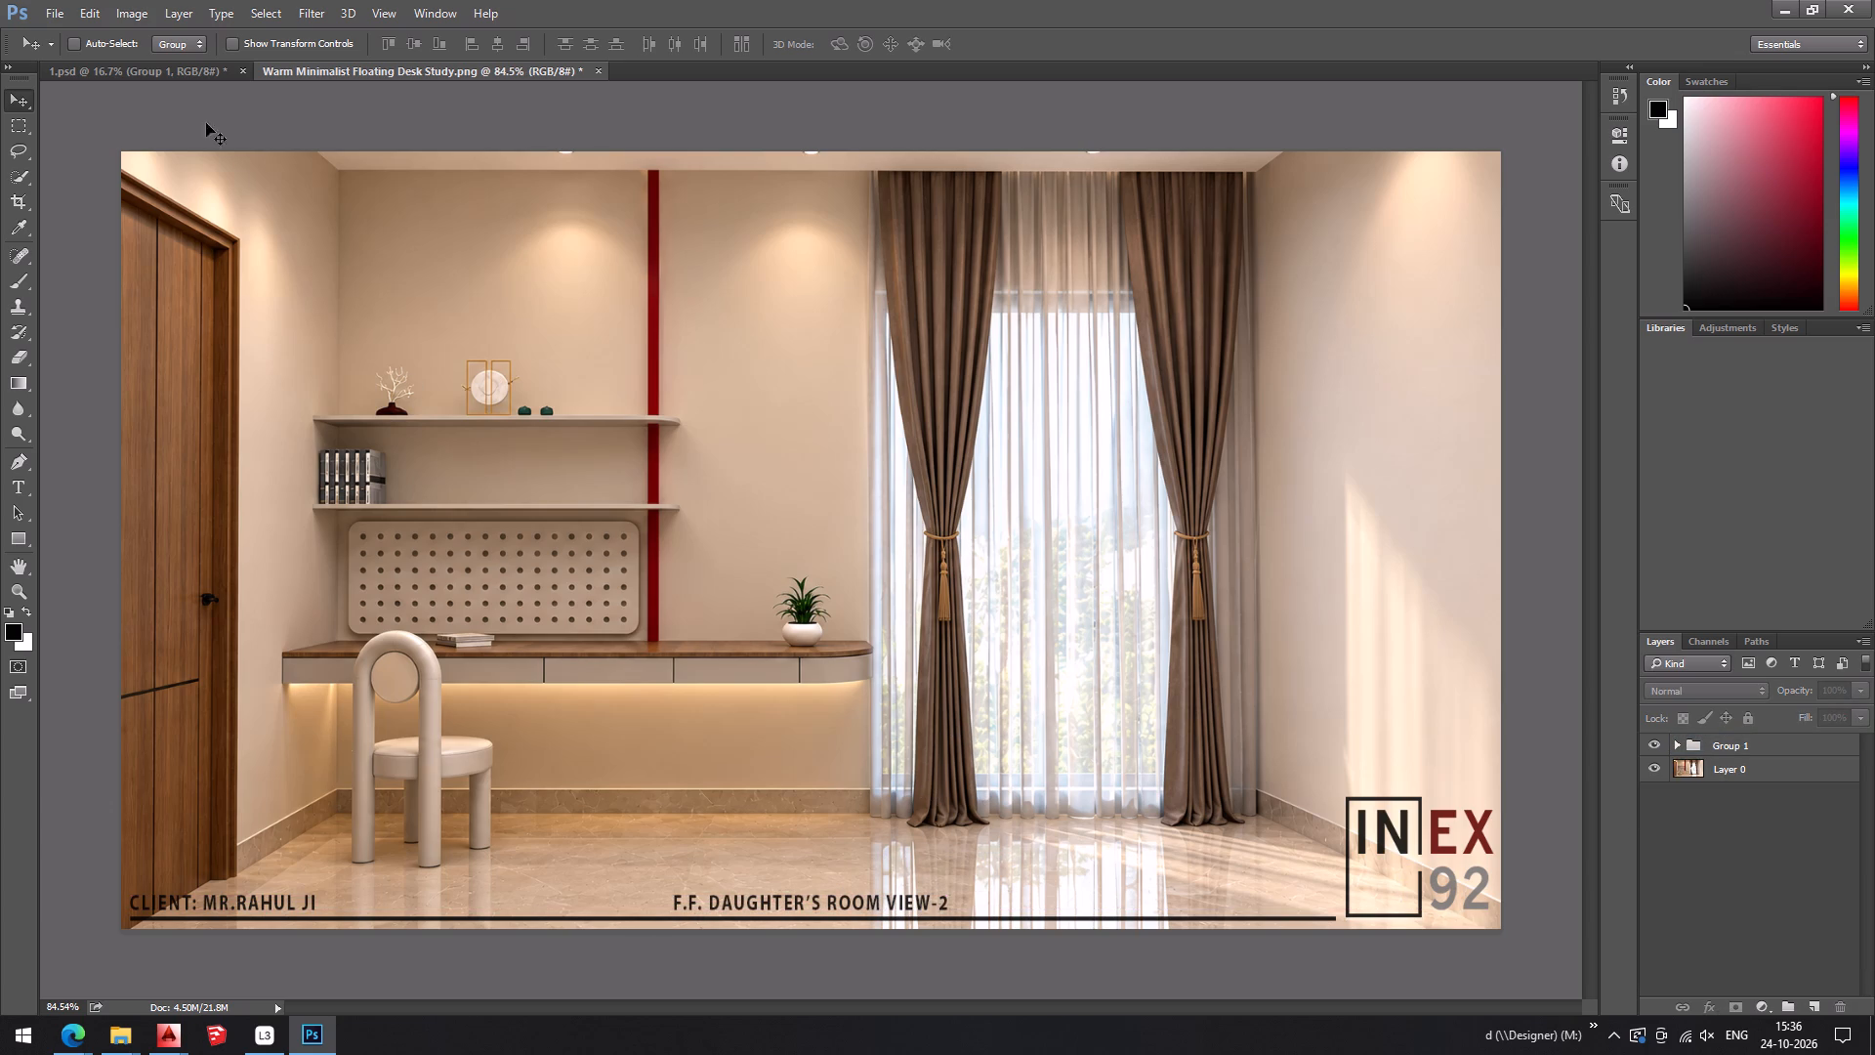
# Start saving a copy of the branded render into the client's 2026 project folder, under 3D > FIRST FLOOR > BEDROOM > RENDER.
pyautogui.click(41, 18)
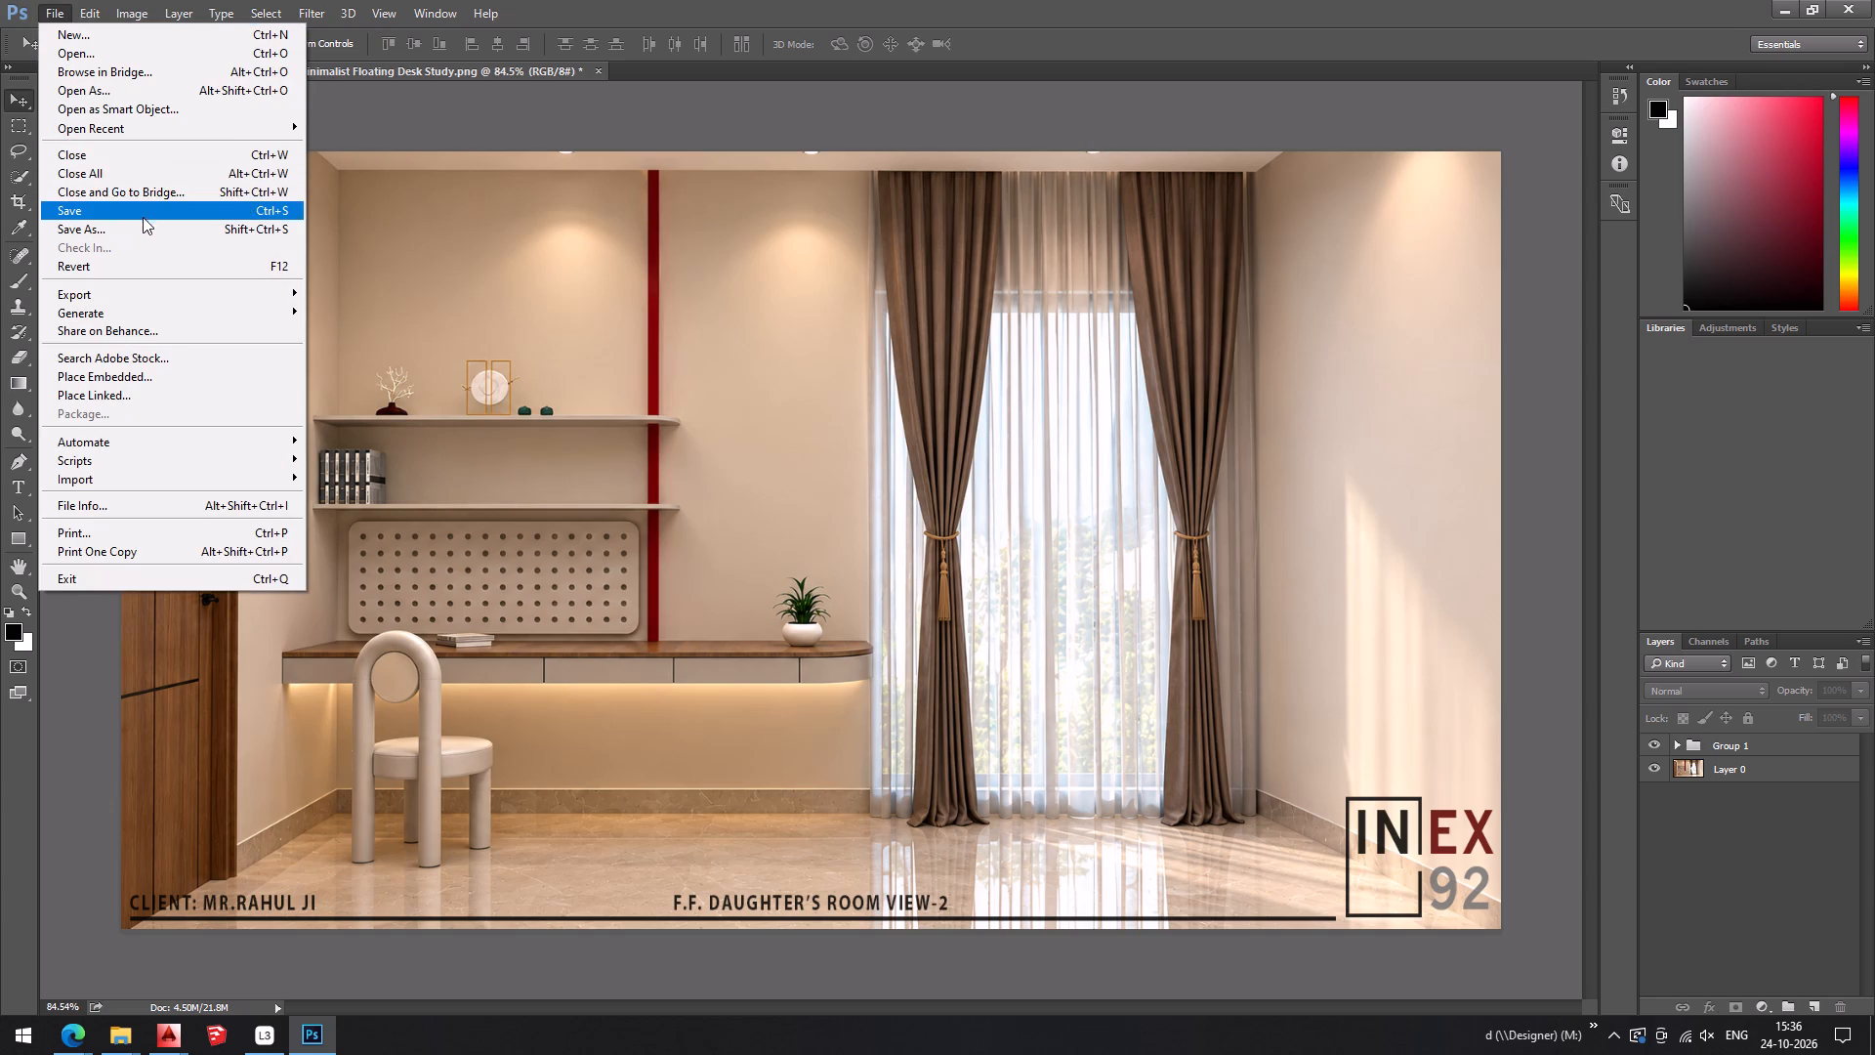
pyautogui.click(147, 229)
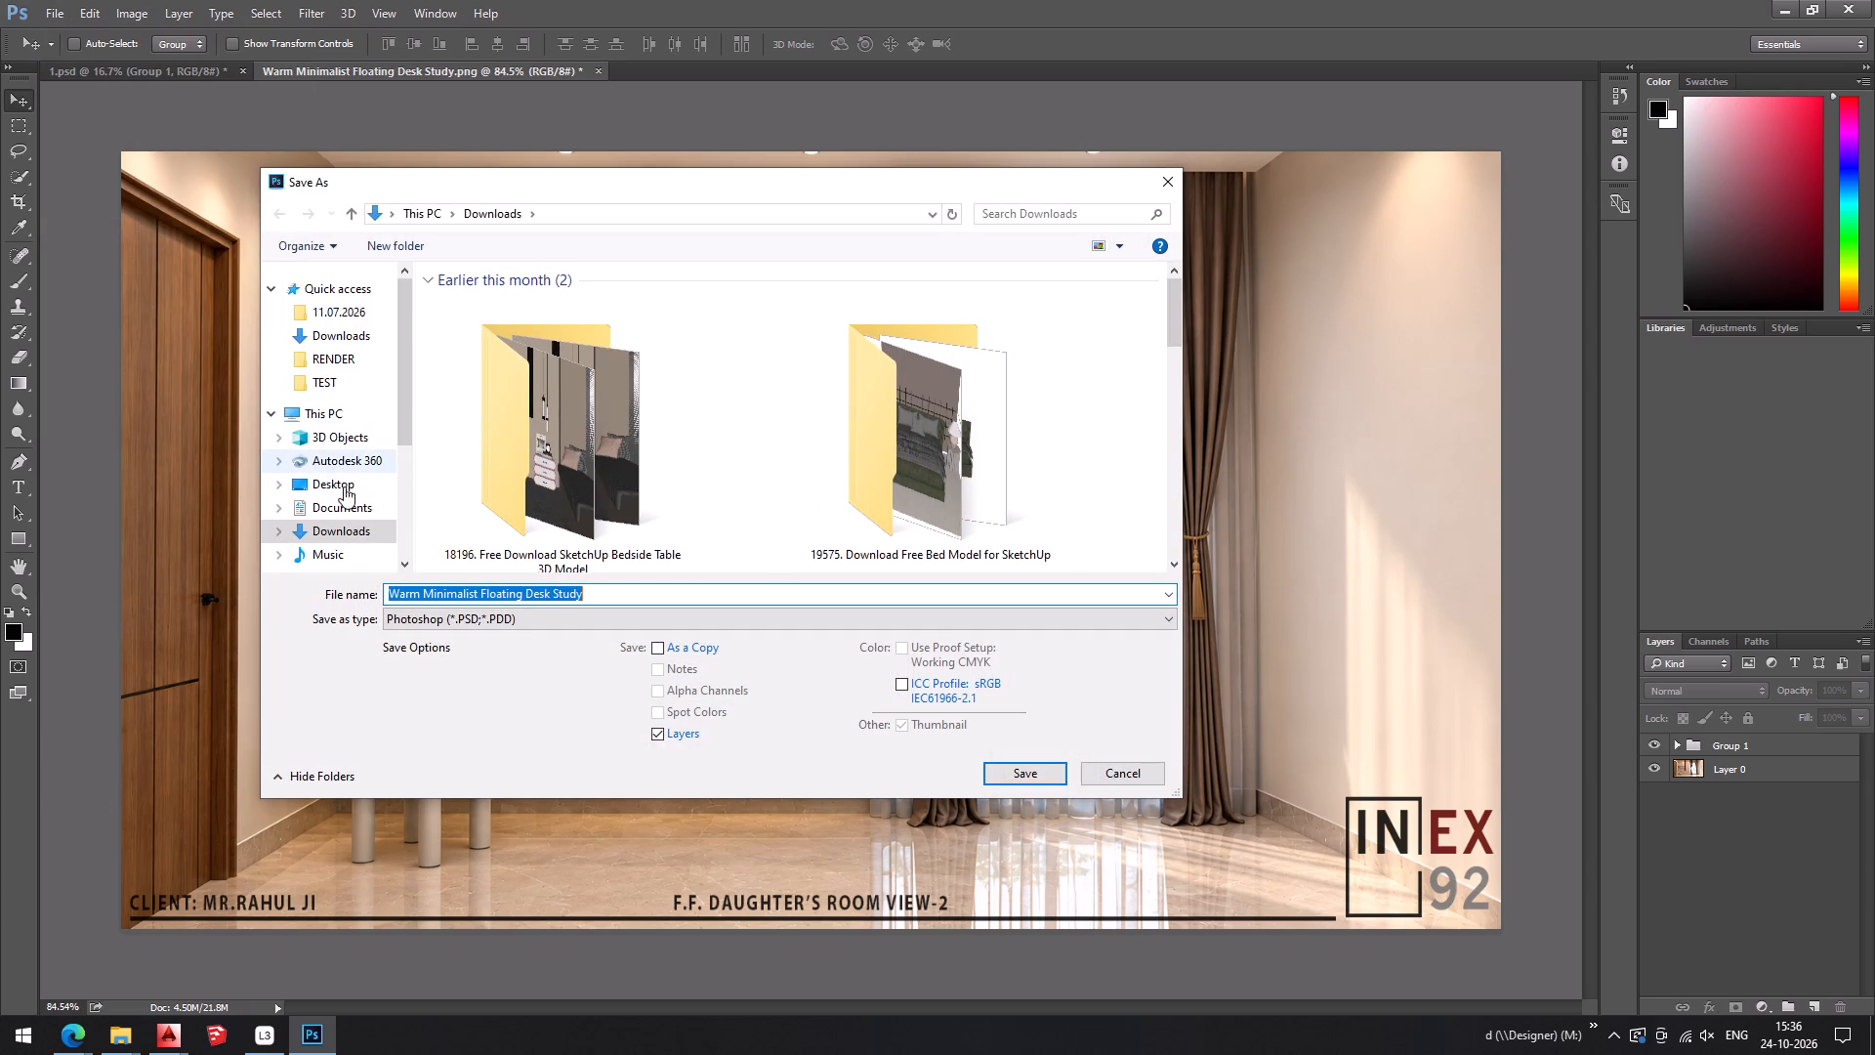
pyautogui.scroll(-7, 346, 493)
pyautogui.click(354, 507)
pyautogui.doubleClick(564, 428)
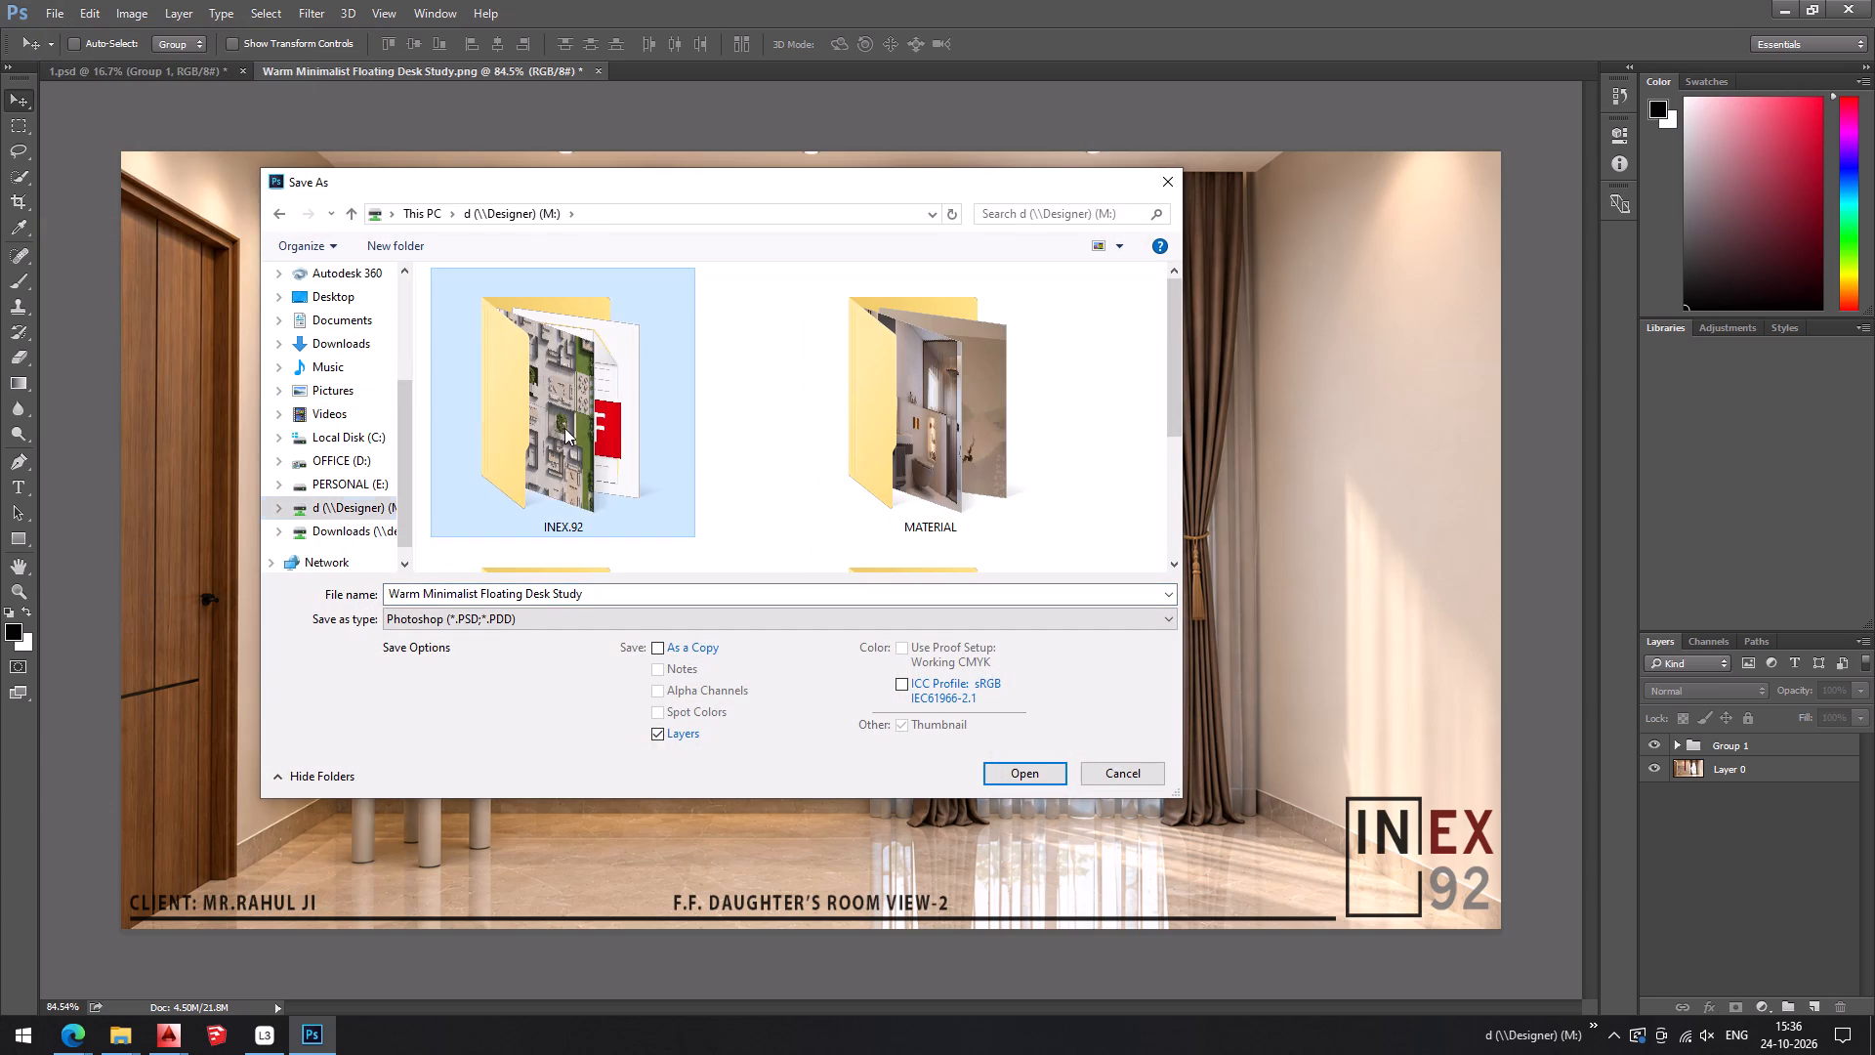
pyautogui.scroll(-3, 559, 447)
pyautogui.doubleClick(559, 448)
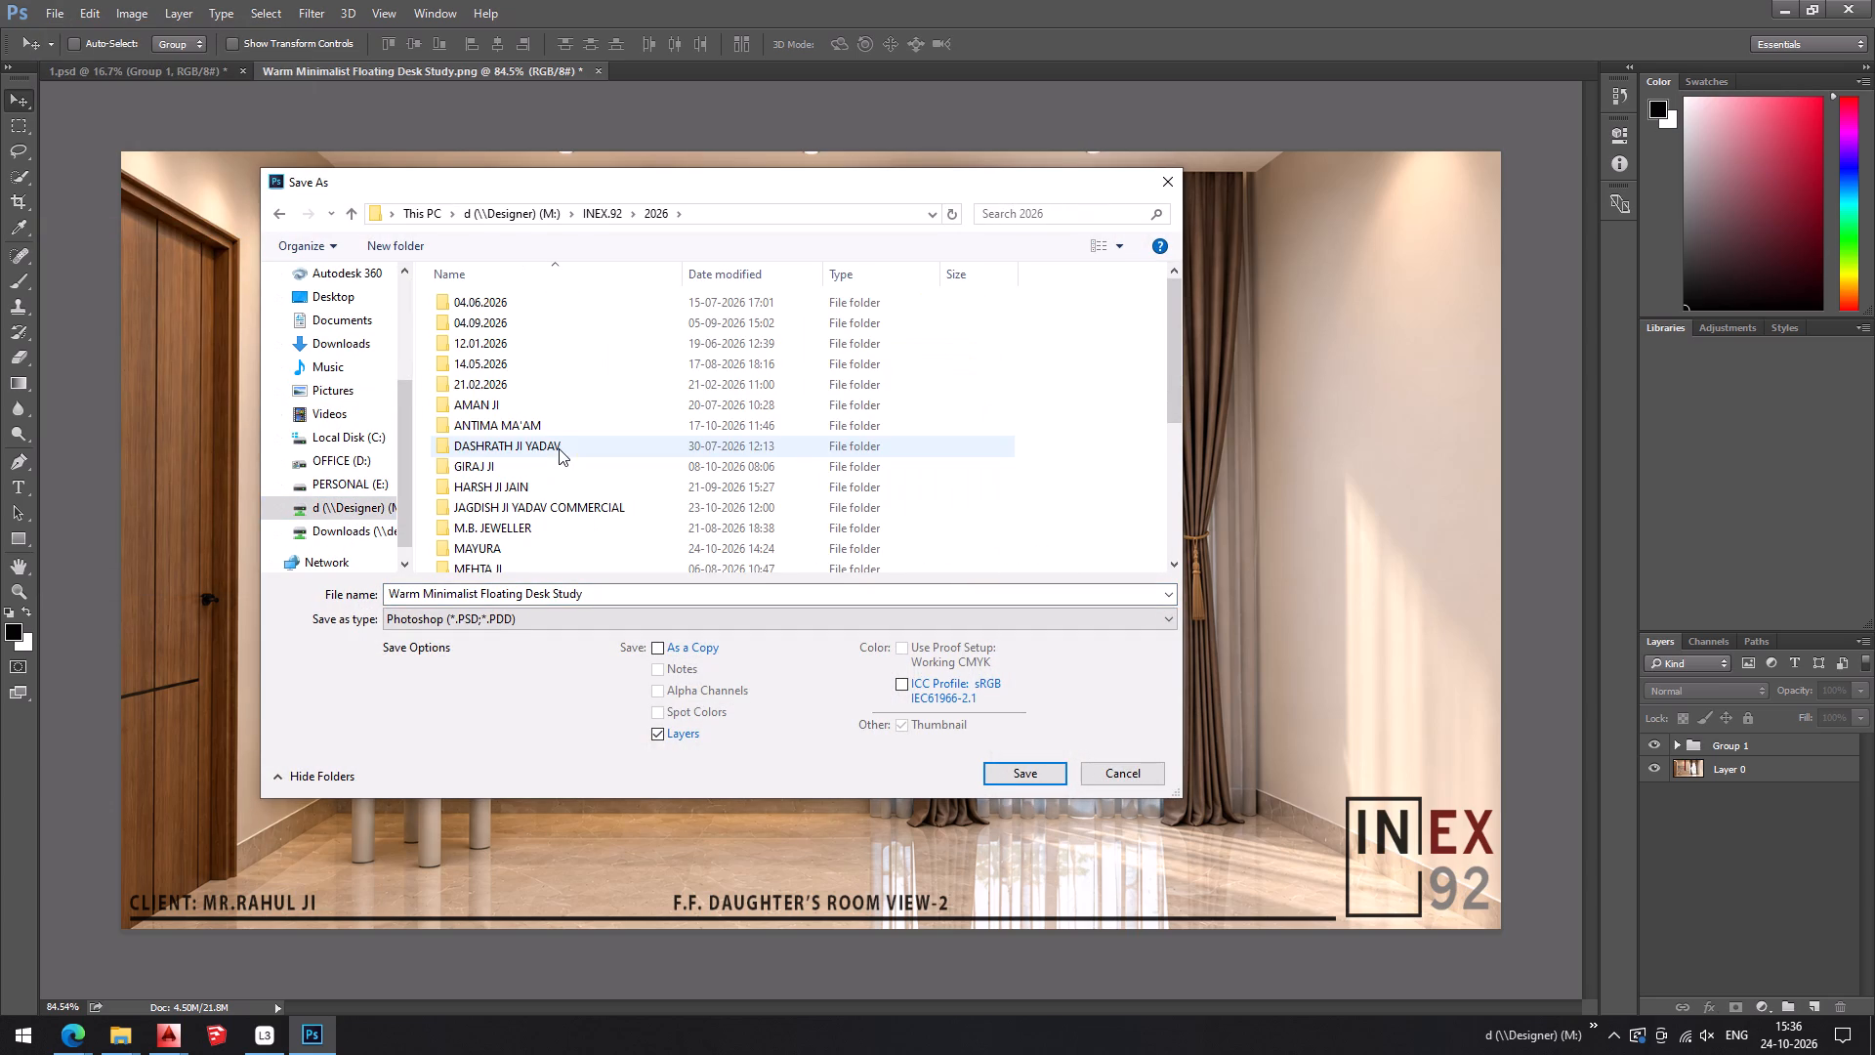
pyautogui.press('r')
pyautogui.press('Return')
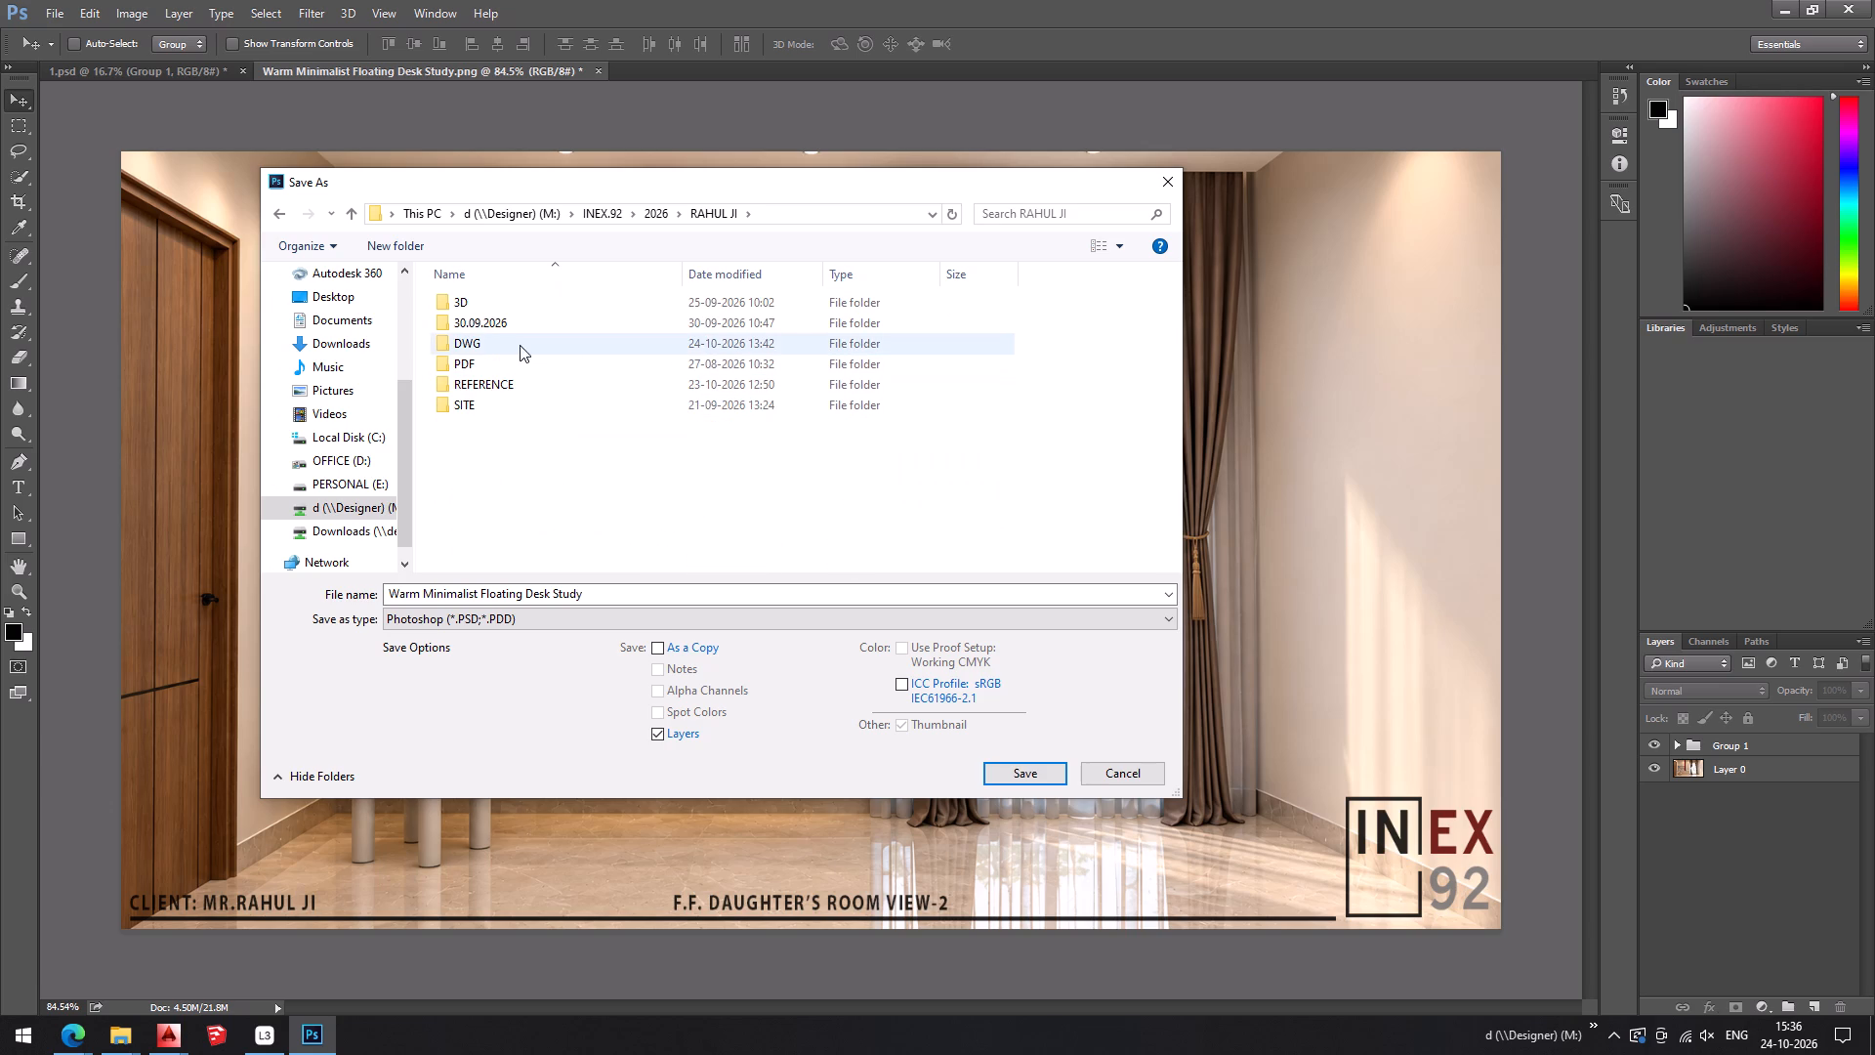
pyautogui.doubleClick(488, 302)
pyautogui.doubleClick(488, 302)
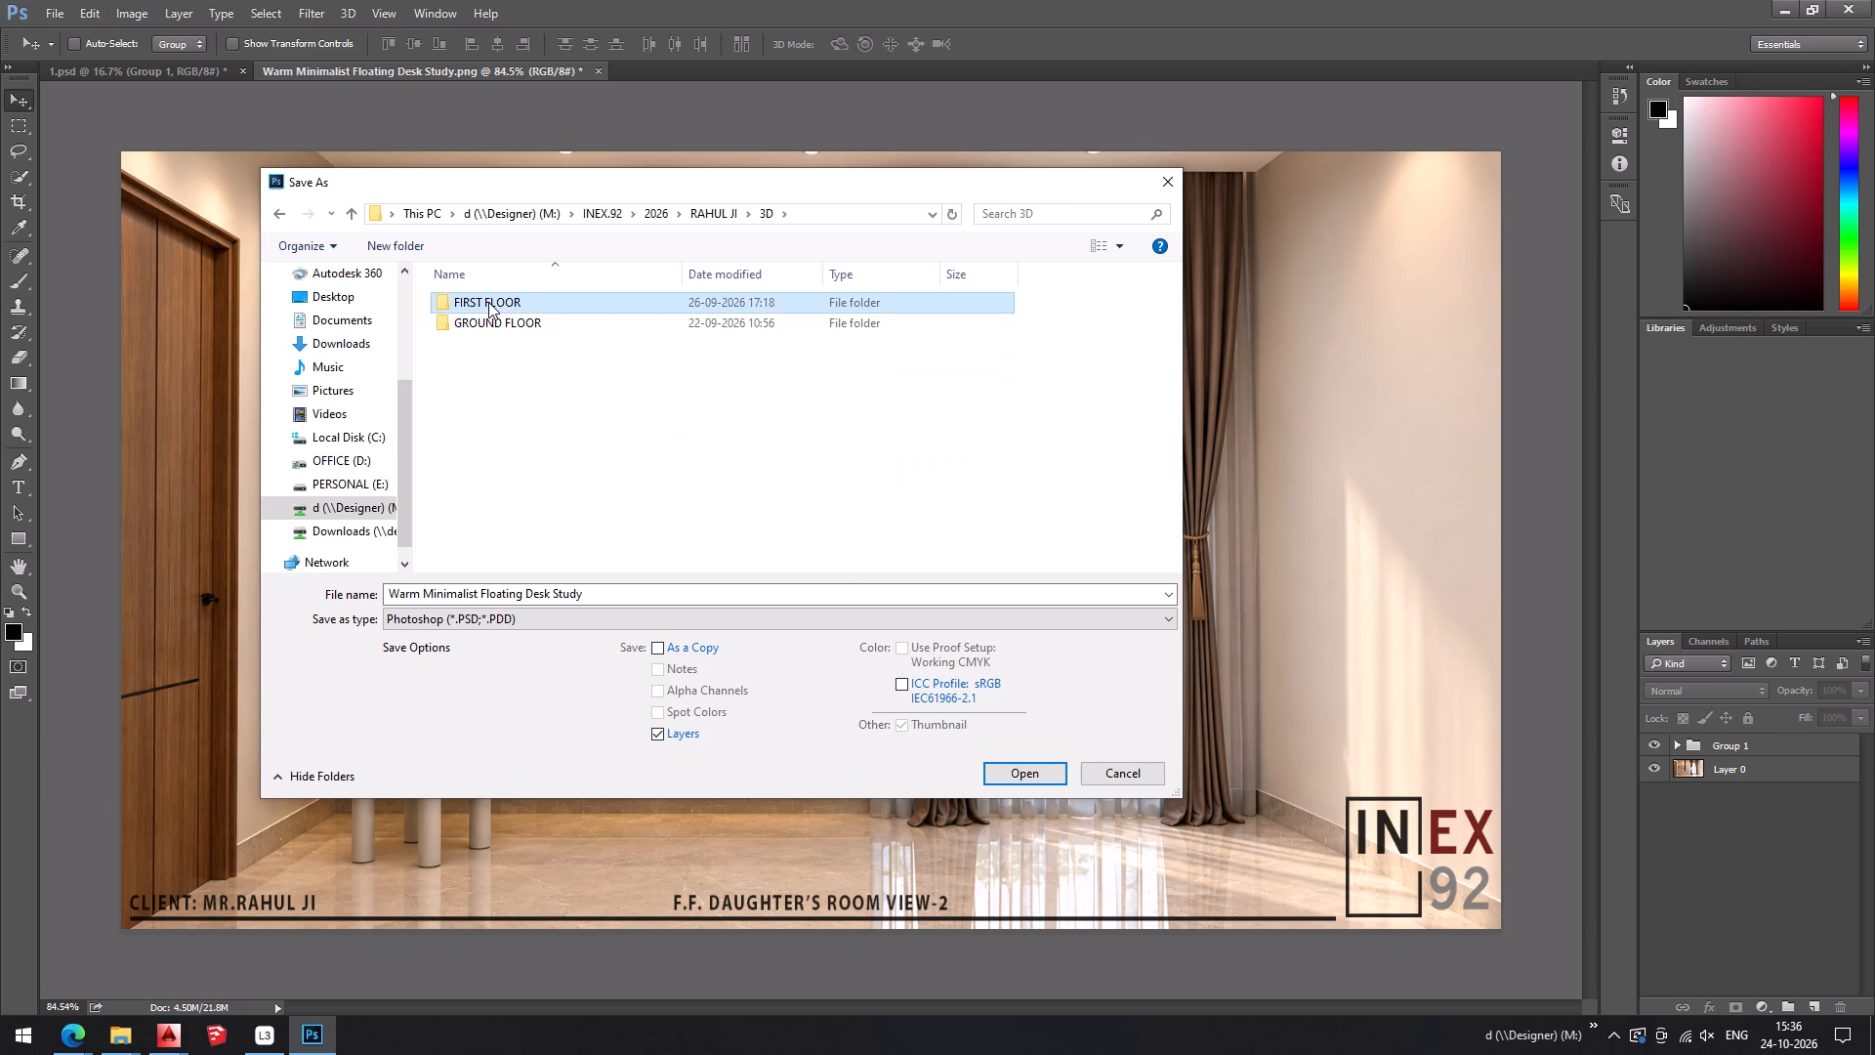
pyautogui.doubleClick(488, 304)
pyautogui.doubleClick(491, 312)
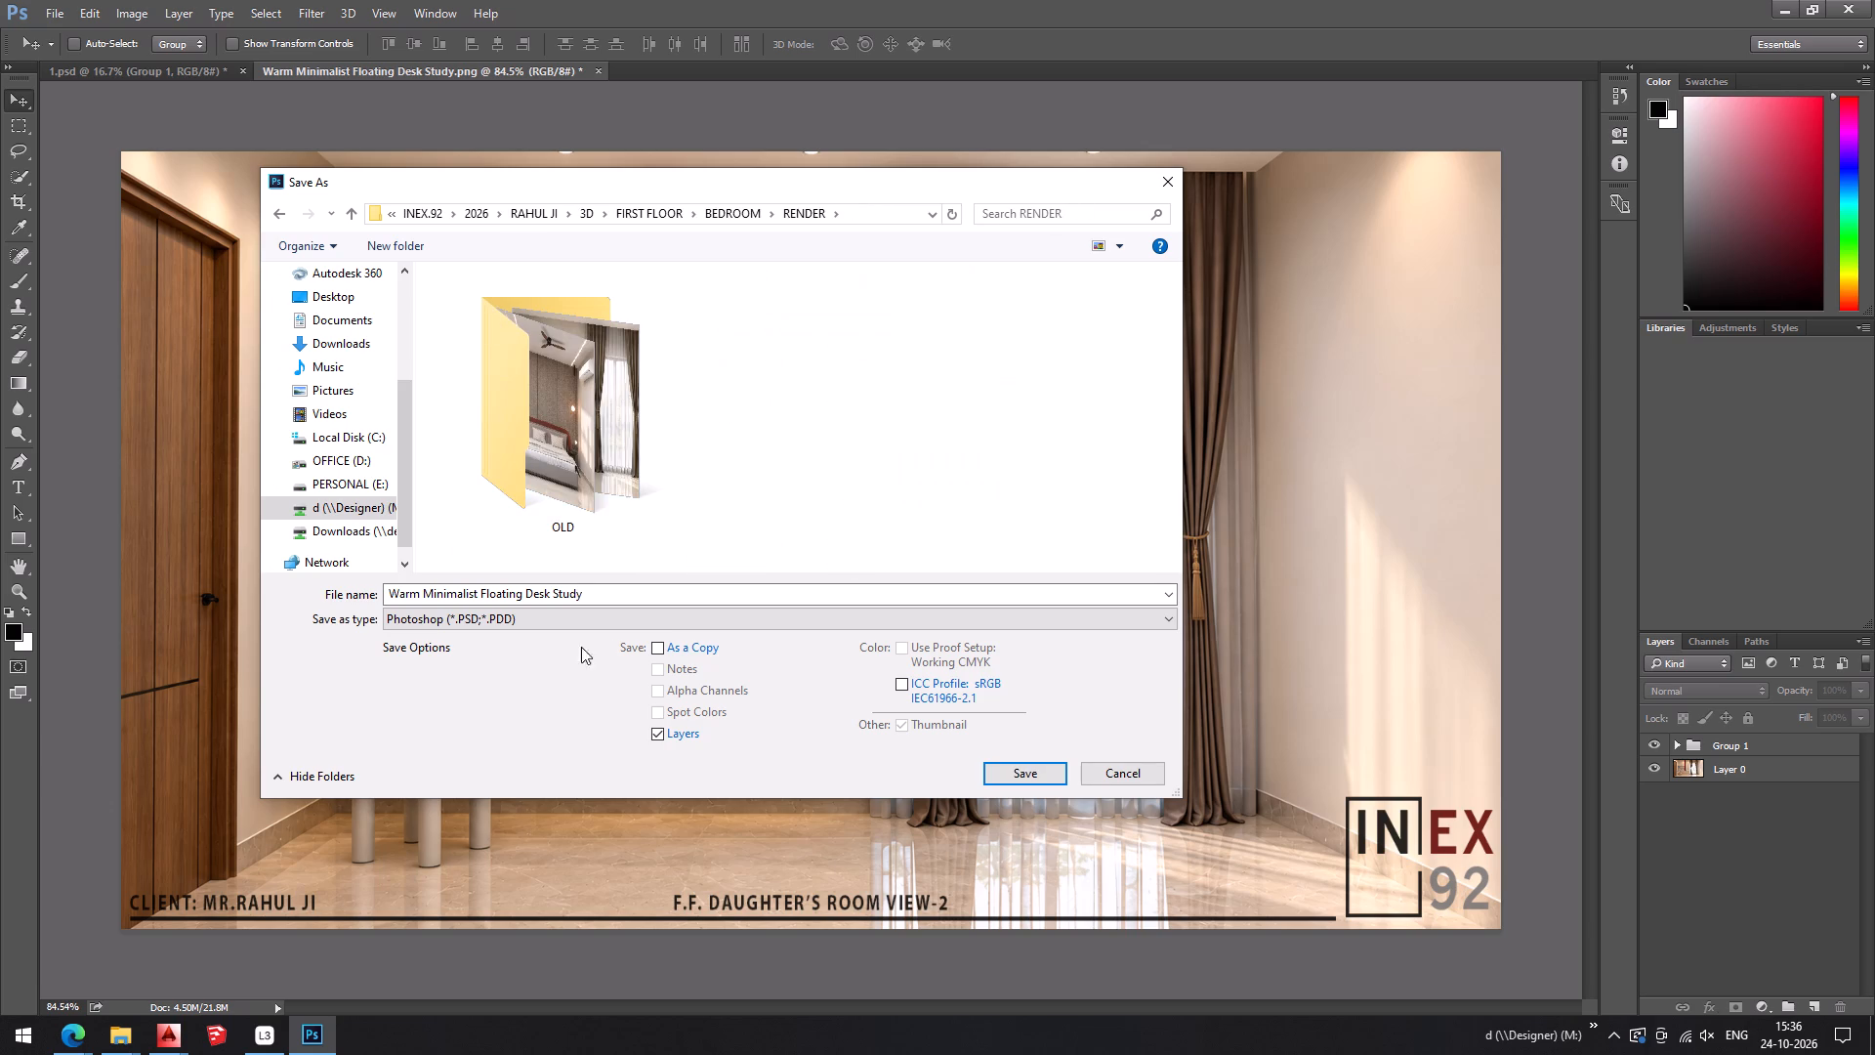
# Set the format to JPEG and adapt the existing VIEW-2 file's name to "24.10.2026 FIRST FLOOR DAUGHTER'S ROOM VIEW-2".
pyautogui.click(547, 632)
pyautogui.click(543, 623)
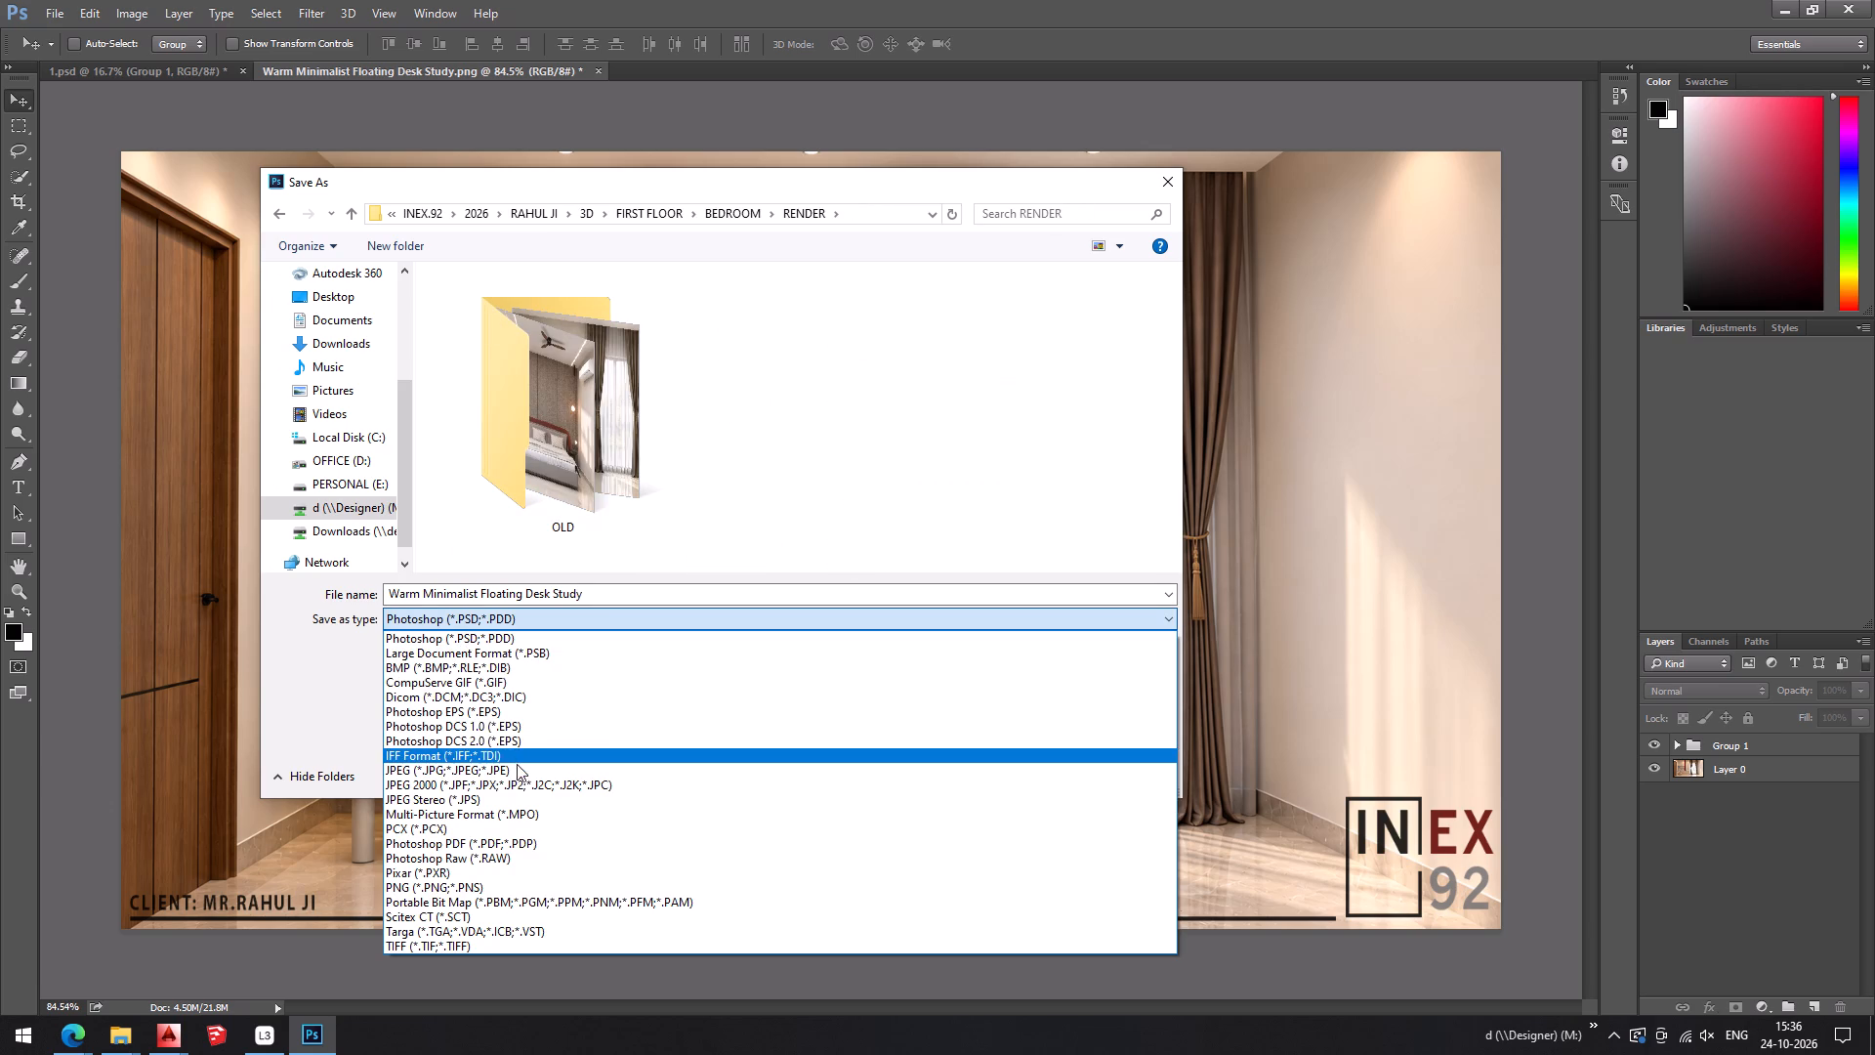
pyautogui.click(521, 768)
pyautogui.scroll(-2, 826, 393)
pyautogui.click(586, 470)
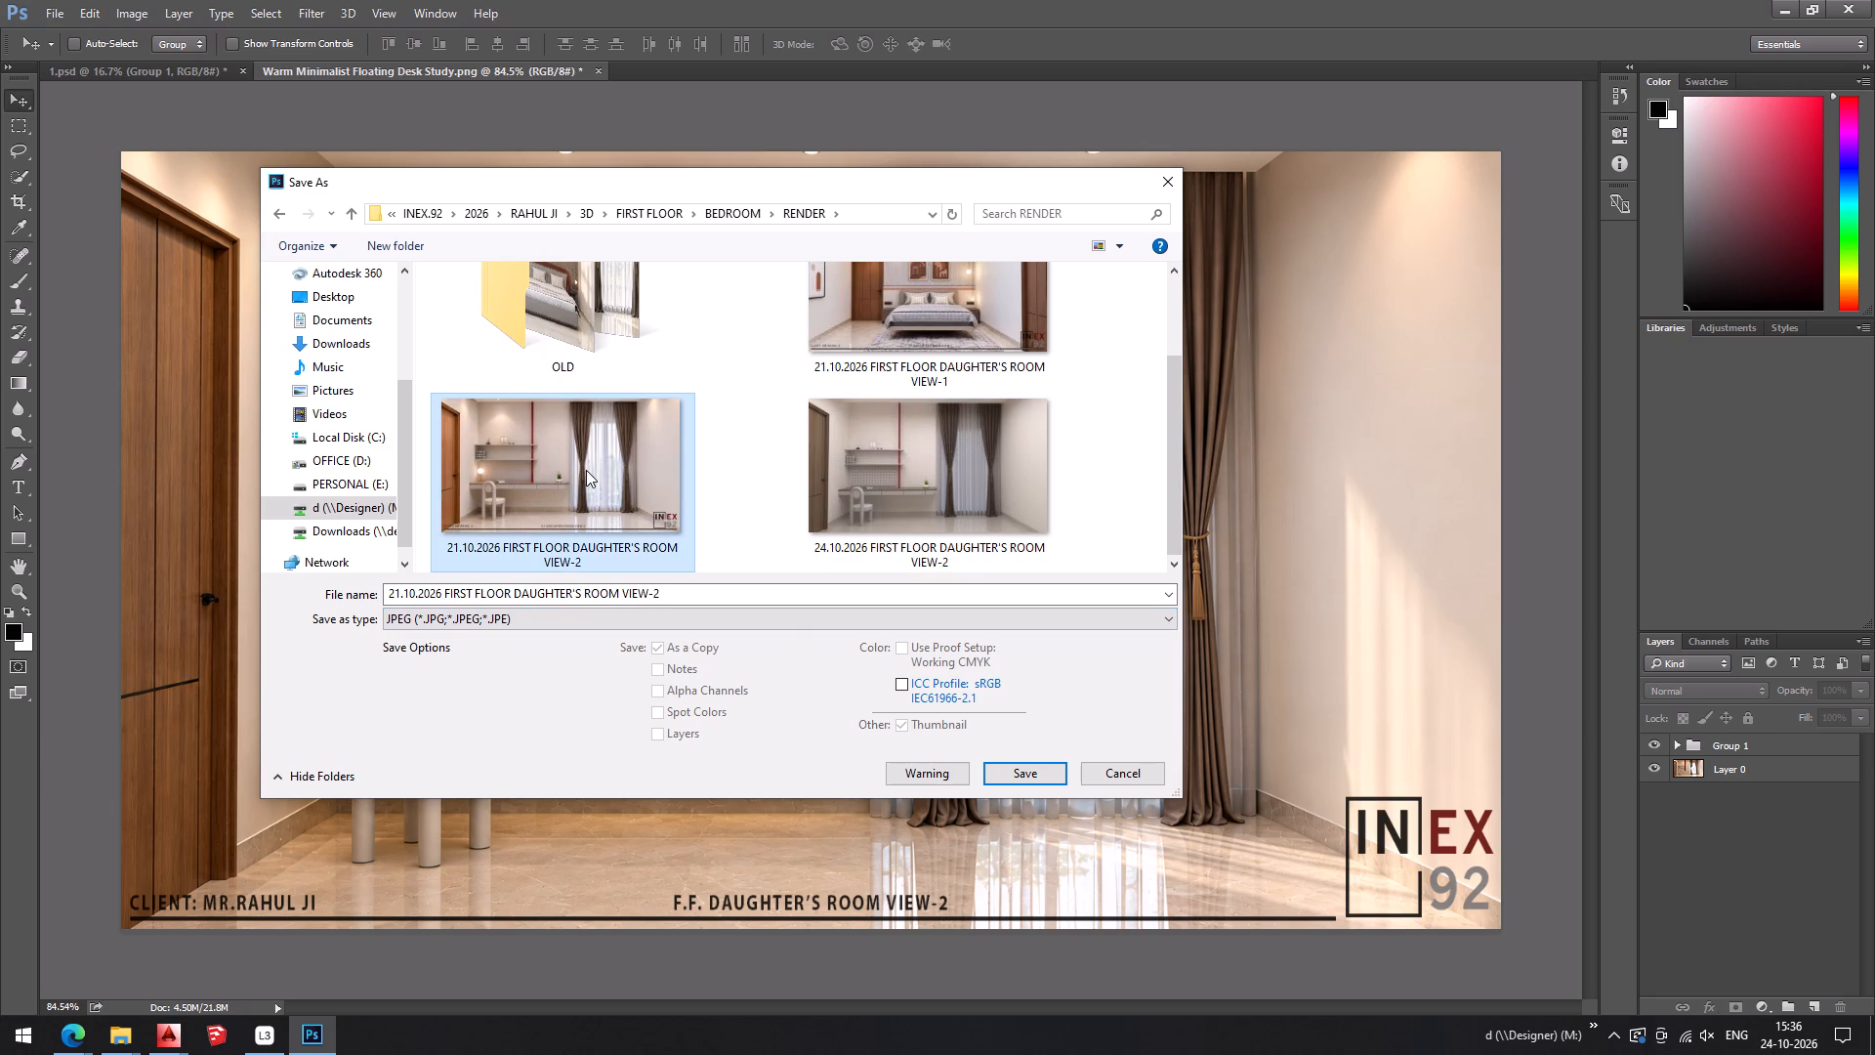
pyautogui.doubleClick(396, 593)
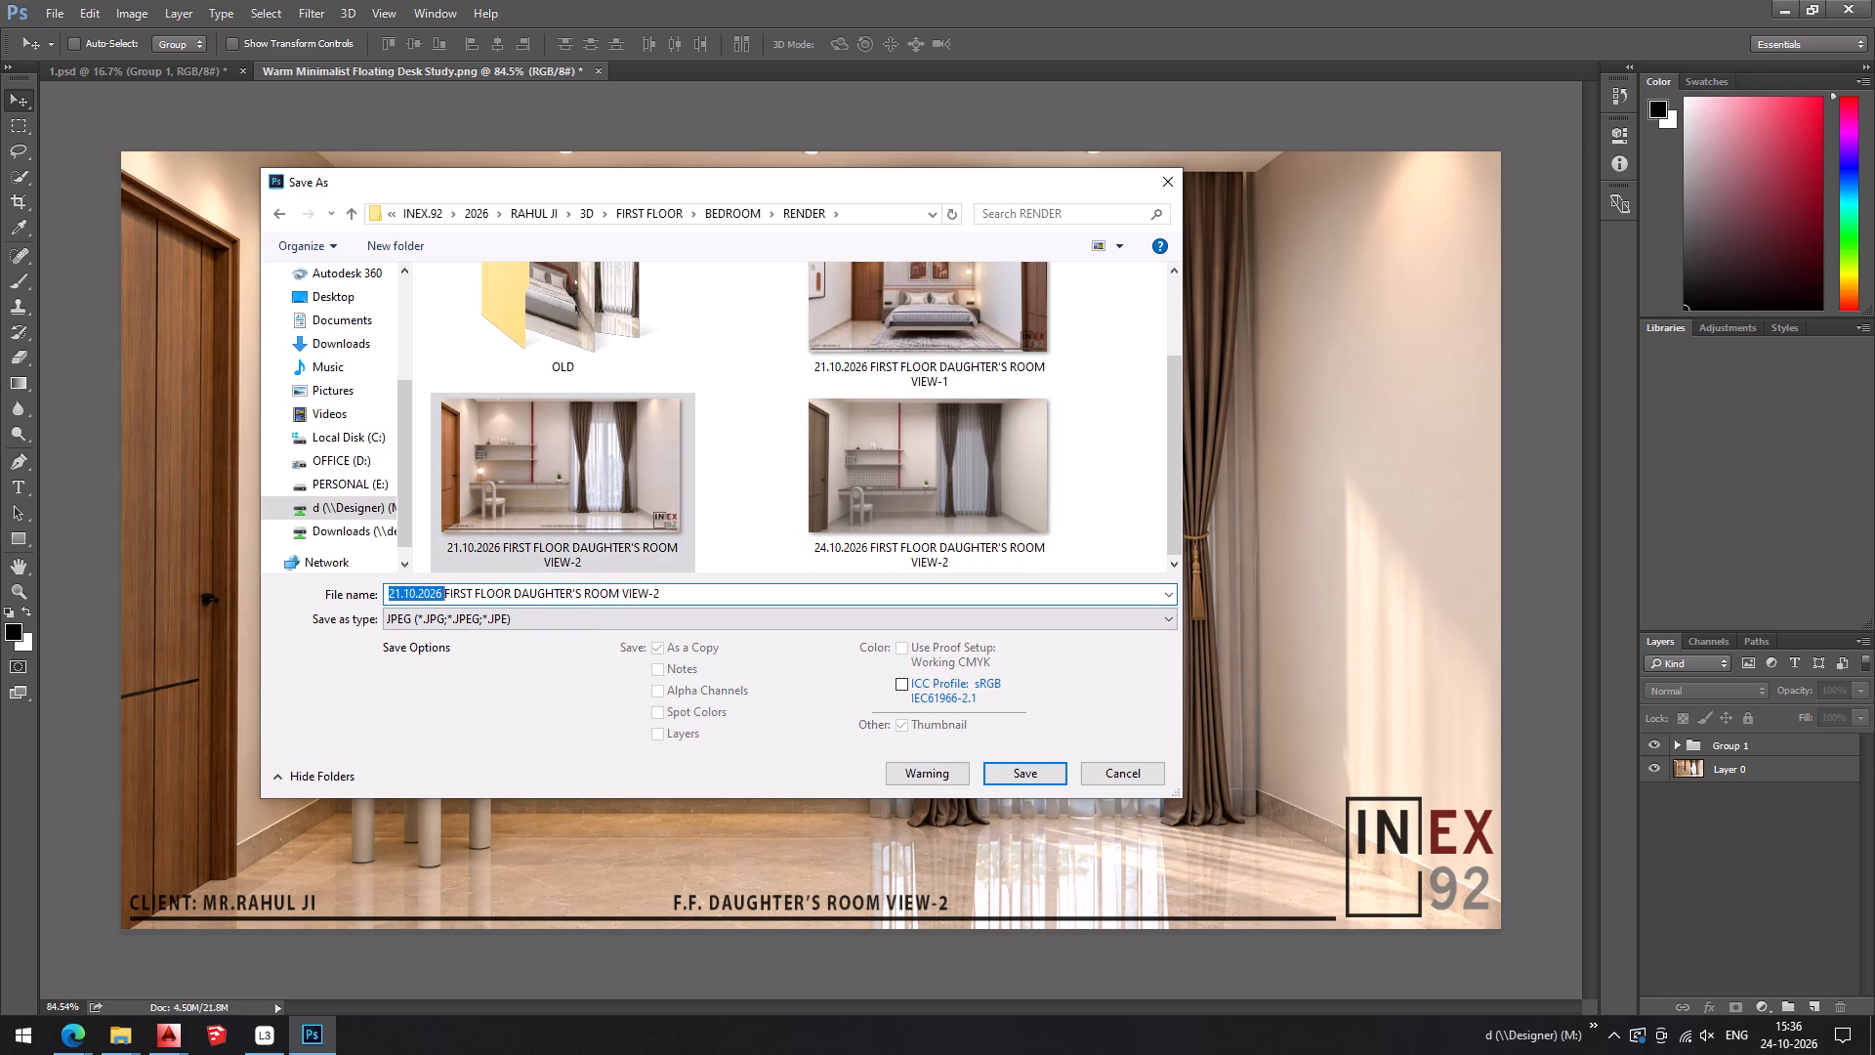
pyautogui.click(399, 593)
pyautogui.press('BackSpace')
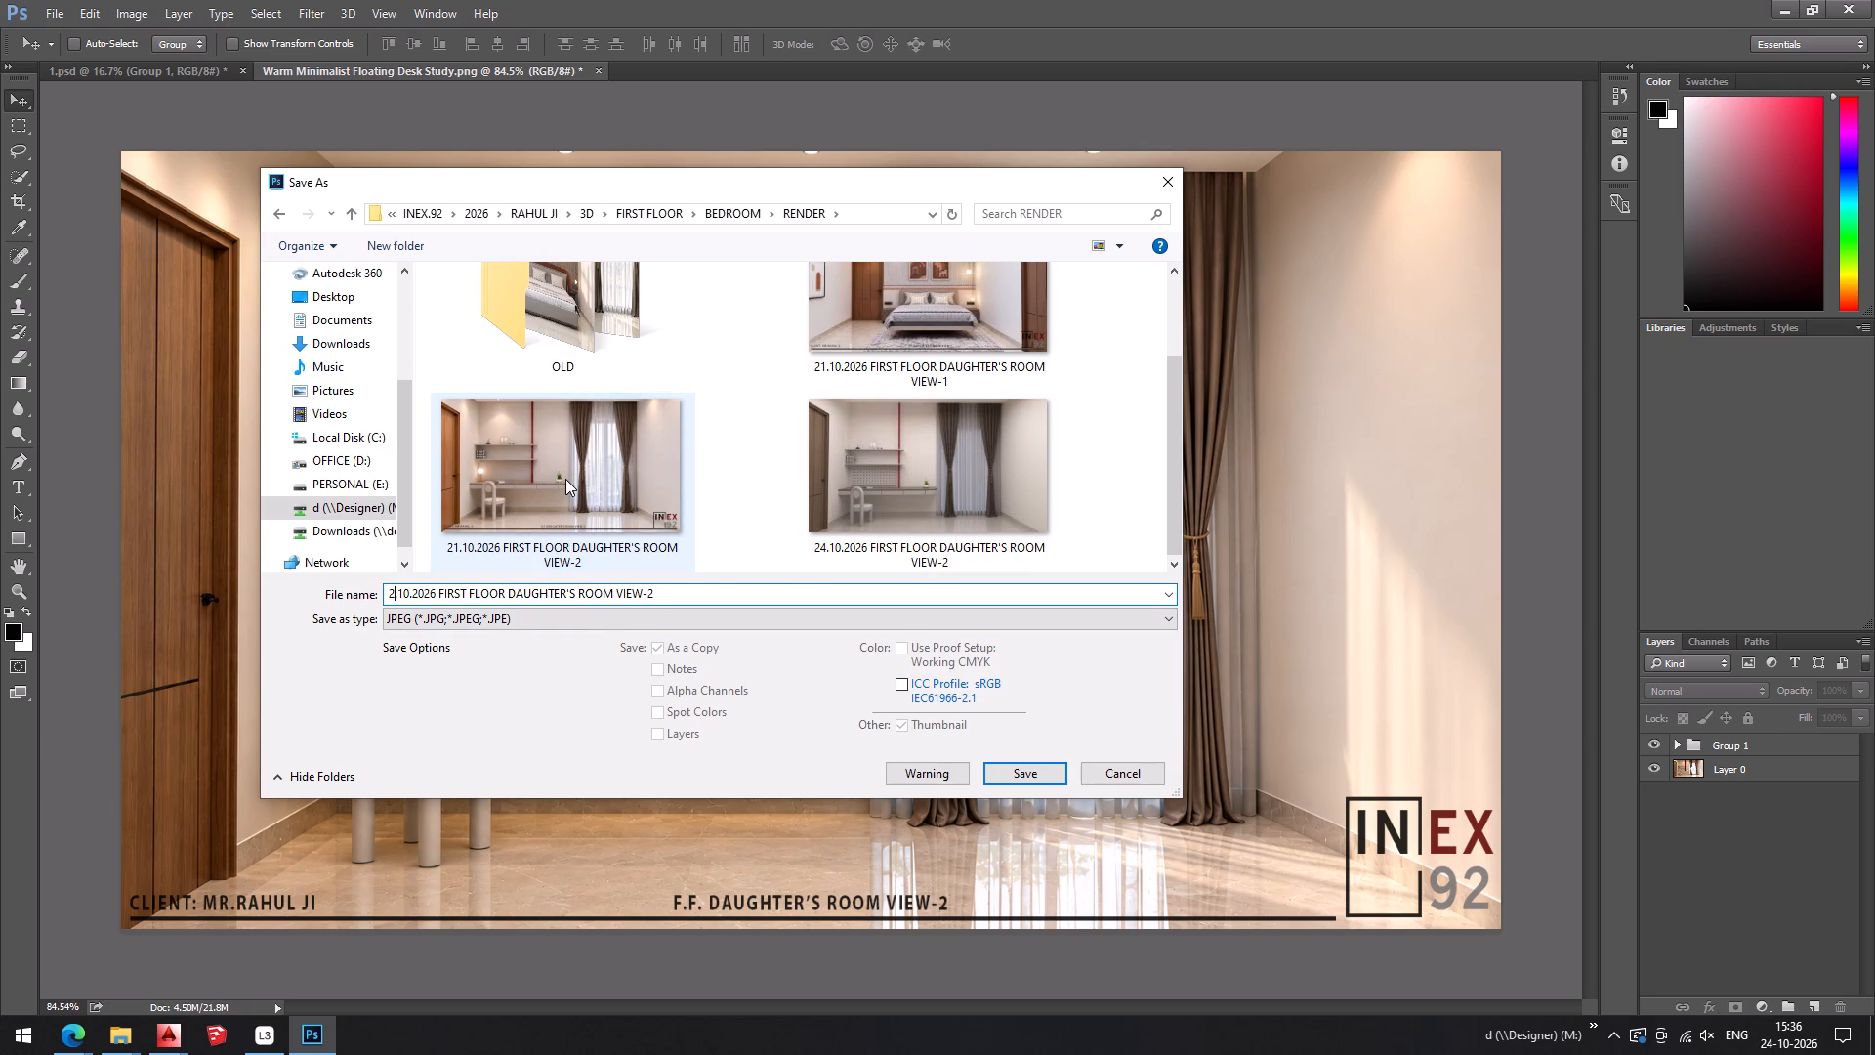
pyautogui.press('4')
pyautogui.click(676, 587)
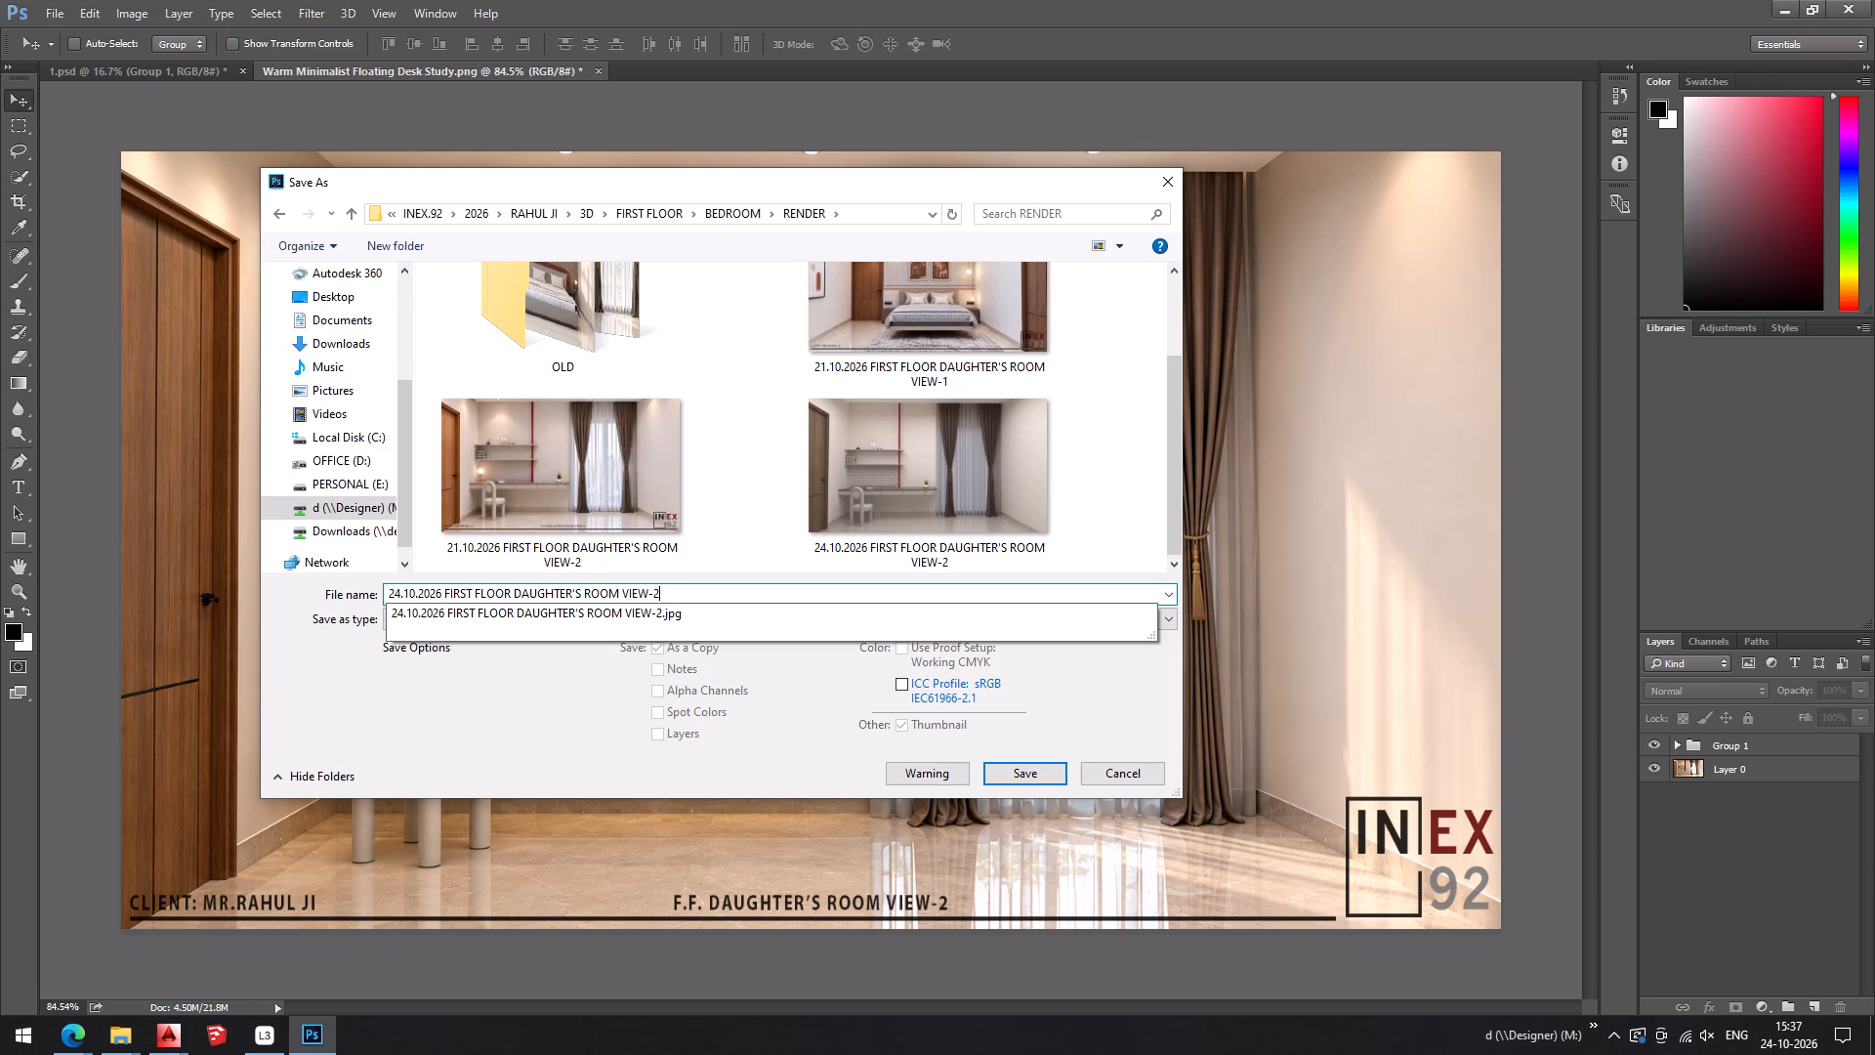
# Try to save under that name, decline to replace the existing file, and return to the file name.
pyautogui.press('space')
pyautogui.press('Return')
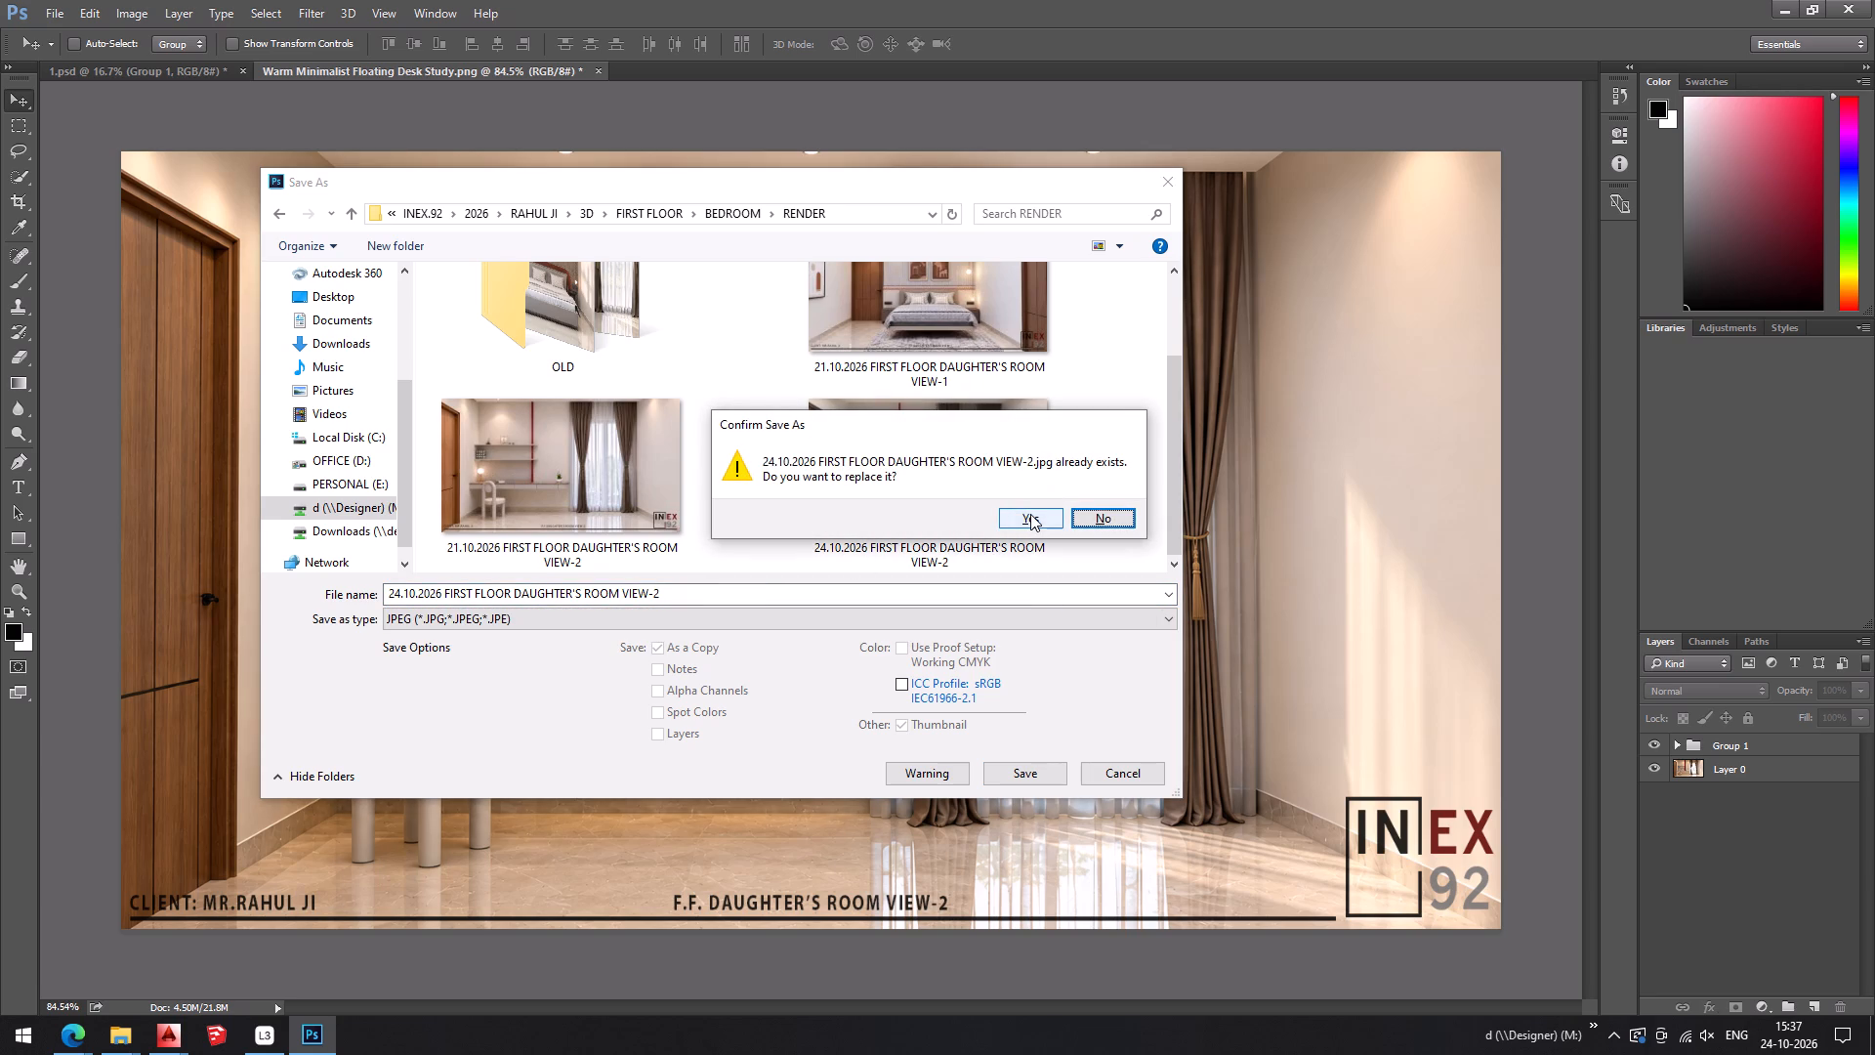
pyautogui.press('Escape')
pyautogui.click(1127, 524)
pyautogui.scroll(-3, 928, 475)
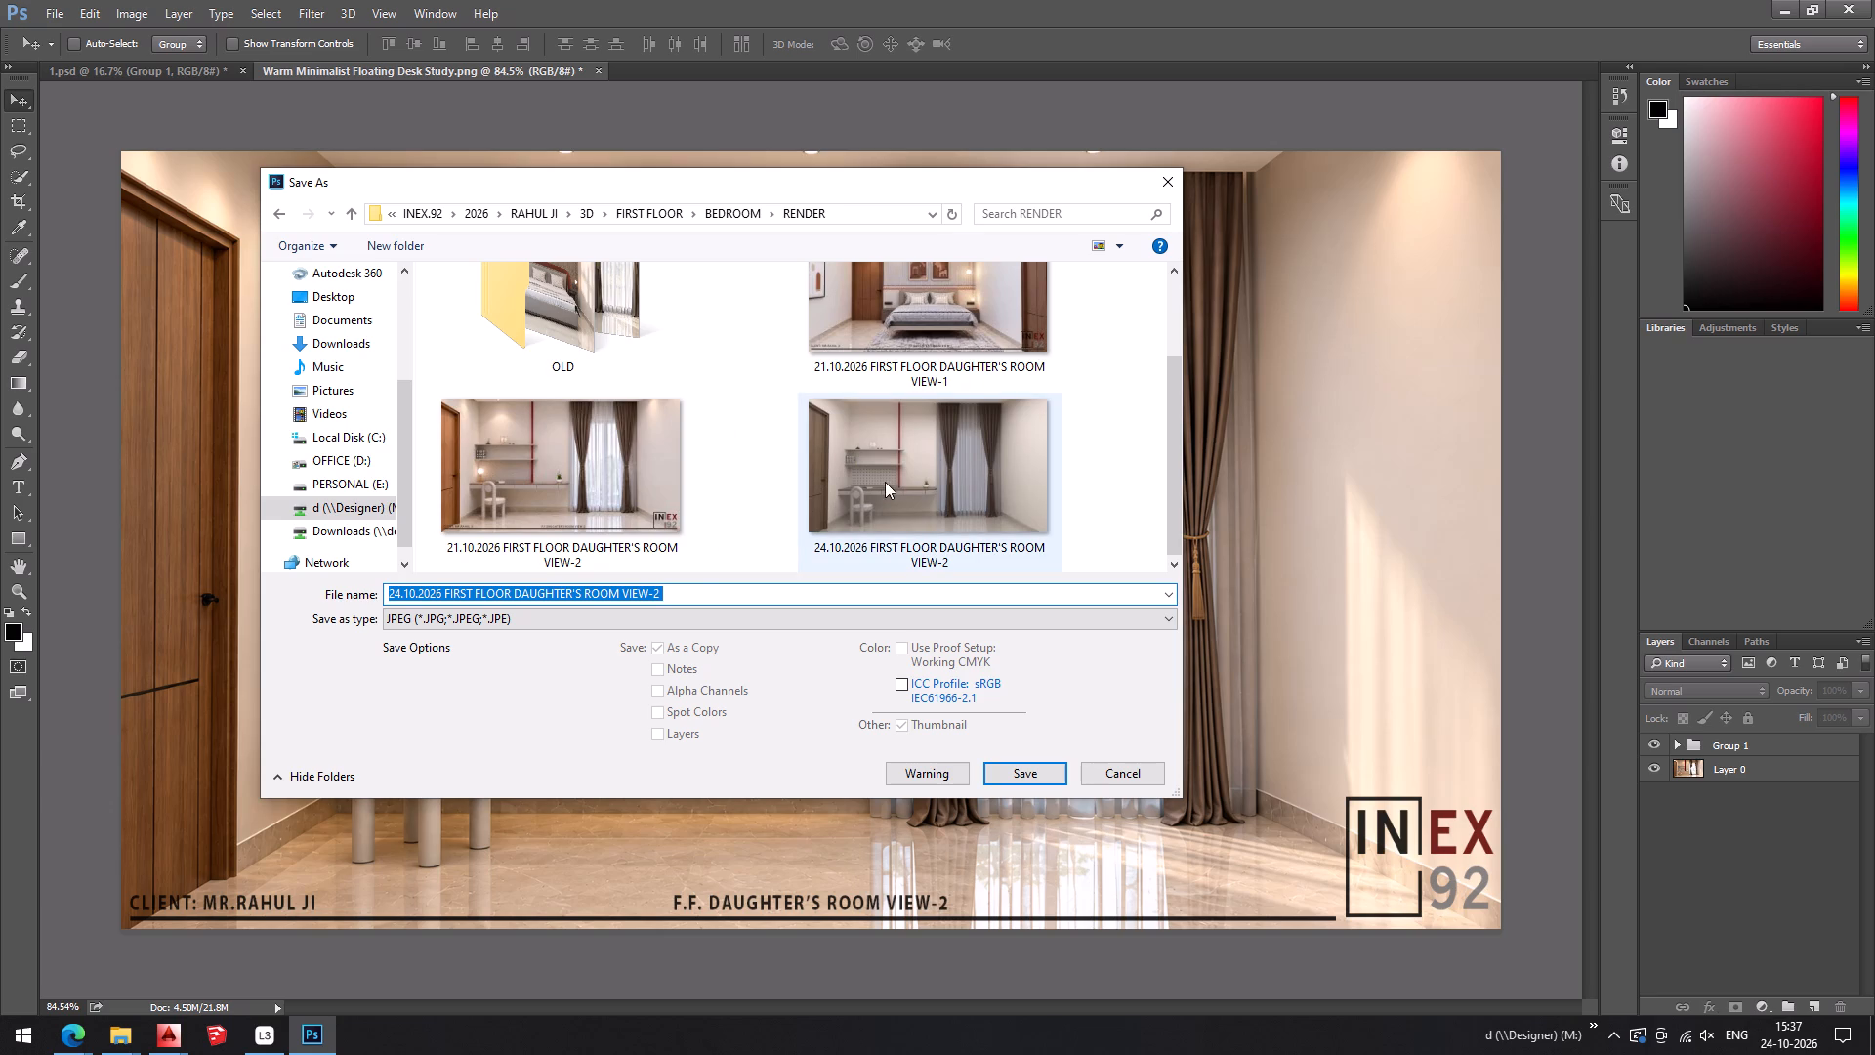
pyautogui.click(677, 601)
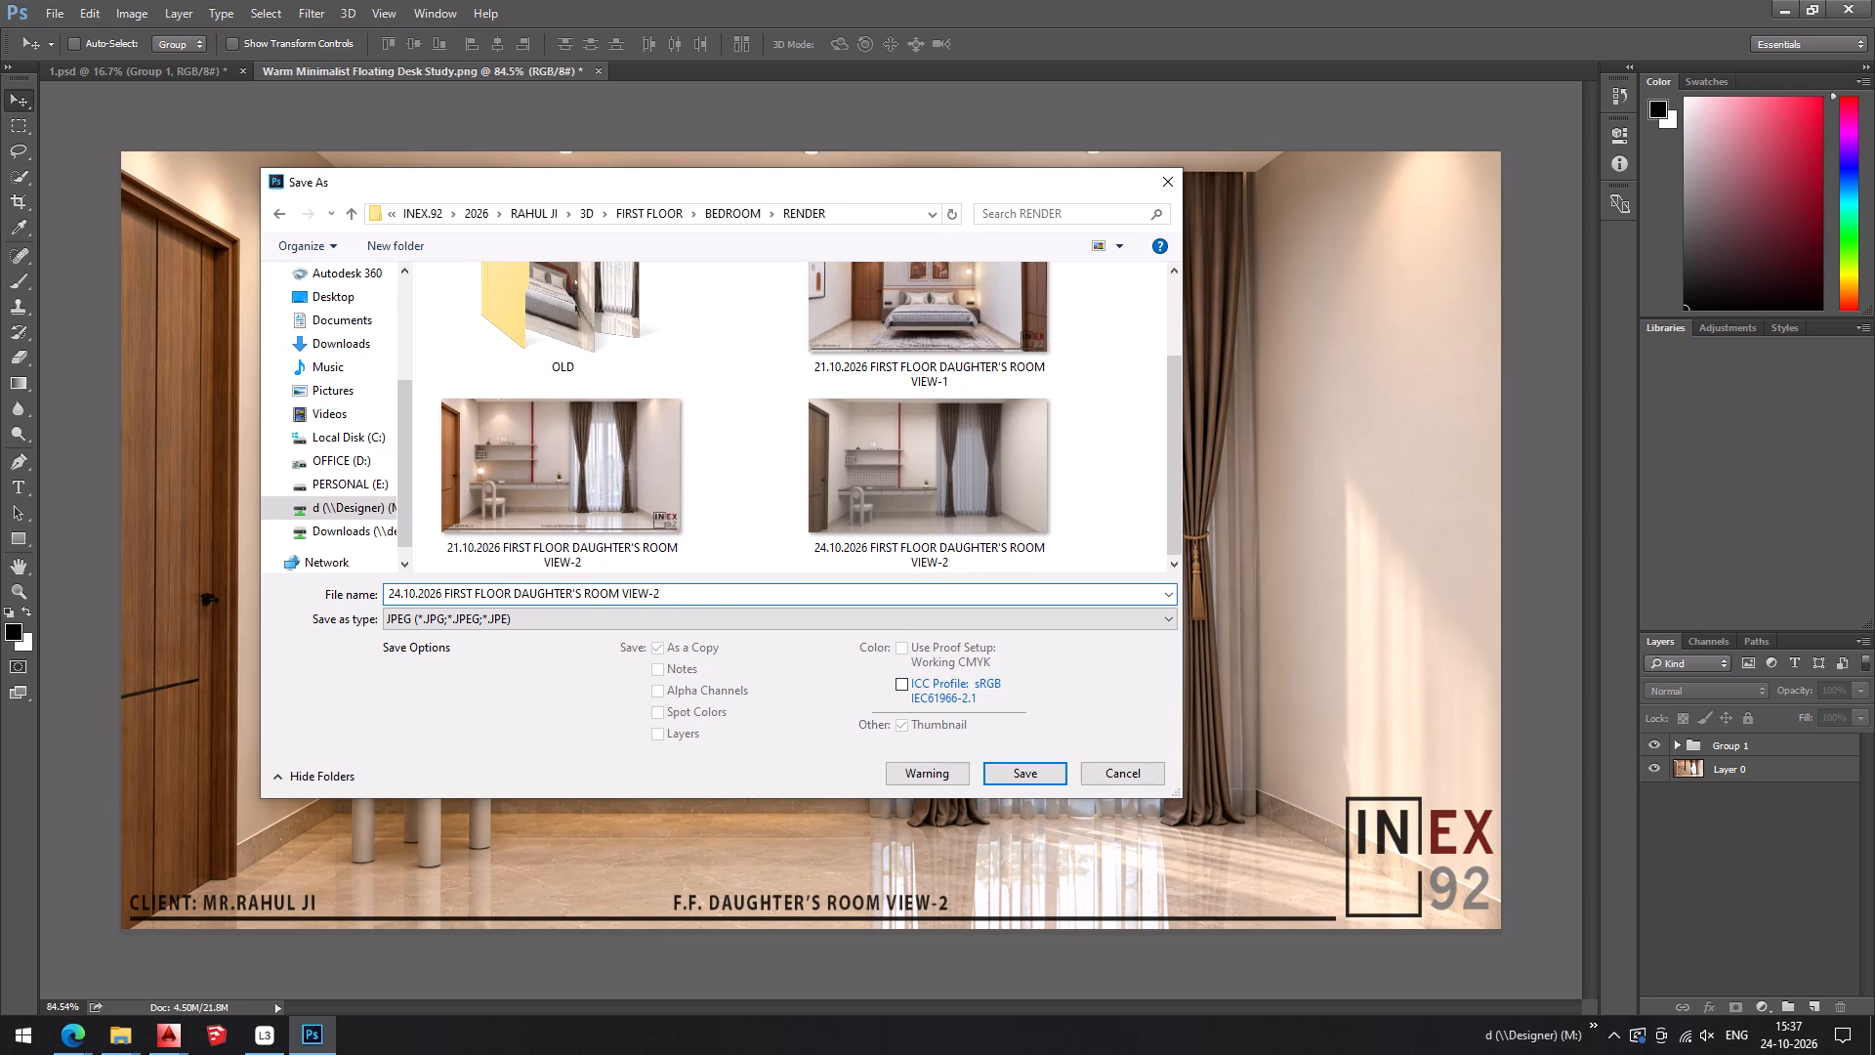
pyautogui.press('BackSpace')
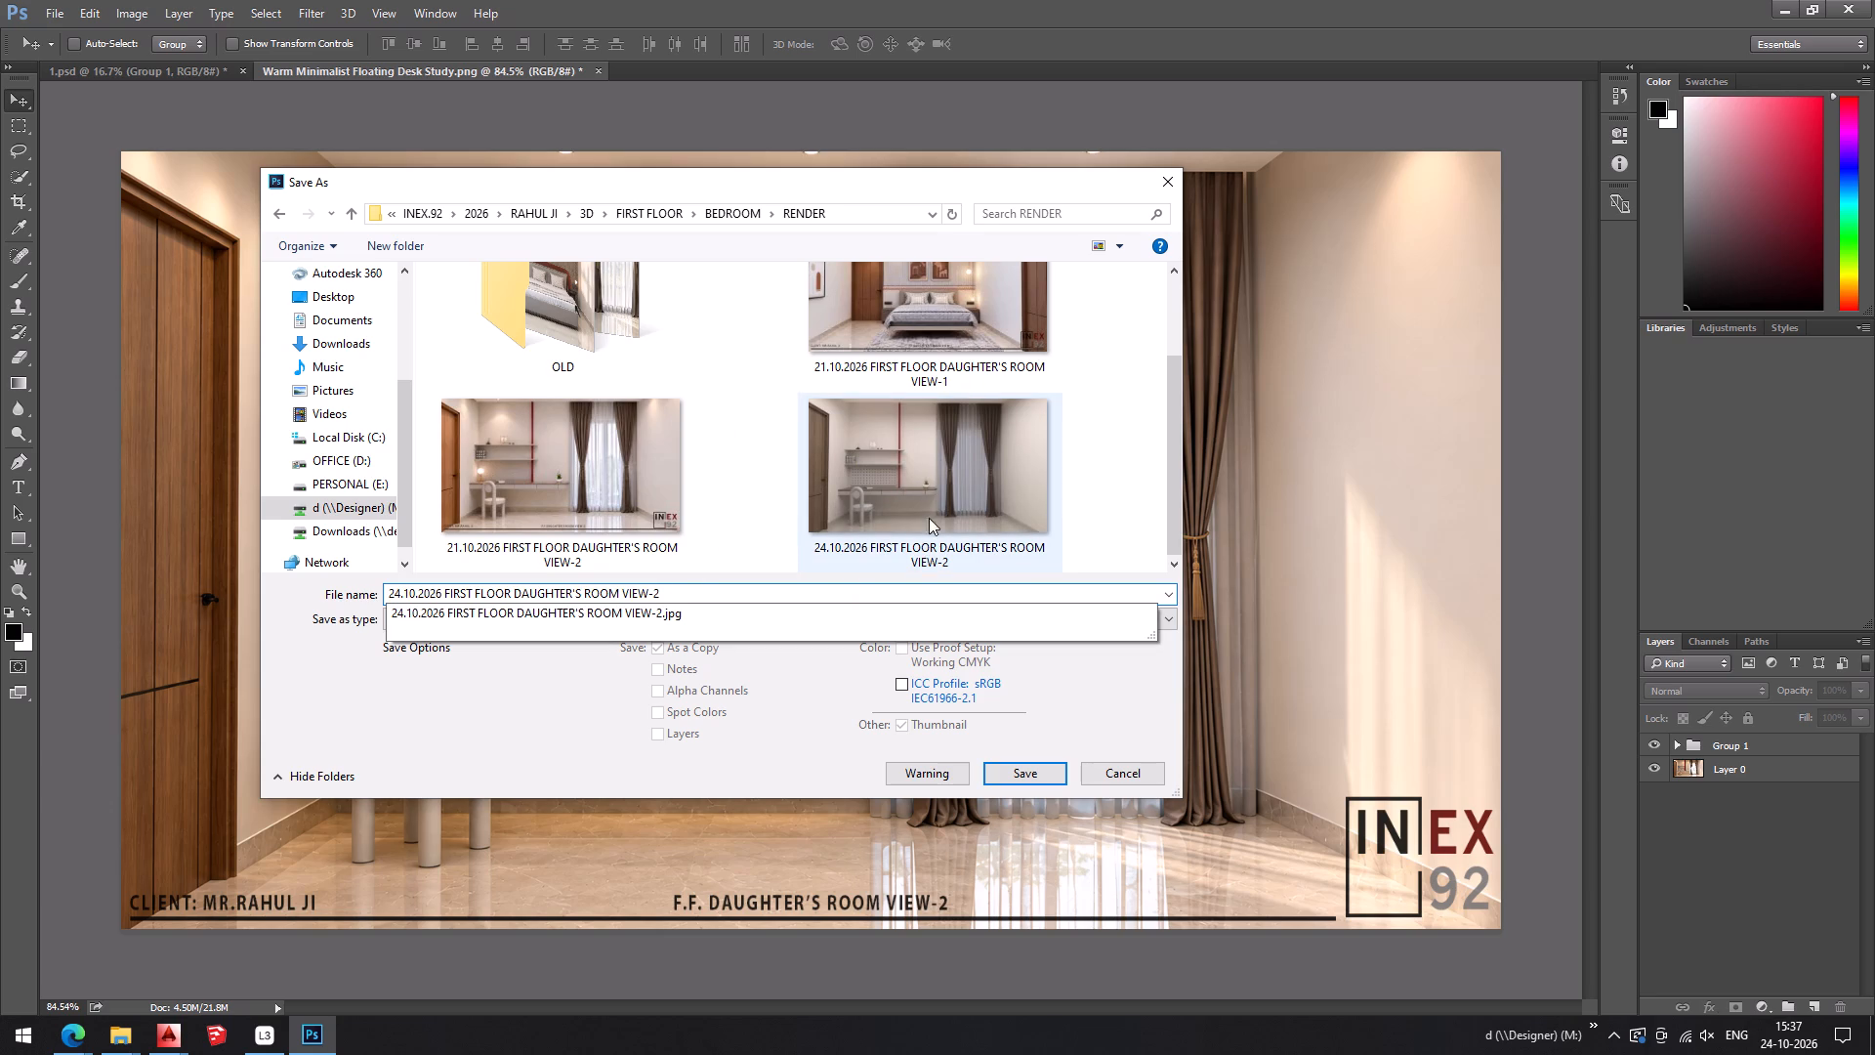
# Rename the existing unbranded 24.10.2026 VIEW-2 image in the RENDER folder to just "24.10.2026".
pyautogui.rightClick(933, 492)
pyautogui.click(1020, 971)
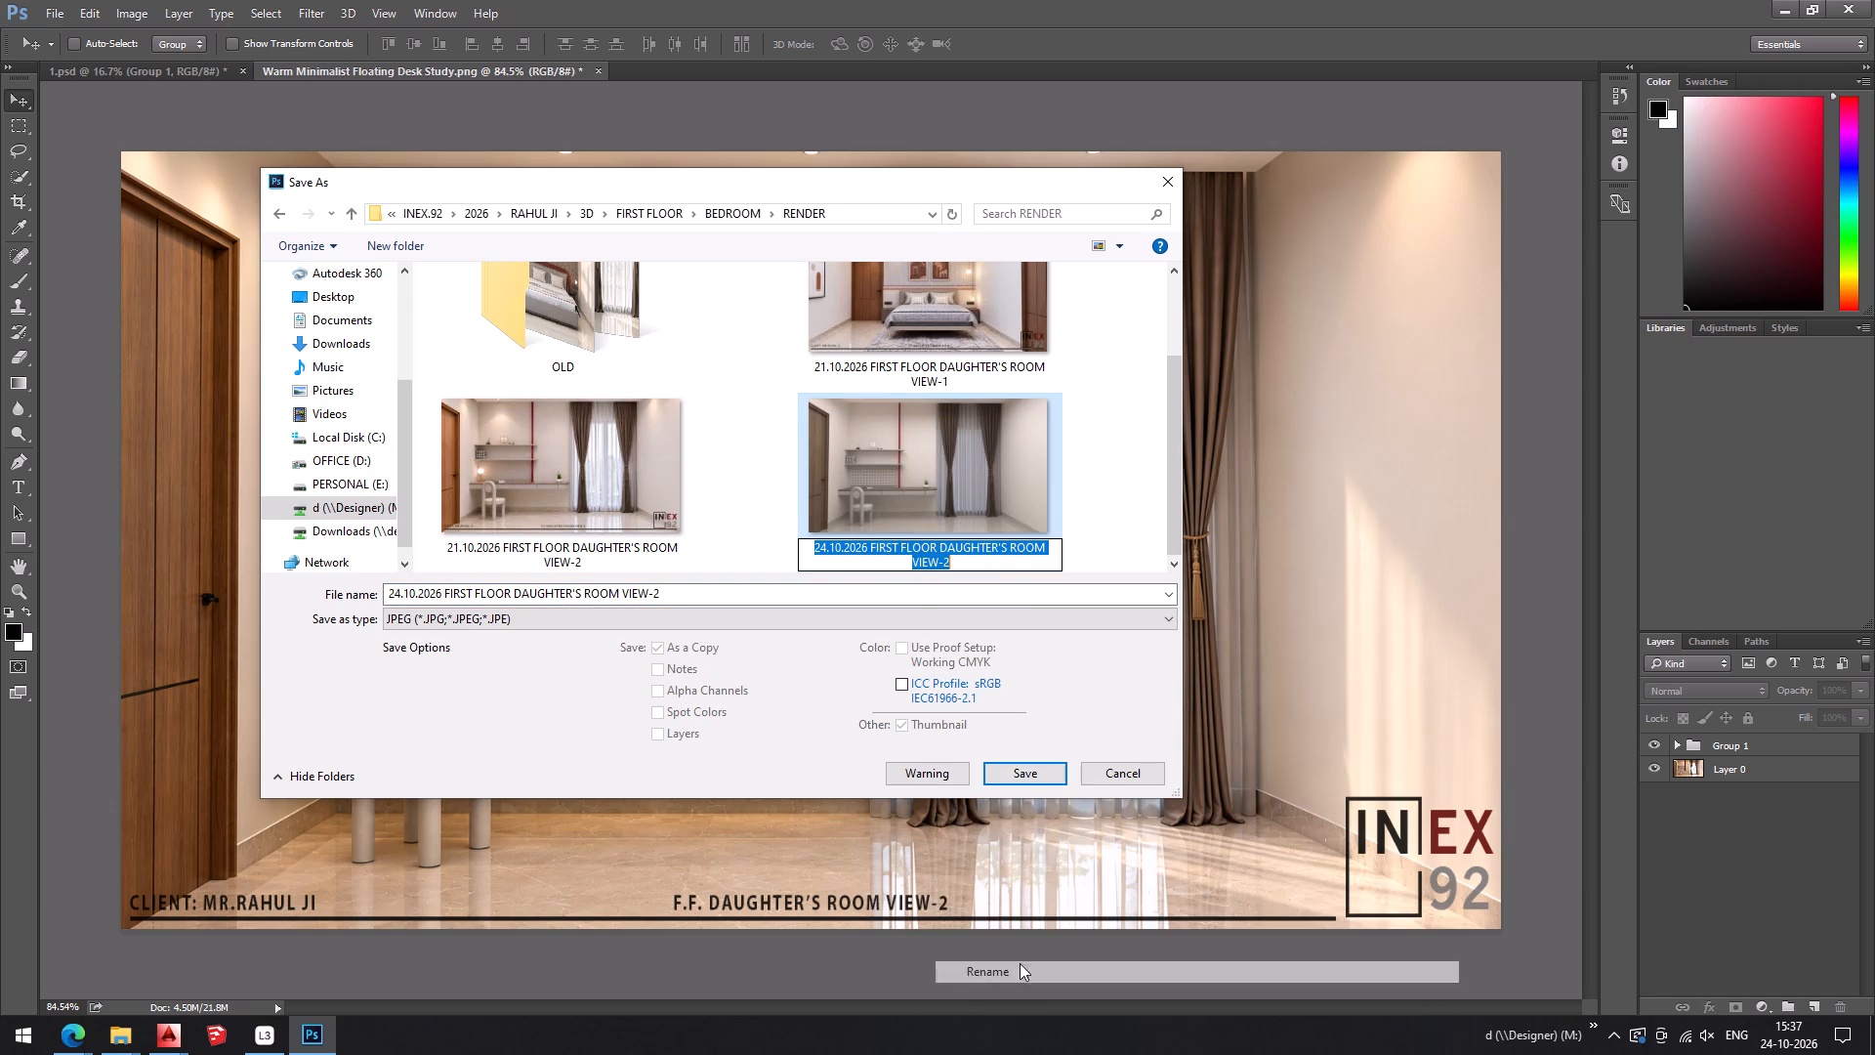
pyautogui.click(991, 570)
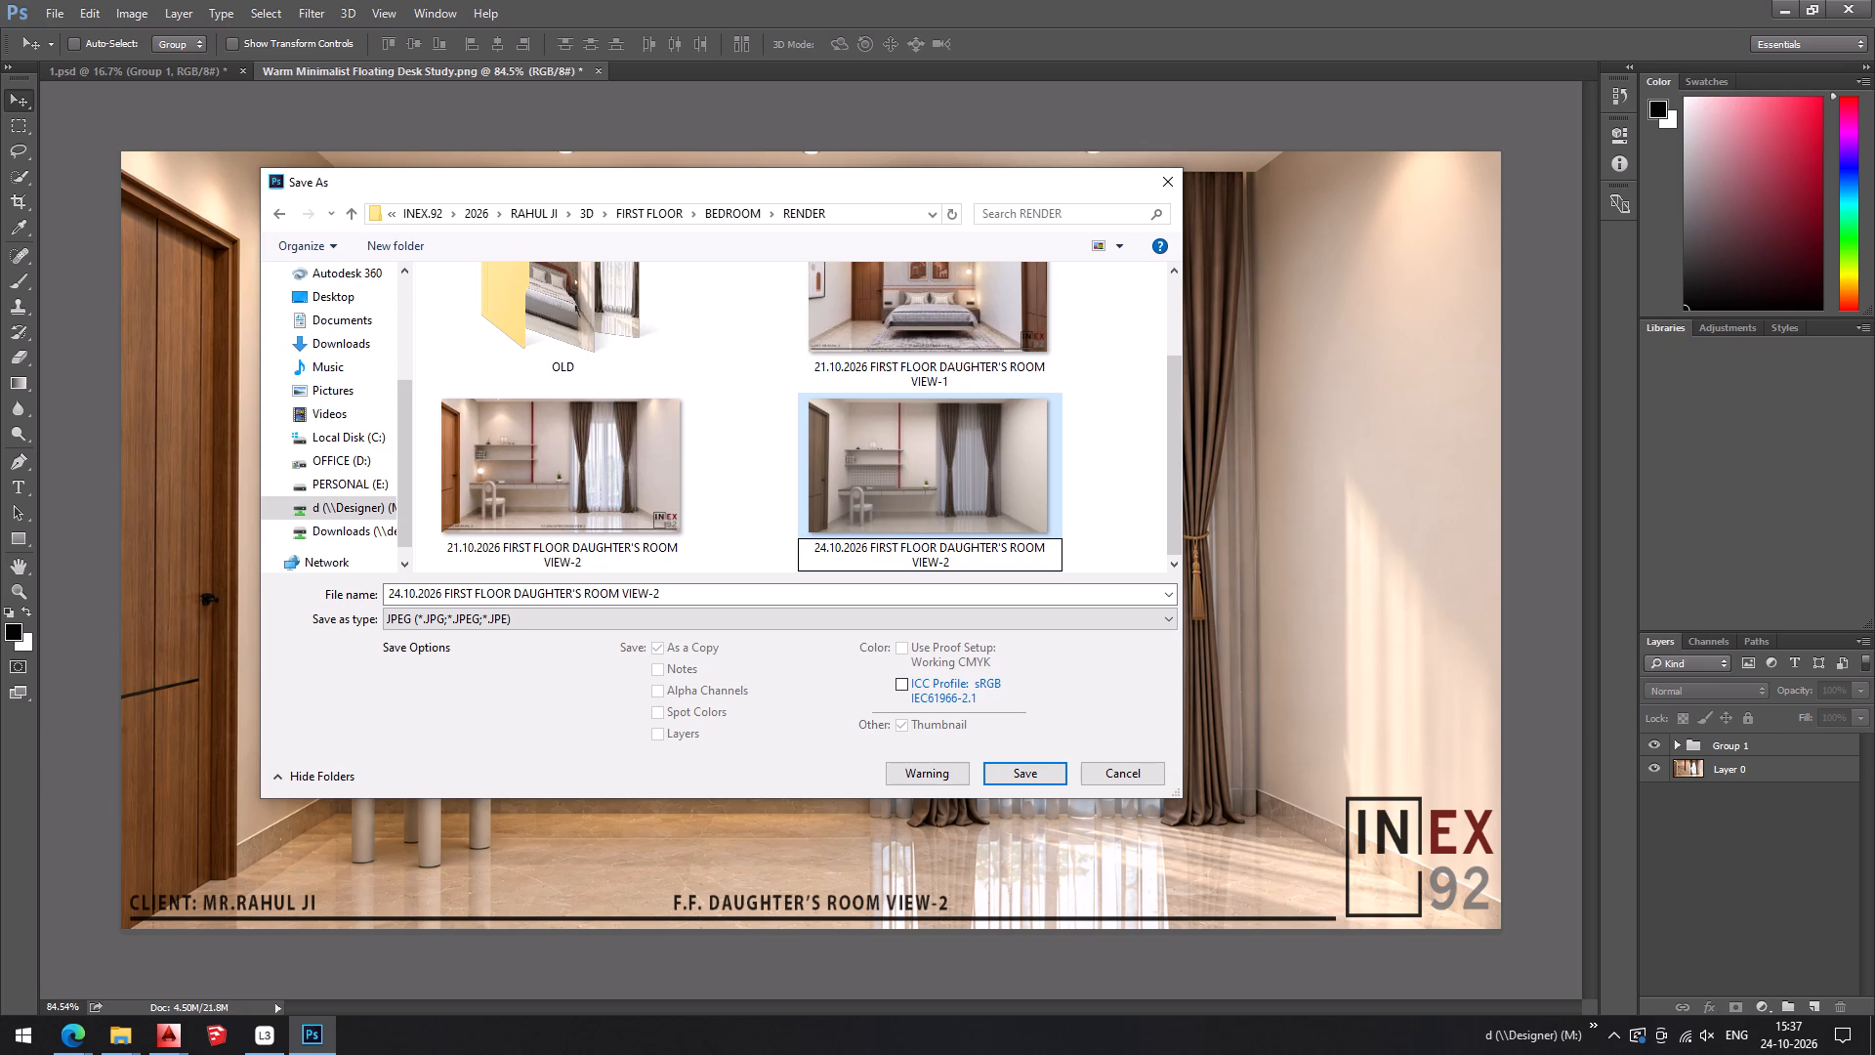
pyautogui.press('BackSpace')
pyautogui.press('BackSpace')
pyautogui.press('BackSpace')
pyautogui.press('BackSpace')
pyautogui.press('BackSpace')
pyautogui.press('BackSpace')
pyautogui.press('BackSpace')
pyautogui.press('BackSpace')
pyautogui.press('BackSpace')
pyautogui.press('BackSpace')
pyautogui.press('BackSpace')
pyautogui.press('BackSpace')
pyautogui.press('BackSpace')
pyautogui.press('BackSpace')
pyautogui.press('BackSpace')
pyautogui.press('BackSpace')
pyautogui.press('BackSpace')
pyautogui.press('BackSpace')
pyautogui.press('BackSpace')
pyautogui.press('BackSpace')
pyautogui.press('BackSpace')
pyautogui.press('BackSpace')
pyautogui.press('BackSpace')
pyautogui.press('BackSpace')
pyautogui.press('BackSpace')
pyautogui.press('BackSpace')
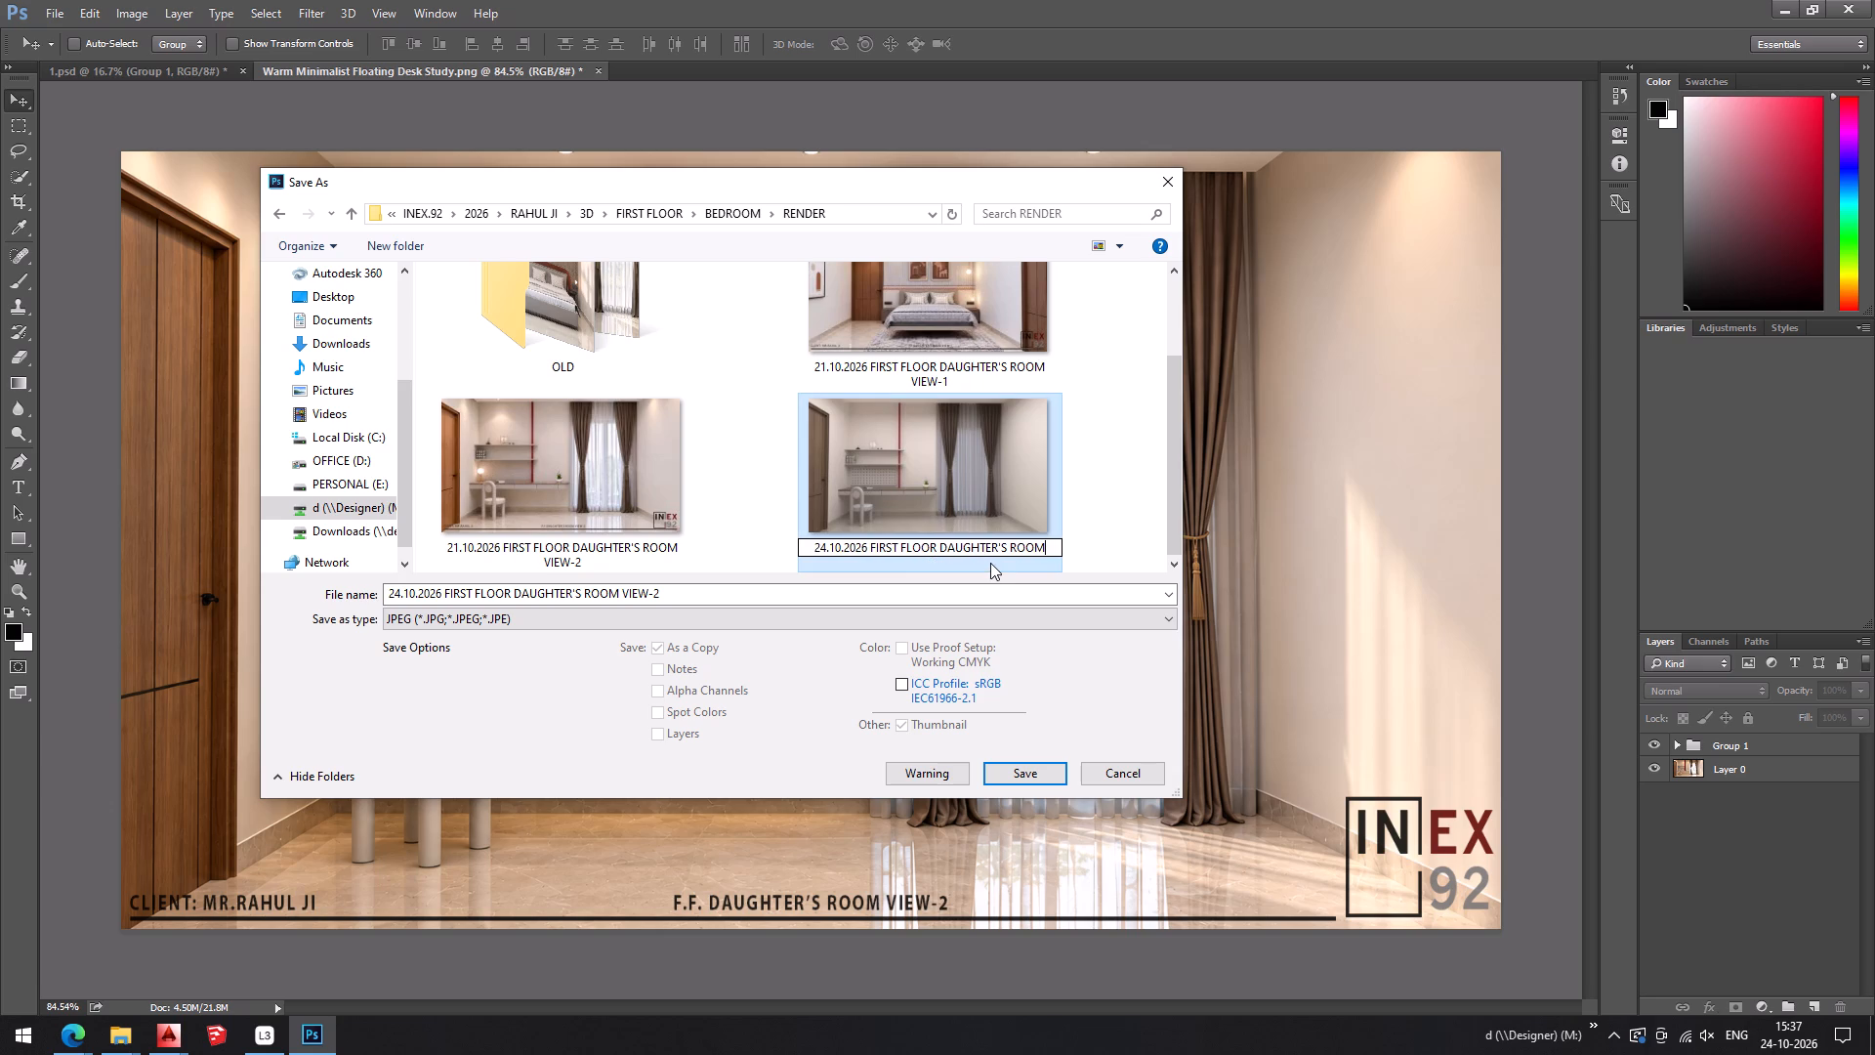
pyautogui.press('BackSpace')
pyautogui.press('BackSpace')
pyautogui.press('BackSpace')
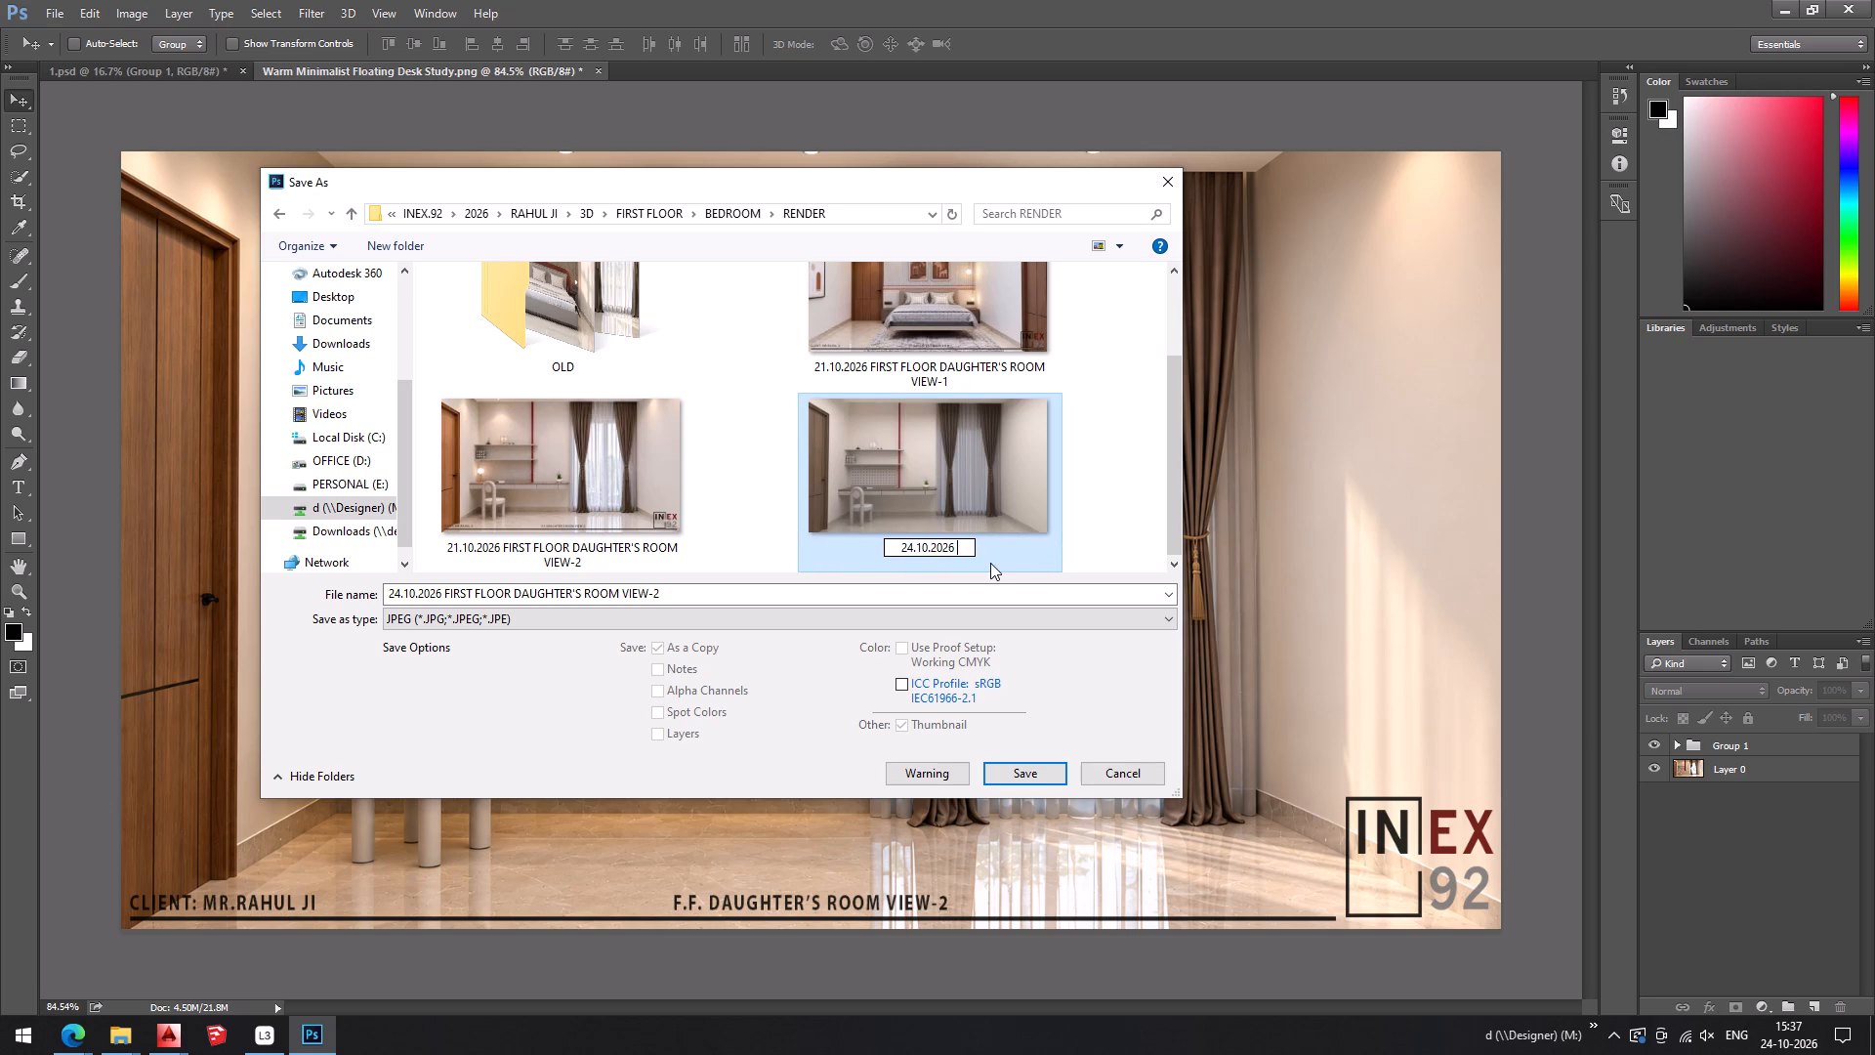
pyautogui.press('BackSpace')
pyautogui.press('Return')
# Save the branded render as "24.10.2026 FIRST FLOOR DAUGHTER'S ROOM VIEW-2" in progressive JPEG format at quality 8 (High).
pyautogui.press('Return')
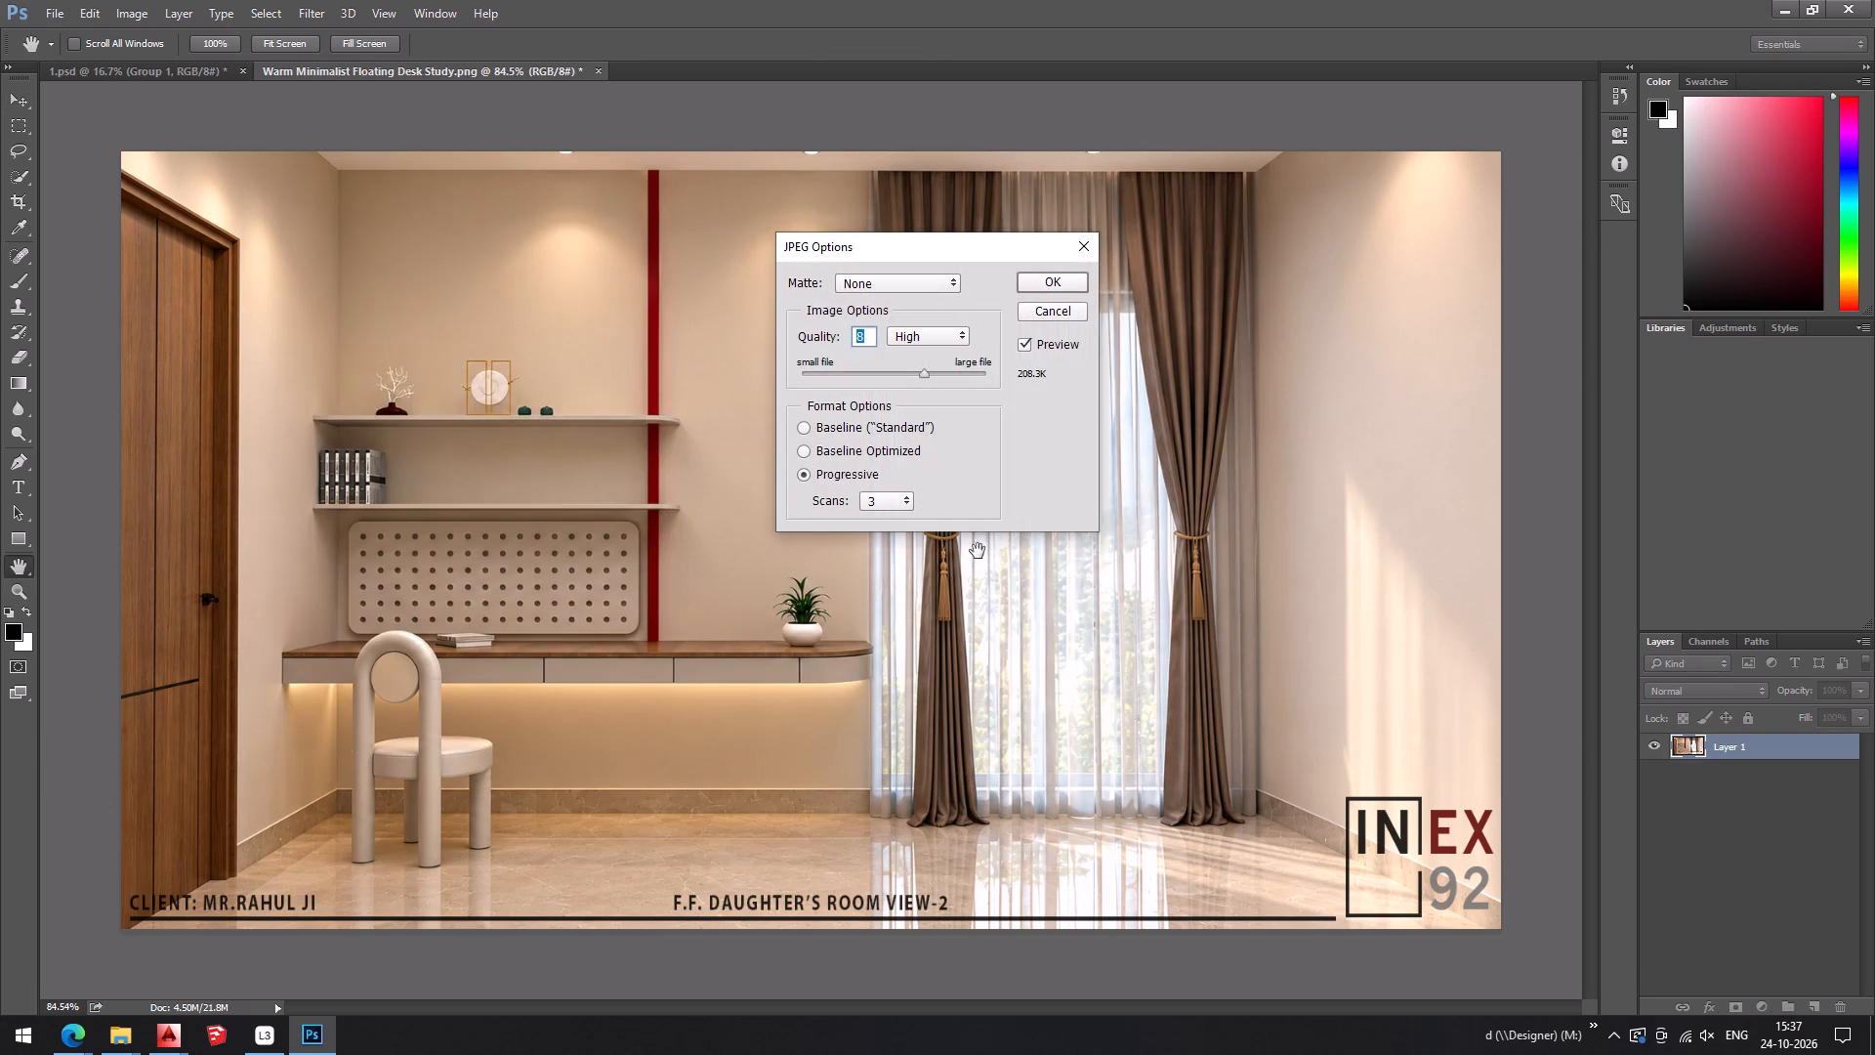
pyautogui.click(1027, 282)
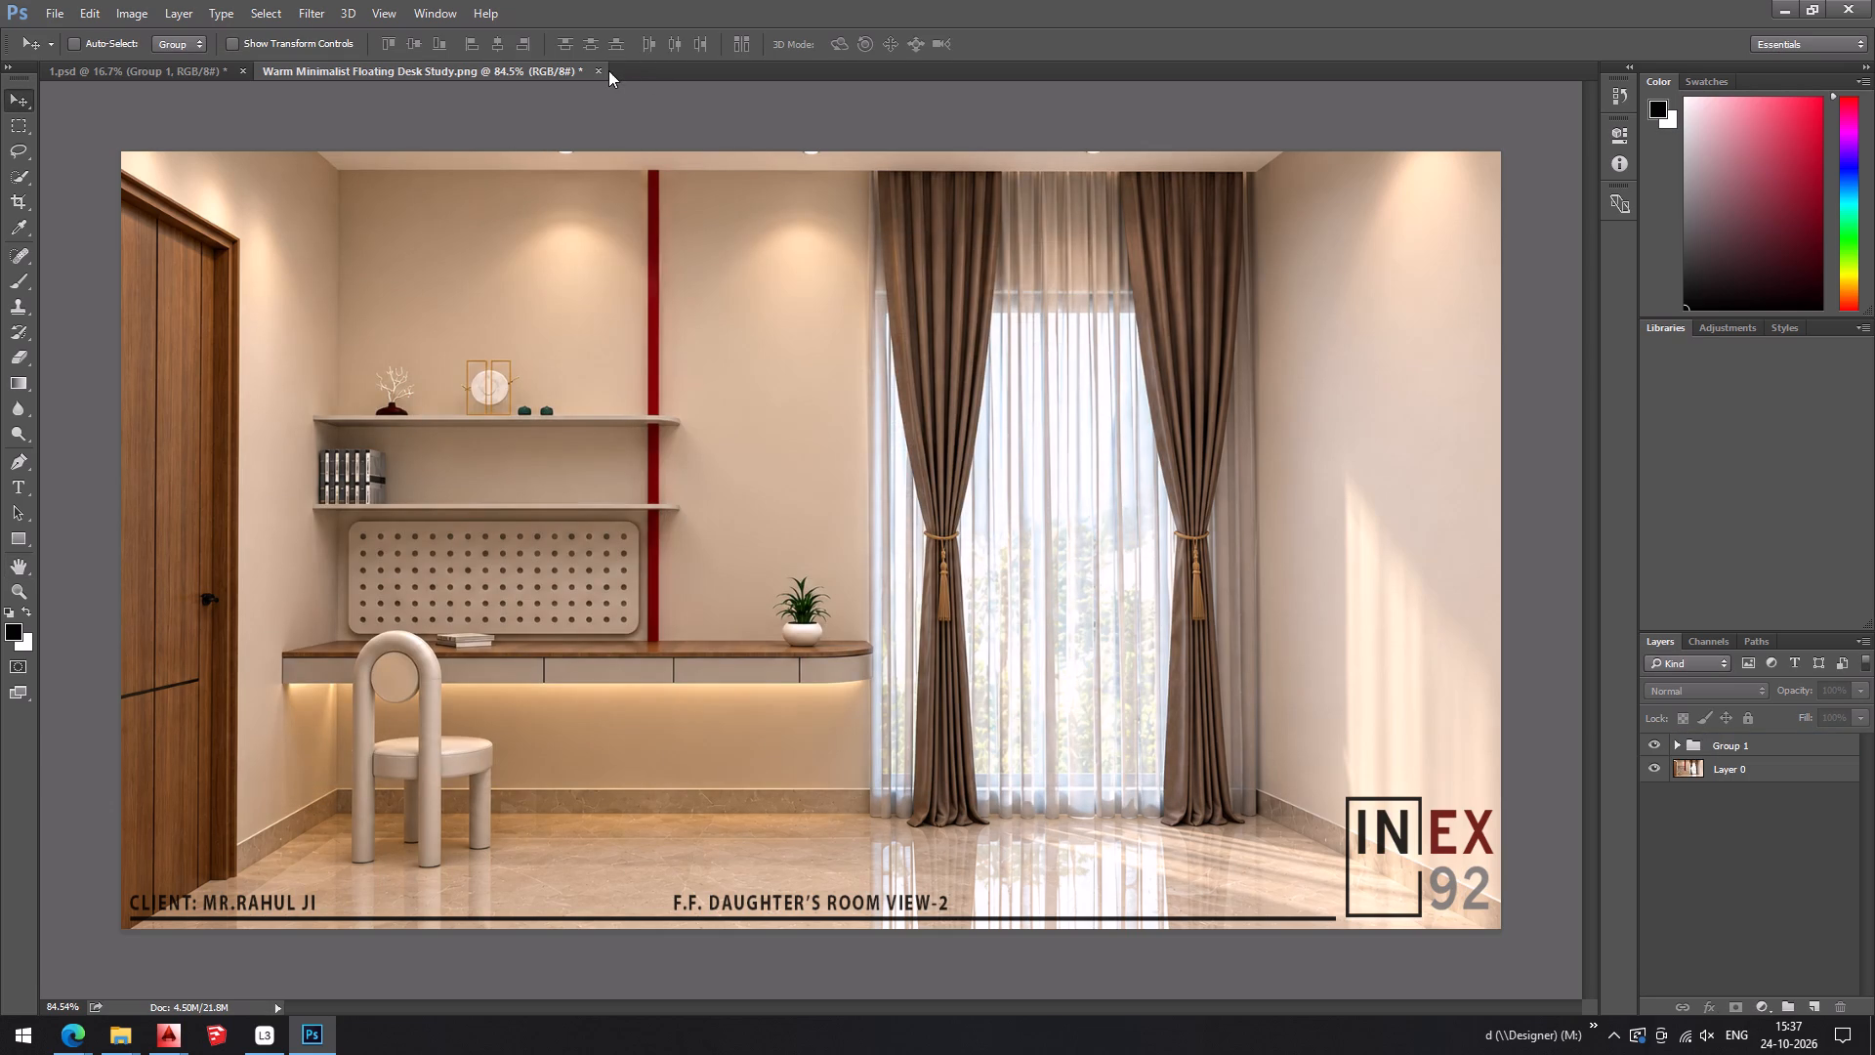
# Close the Warm Minimalist Floating Desk Study document without saving its changes.
pyautogui.click(600, 71)
pyautogui.click(989, 384)
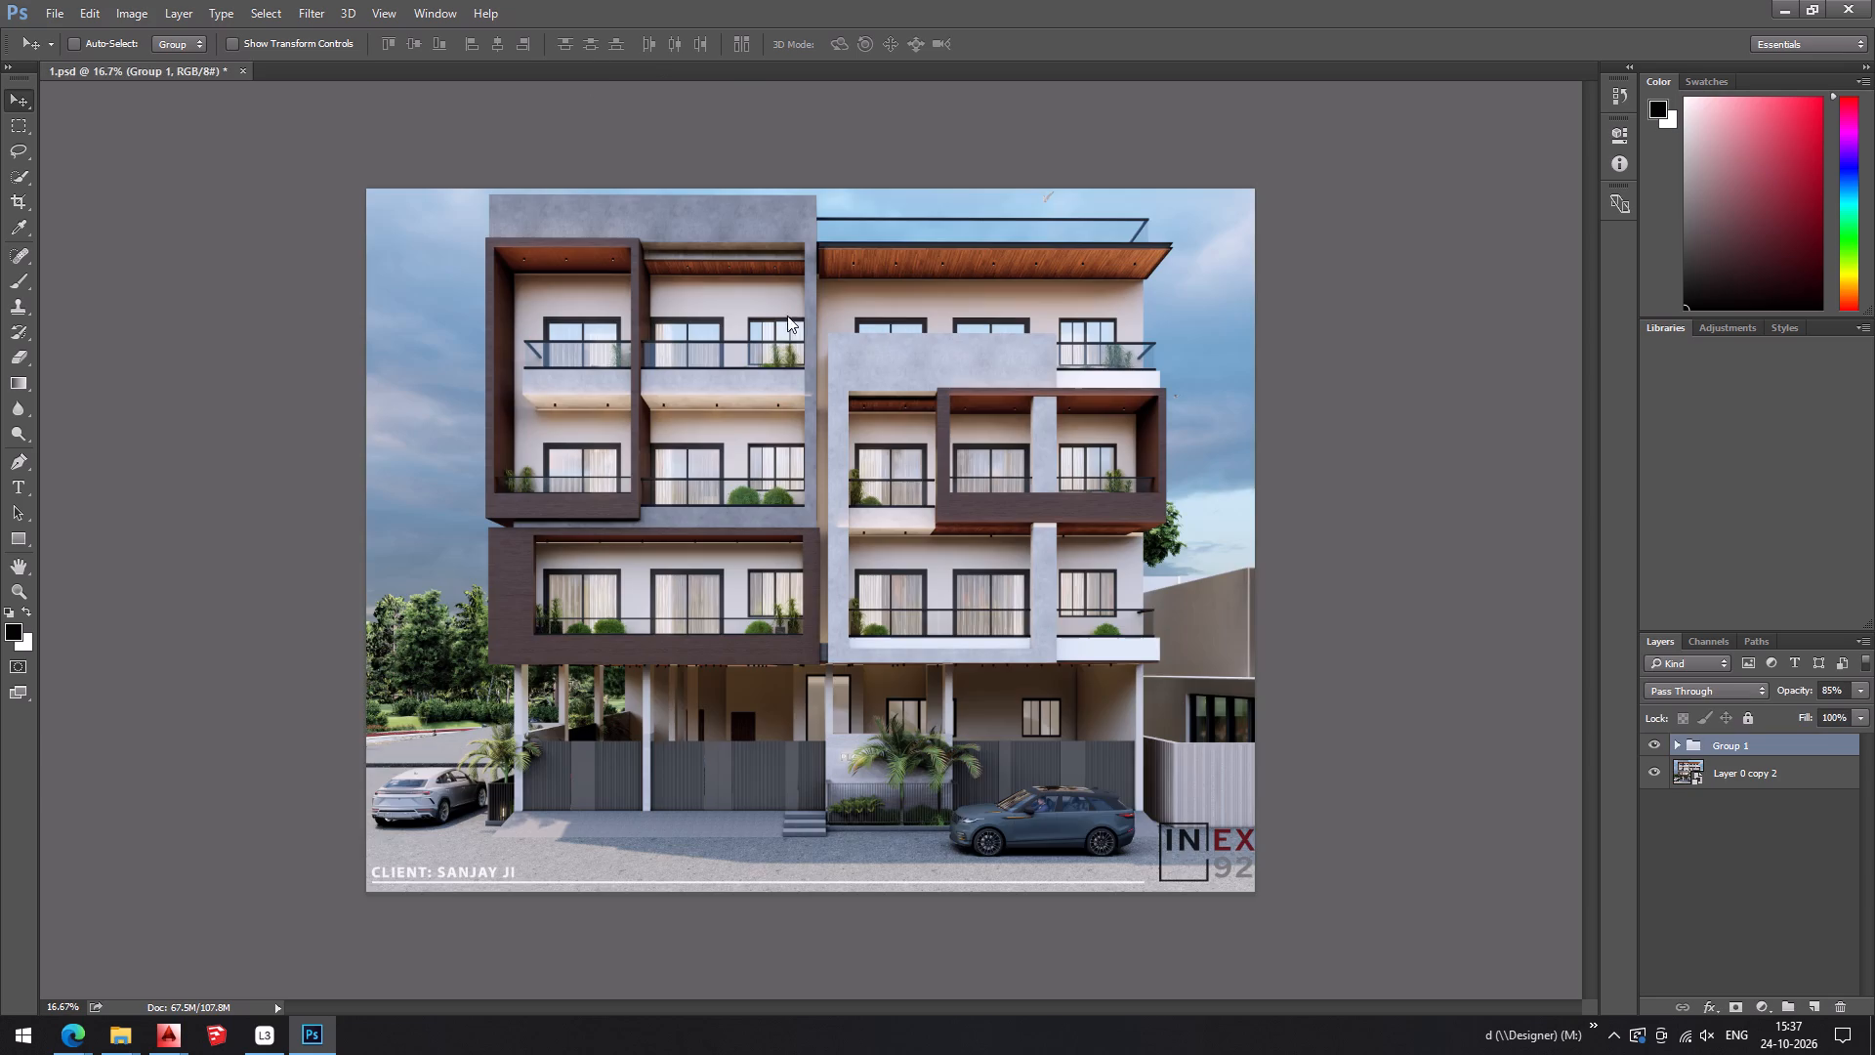
# Close the 1.psd building exterior document without saving its changes.
pyautogui.click(240, 72)
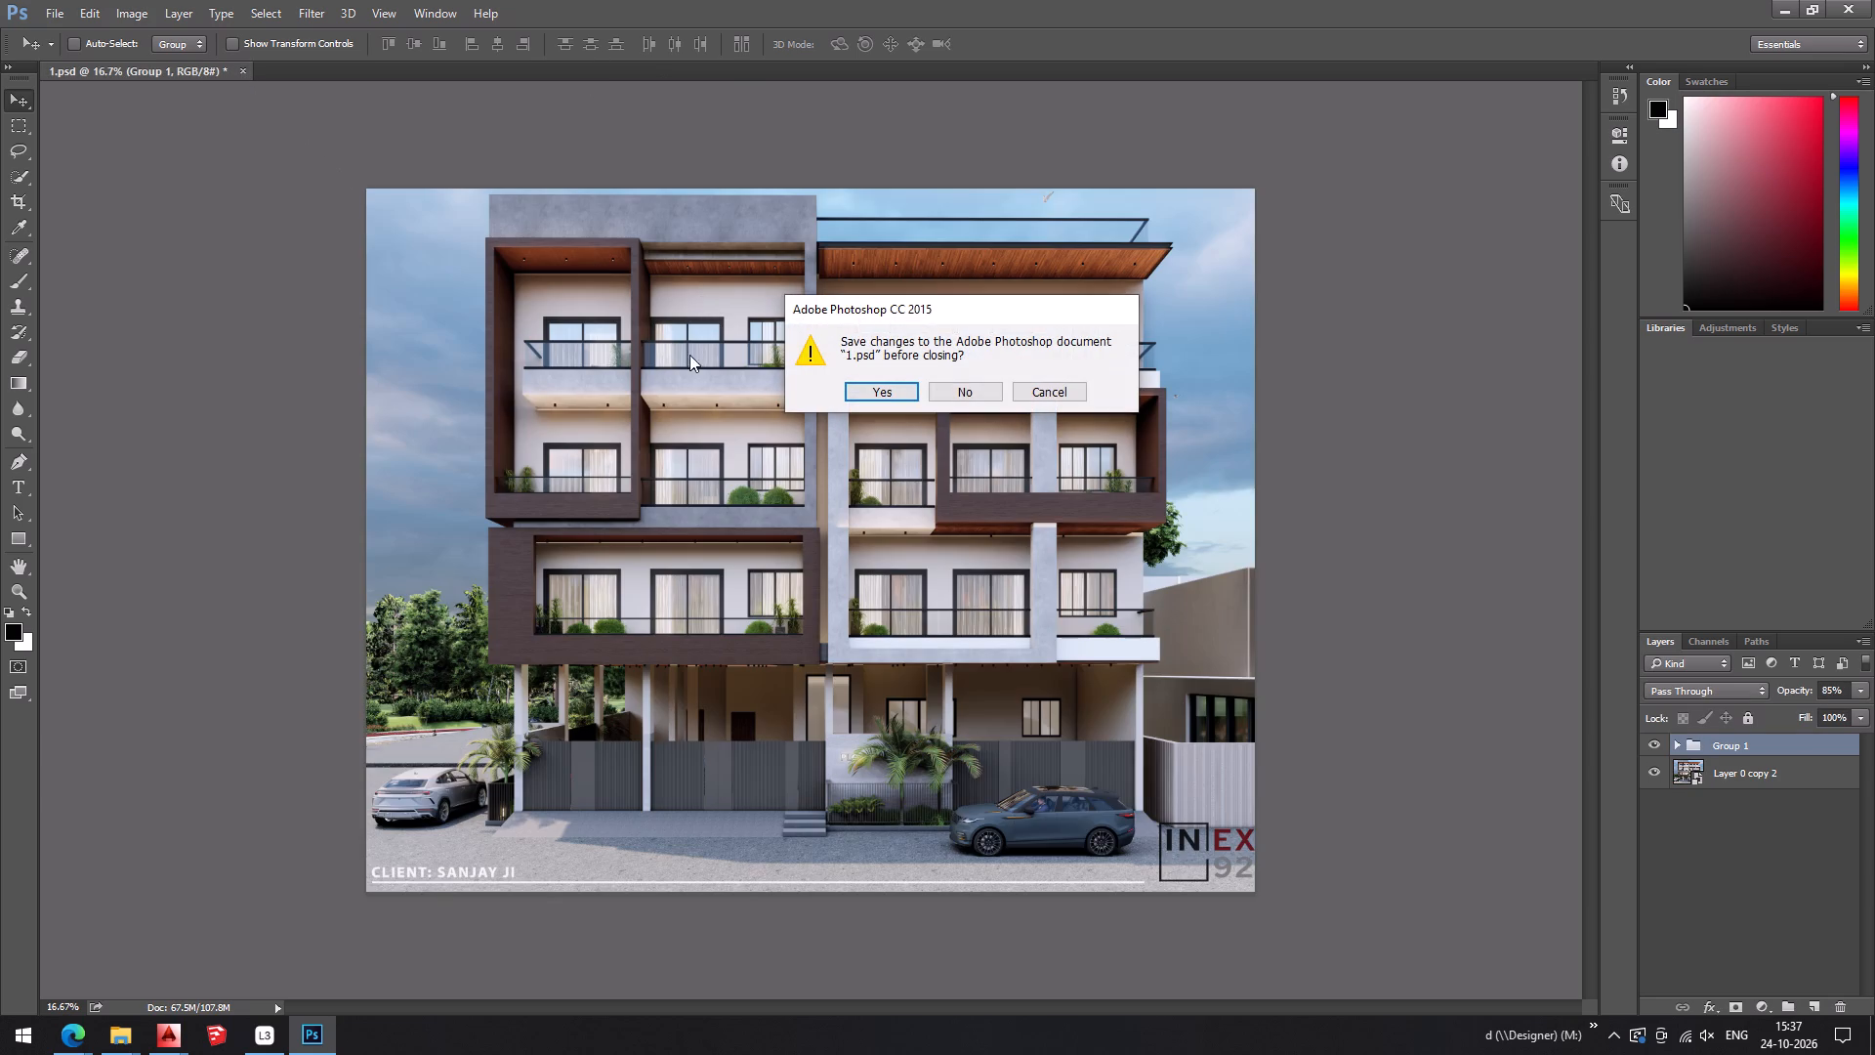
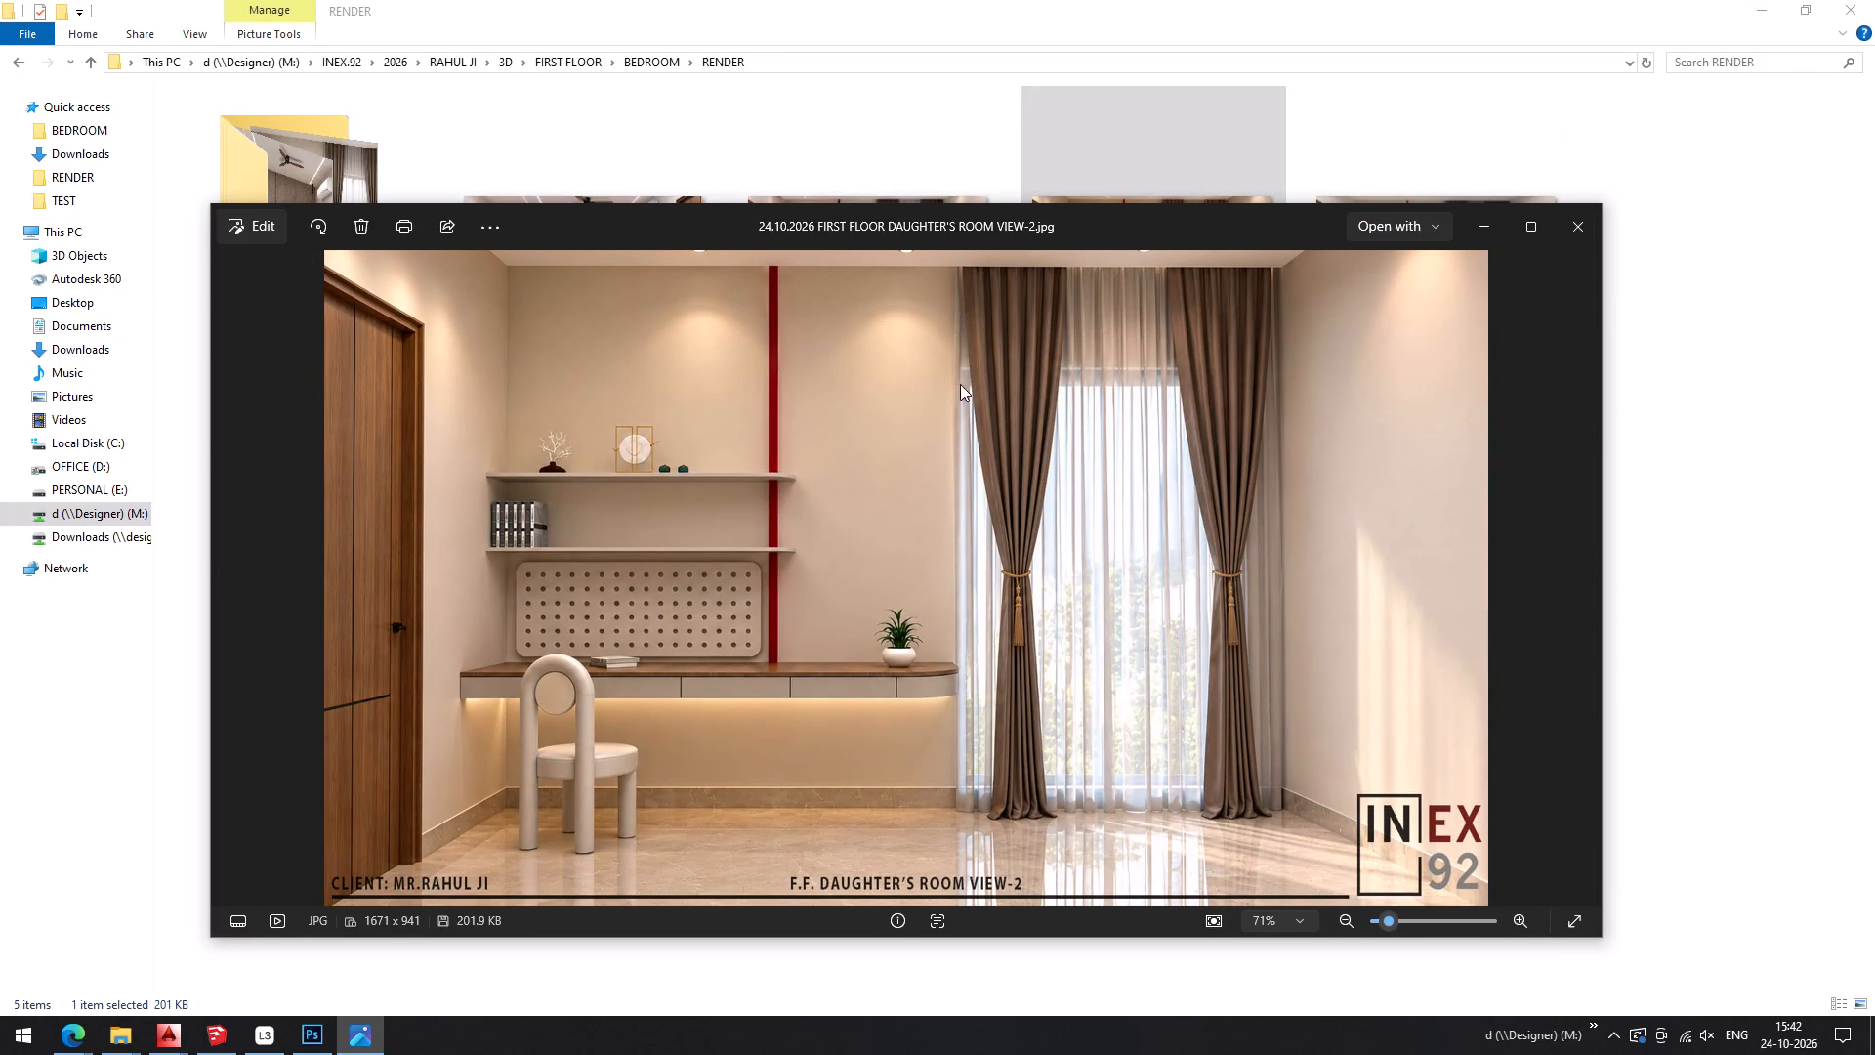
# Close the preview of the branded 24.10.2026 VIEW-2 render.
pyautogui.click(1557, 224)
pyautogui.rightClick(1155, 220)
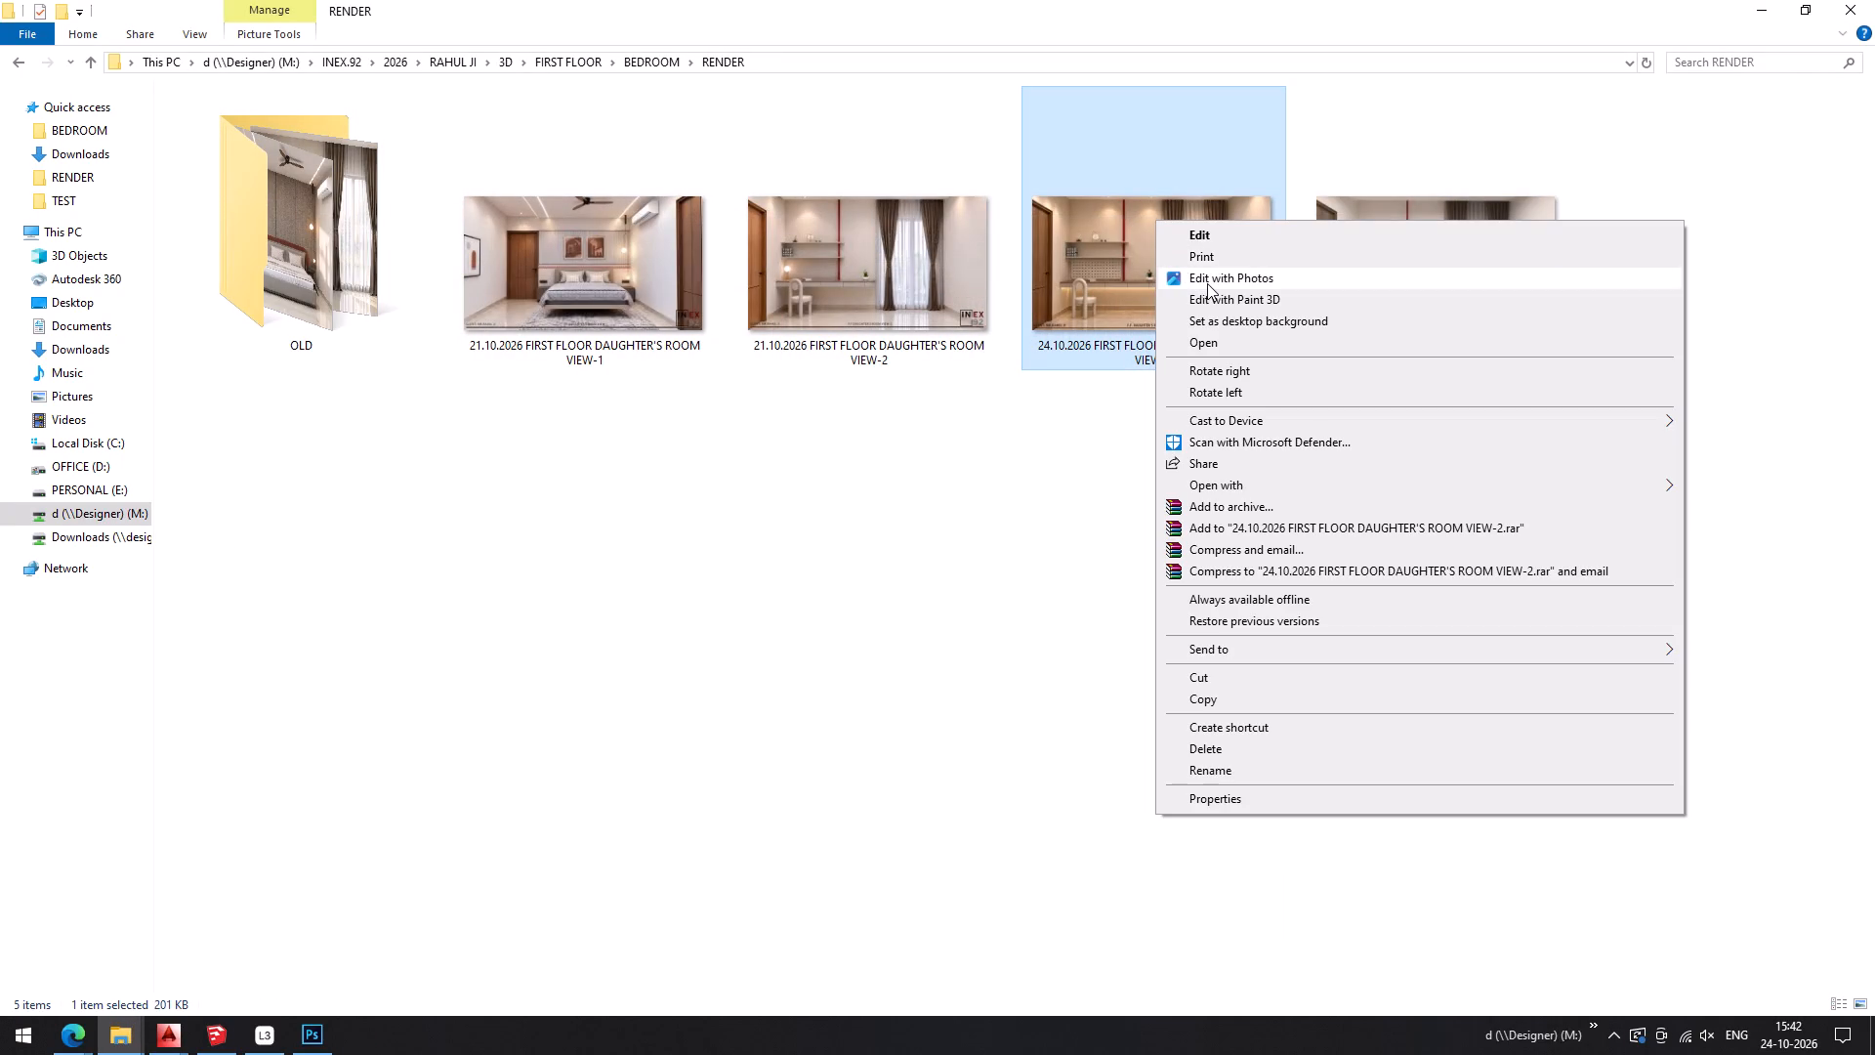
pyautogui.click(919, 479)
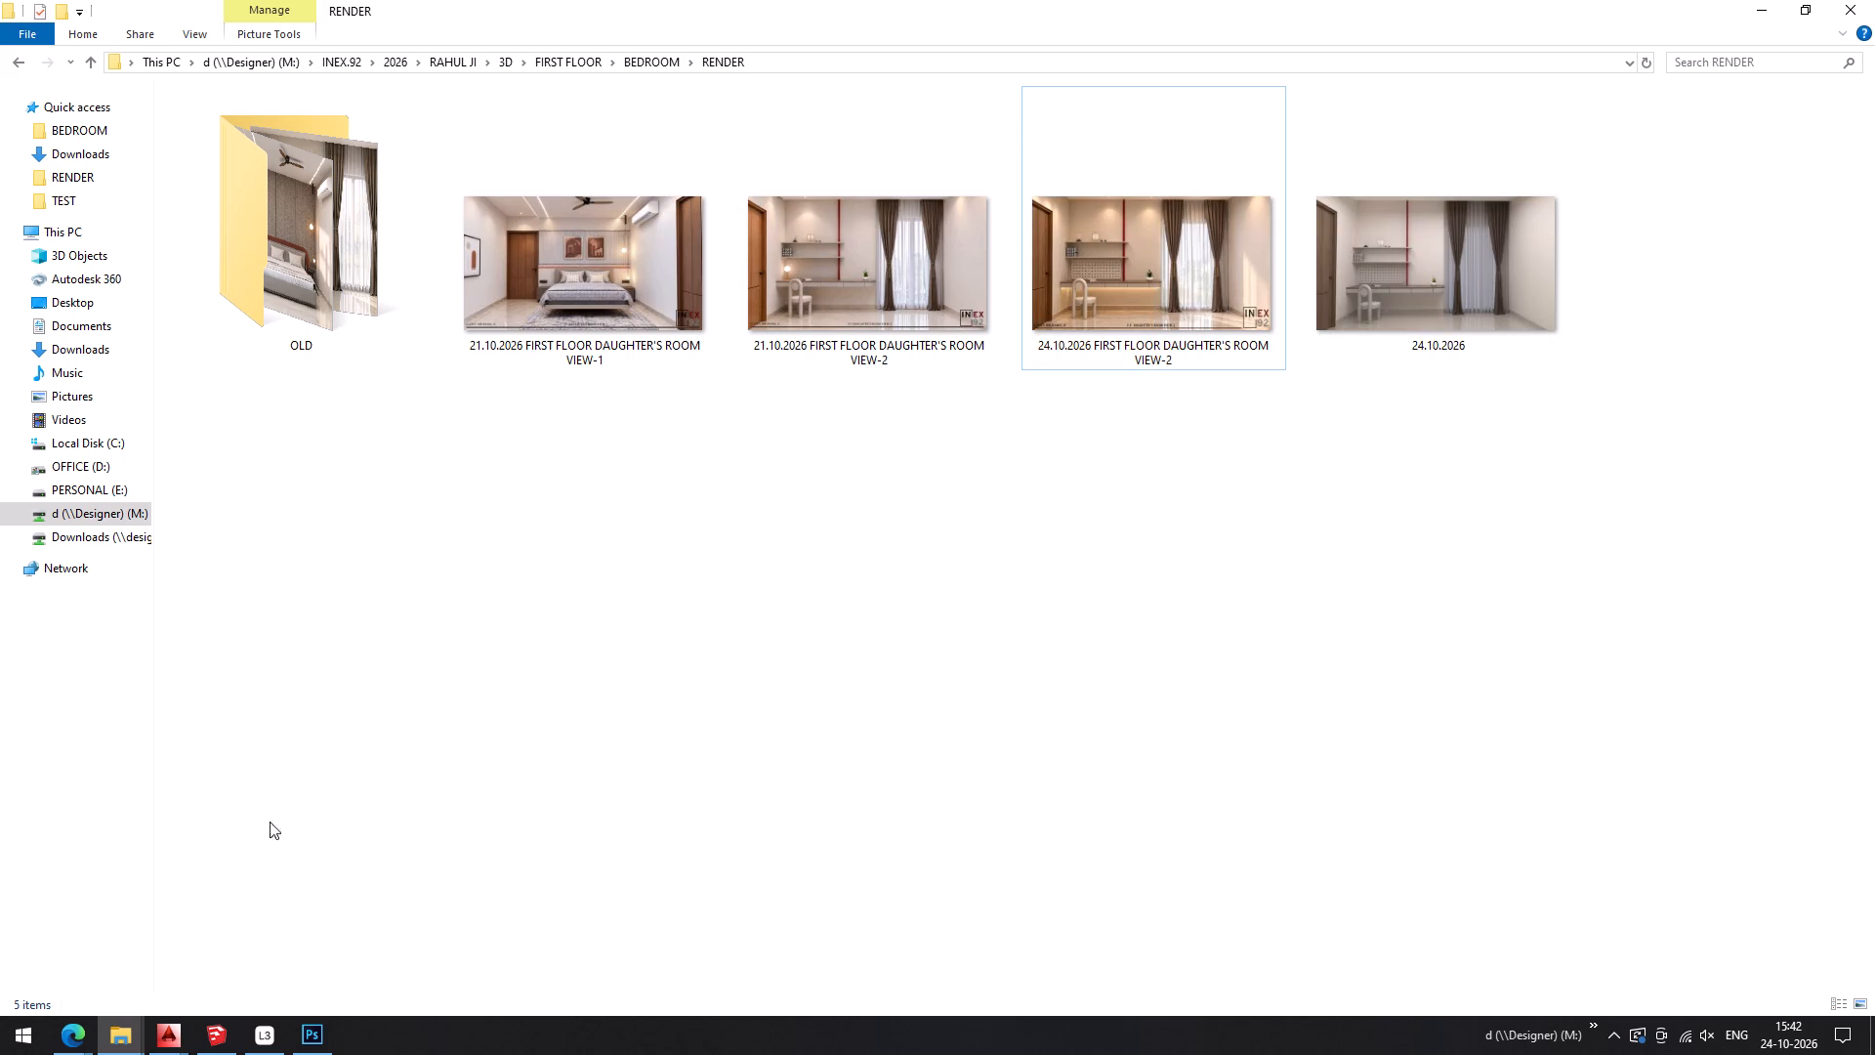
# Switch to Photoshop and open "24.10.2026 FIRST FLOOR DAUGHTER'S ROOM VIEW-2" from the RENDER folder.
pyautogui.click(303, 1043)
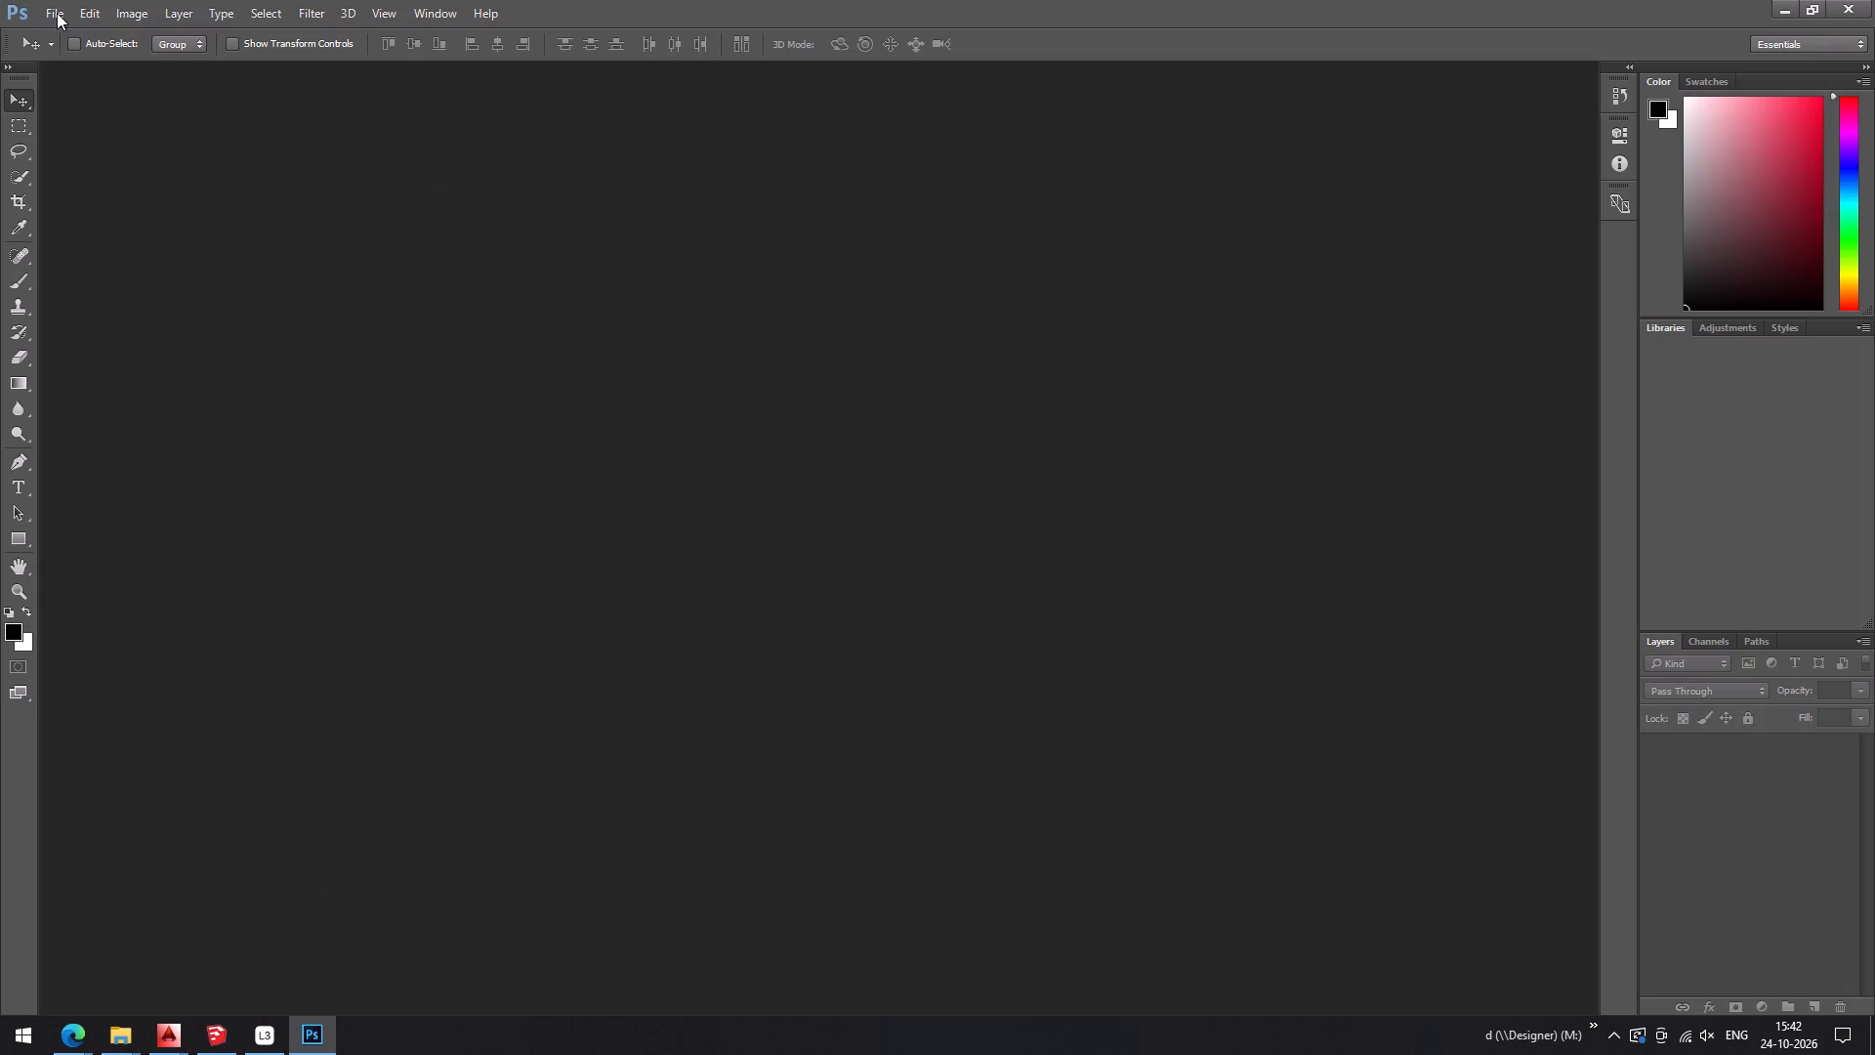
pyautogui.click(53, 12)
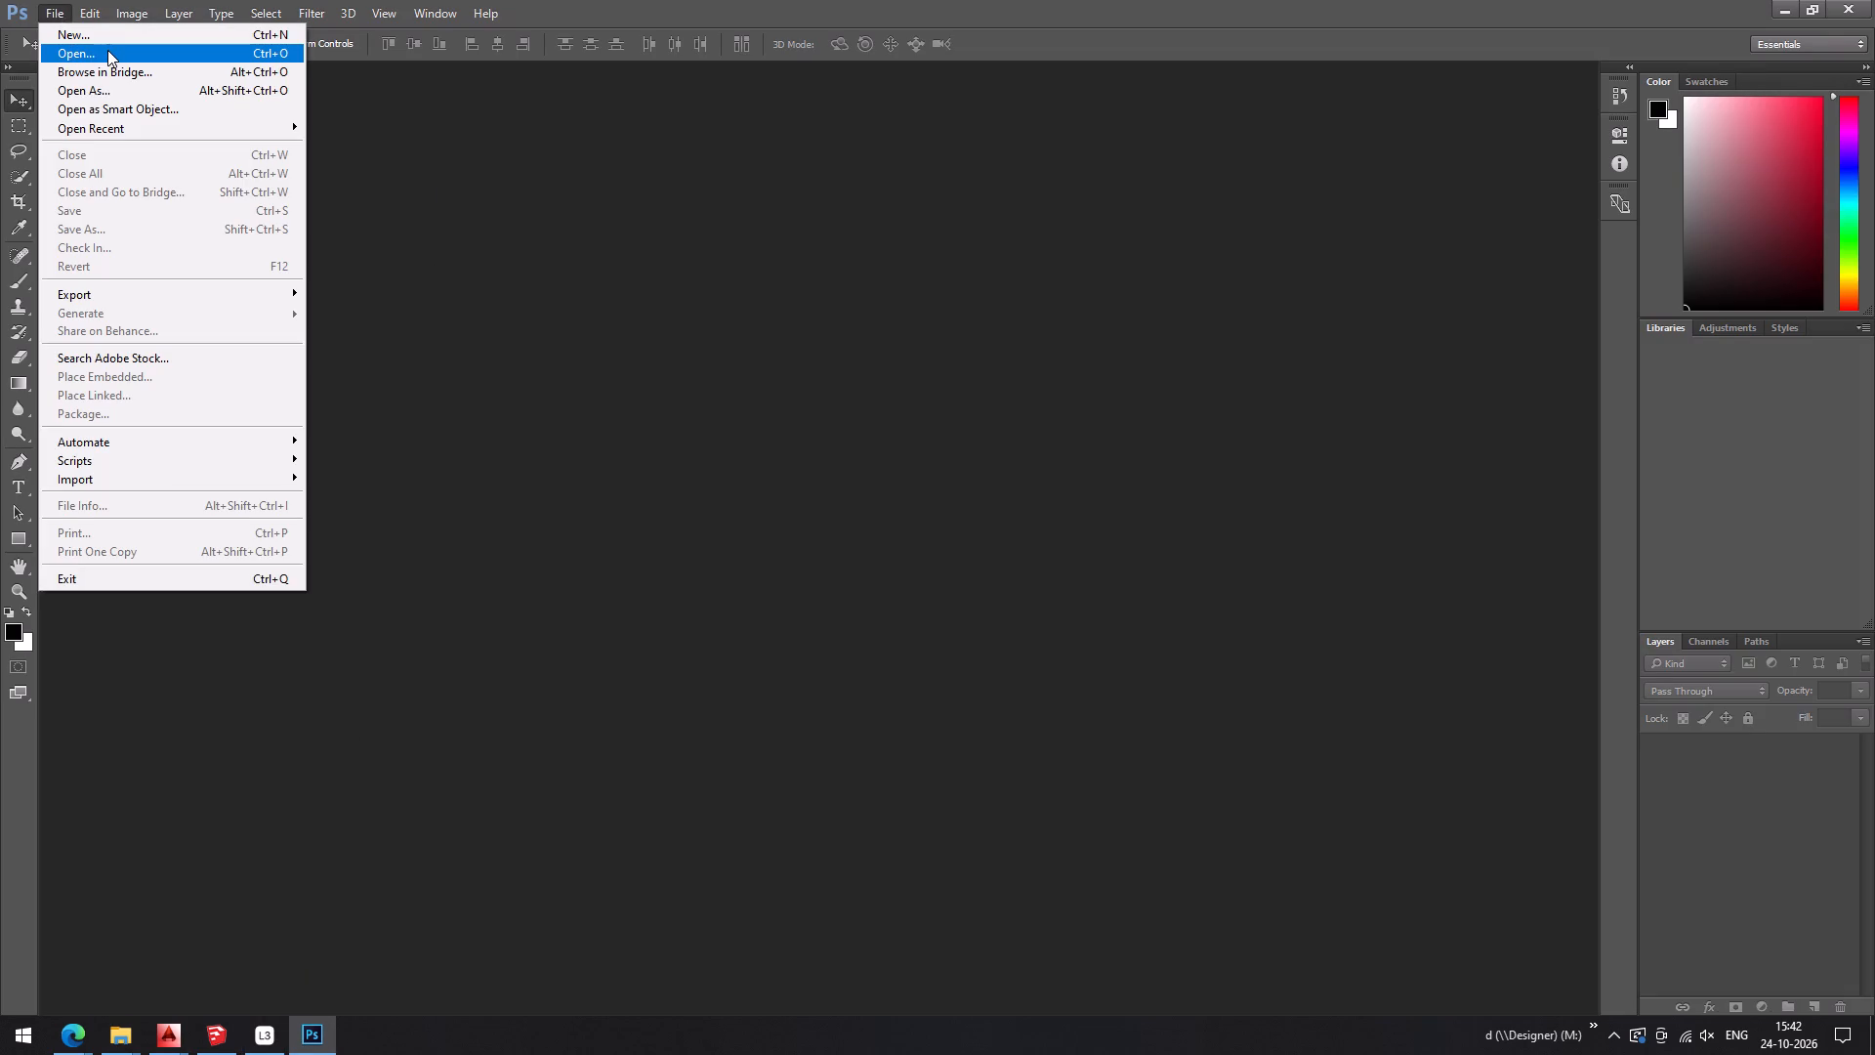
pyautogui.click(107, 45)
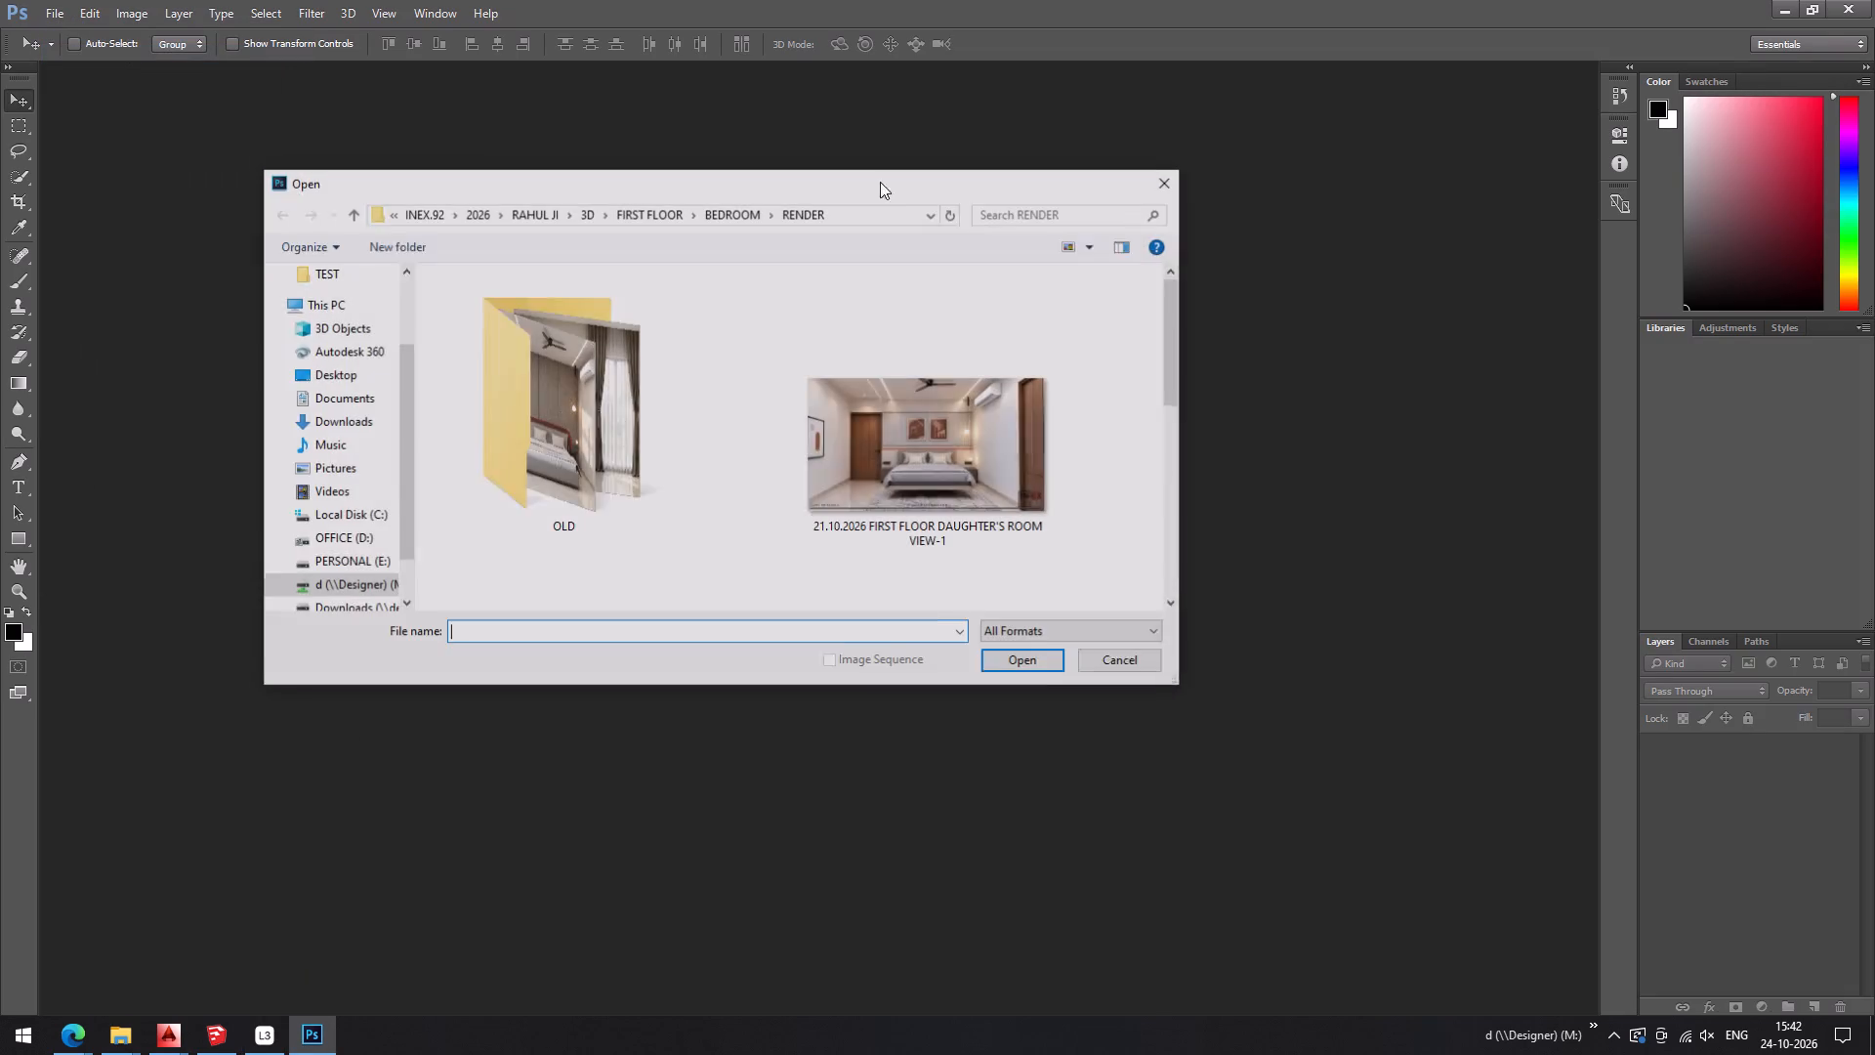
pyautogui.scroll(-1, 1012, 450)
pyautogui.doubleClick(956, 464)
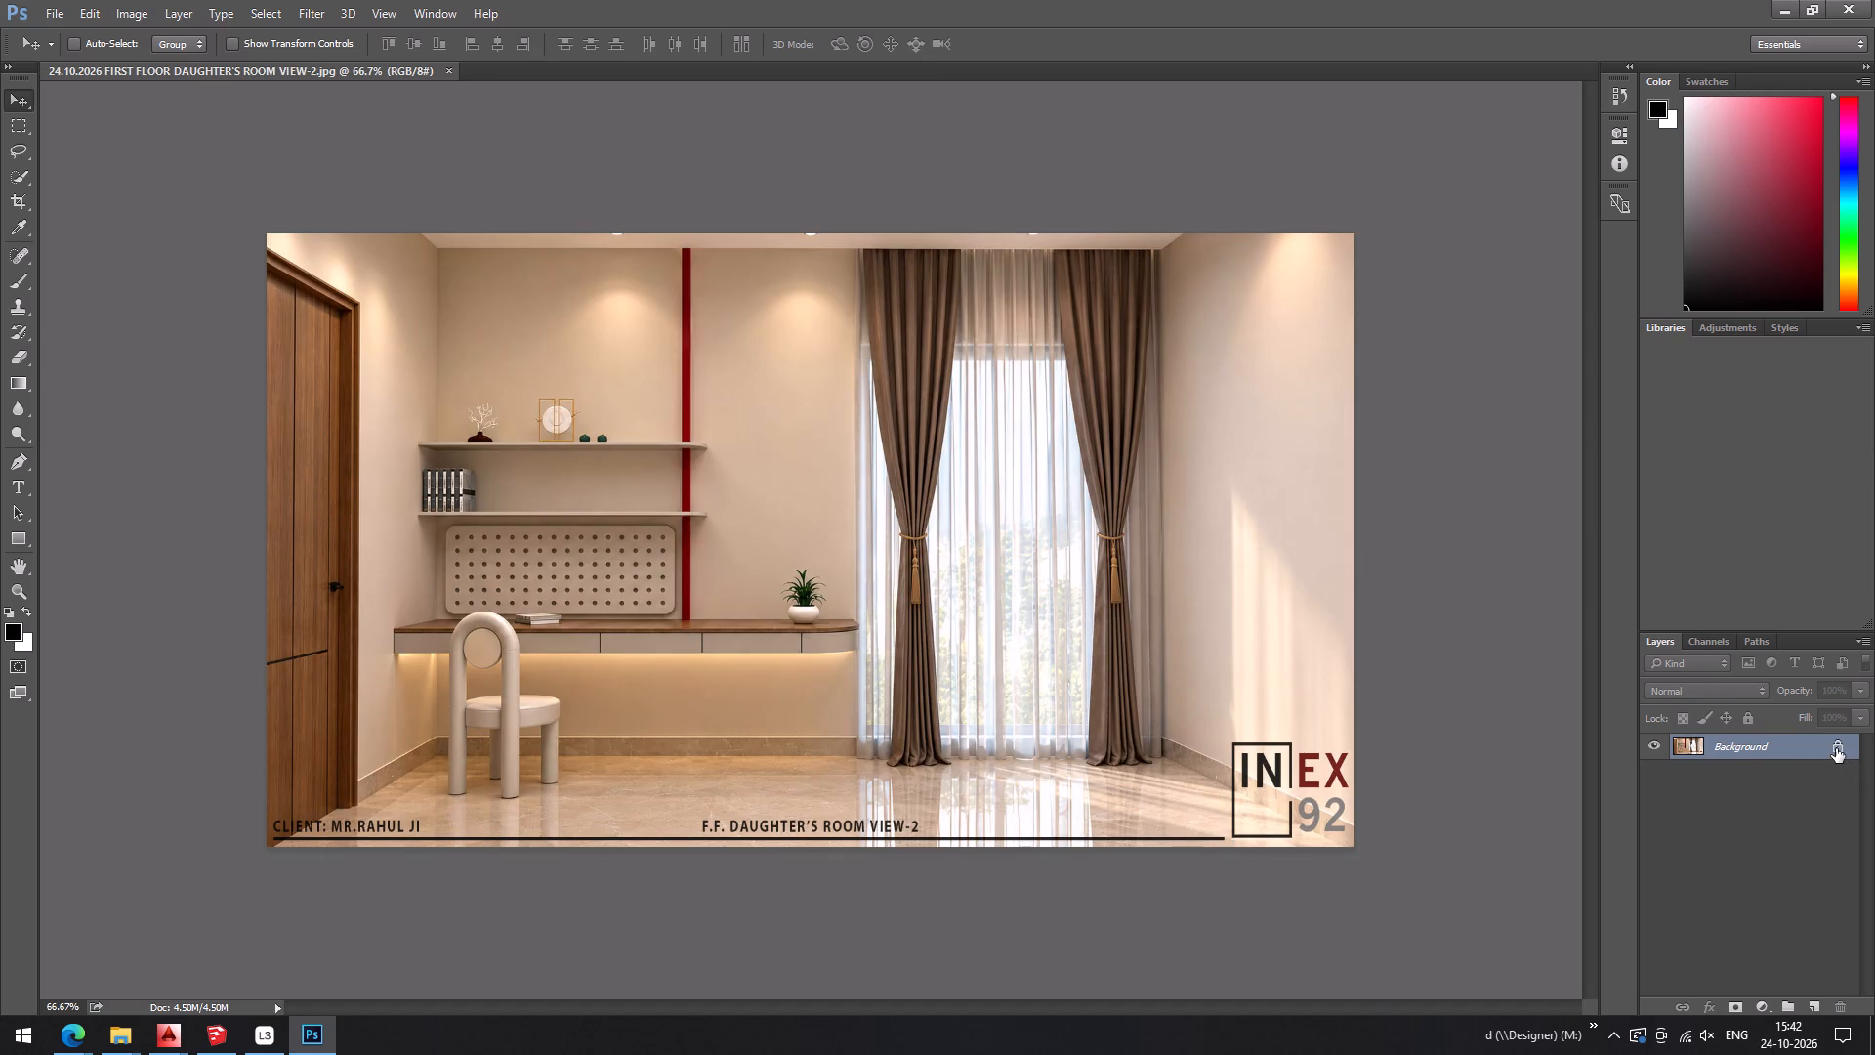
# Unlock the Background layer and resample the image to a resolution of 150 pixels/inch.
pyautogui.click(1836, 748)
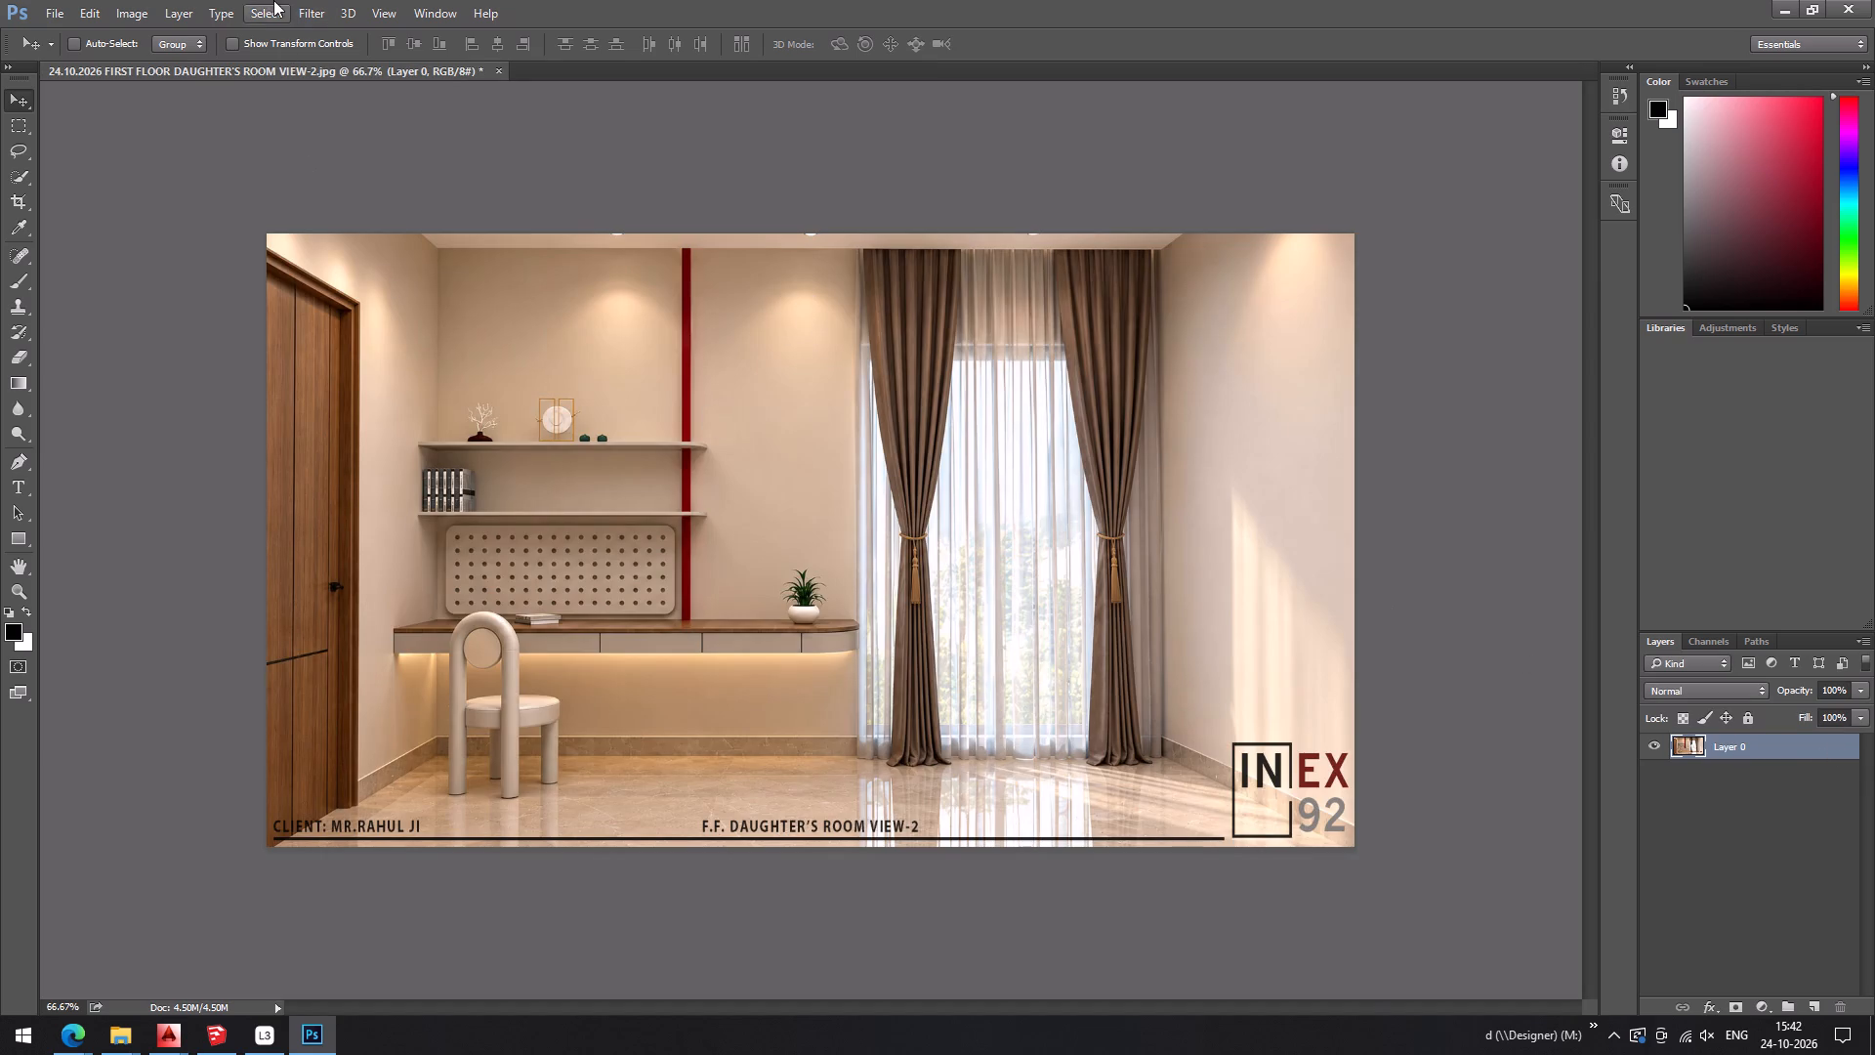
pyautogui.click(141, 14)
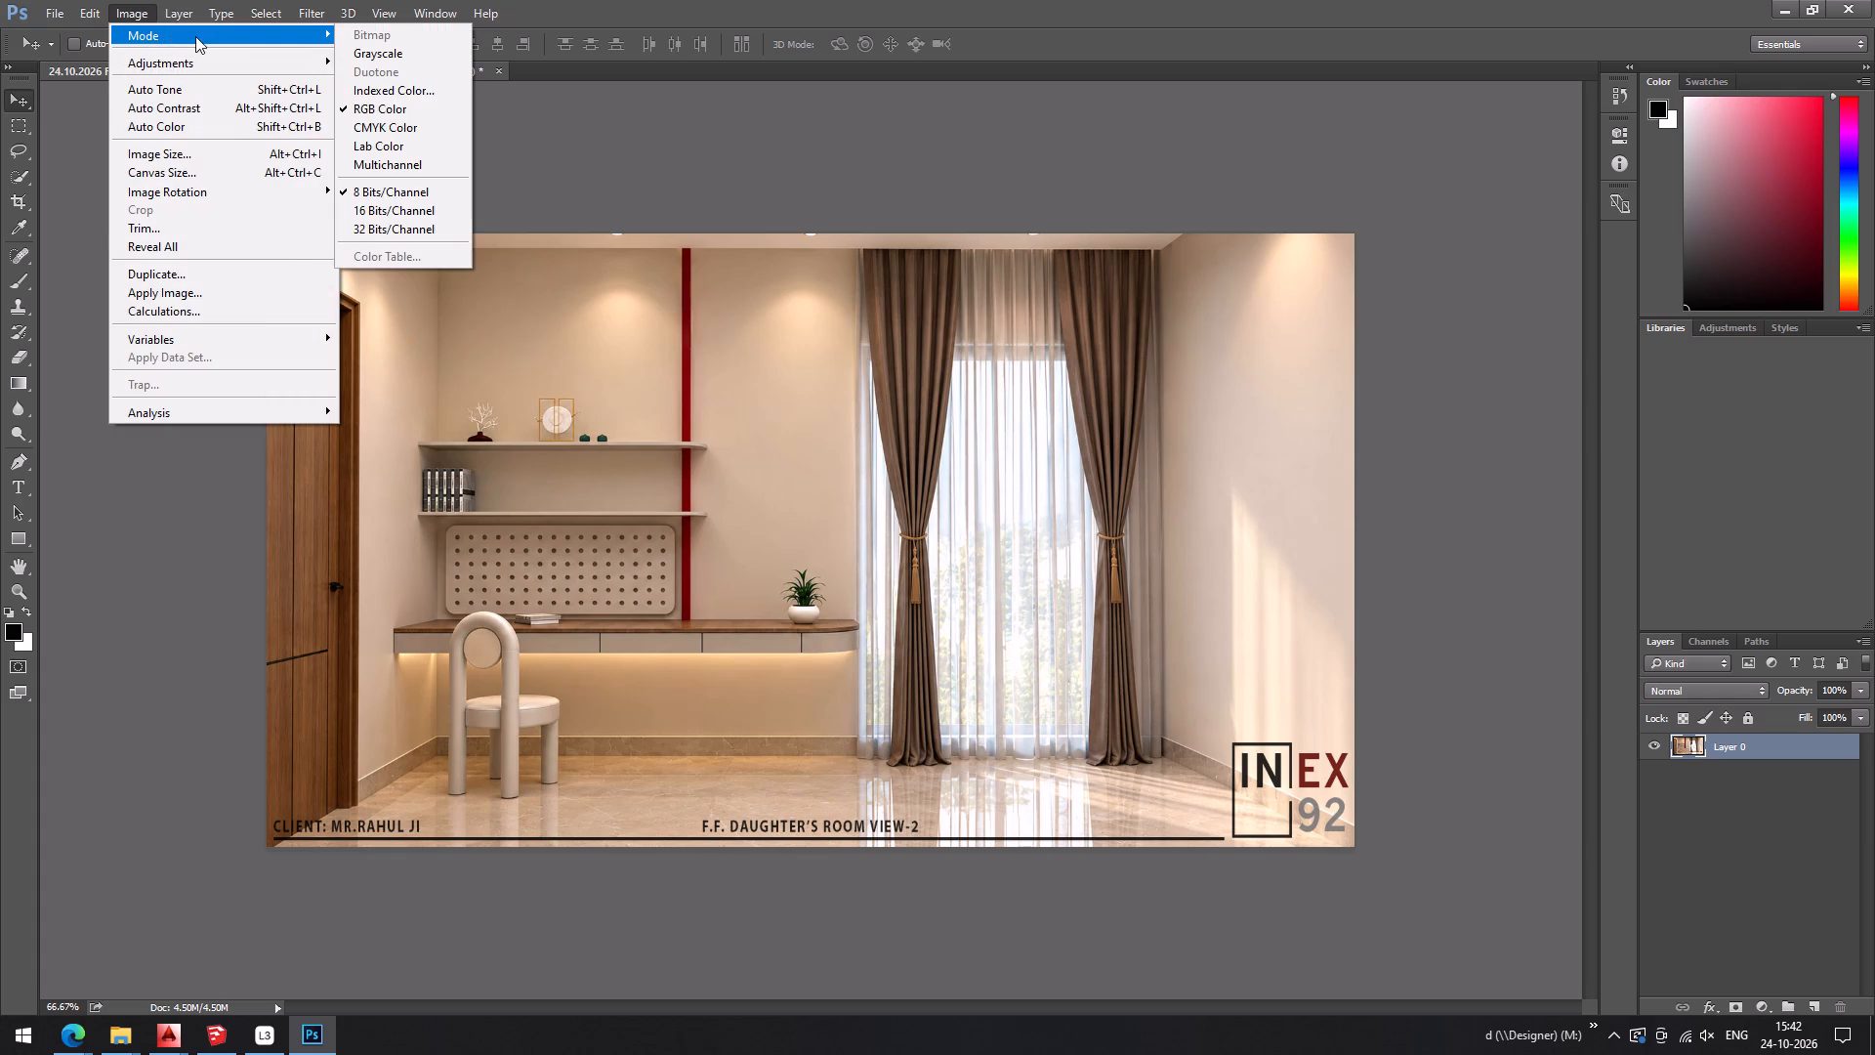
pyautogui.click(221, 154)
pyautogui.moveTo(1069, 425); pyautogui.dragTo(1004, 434)
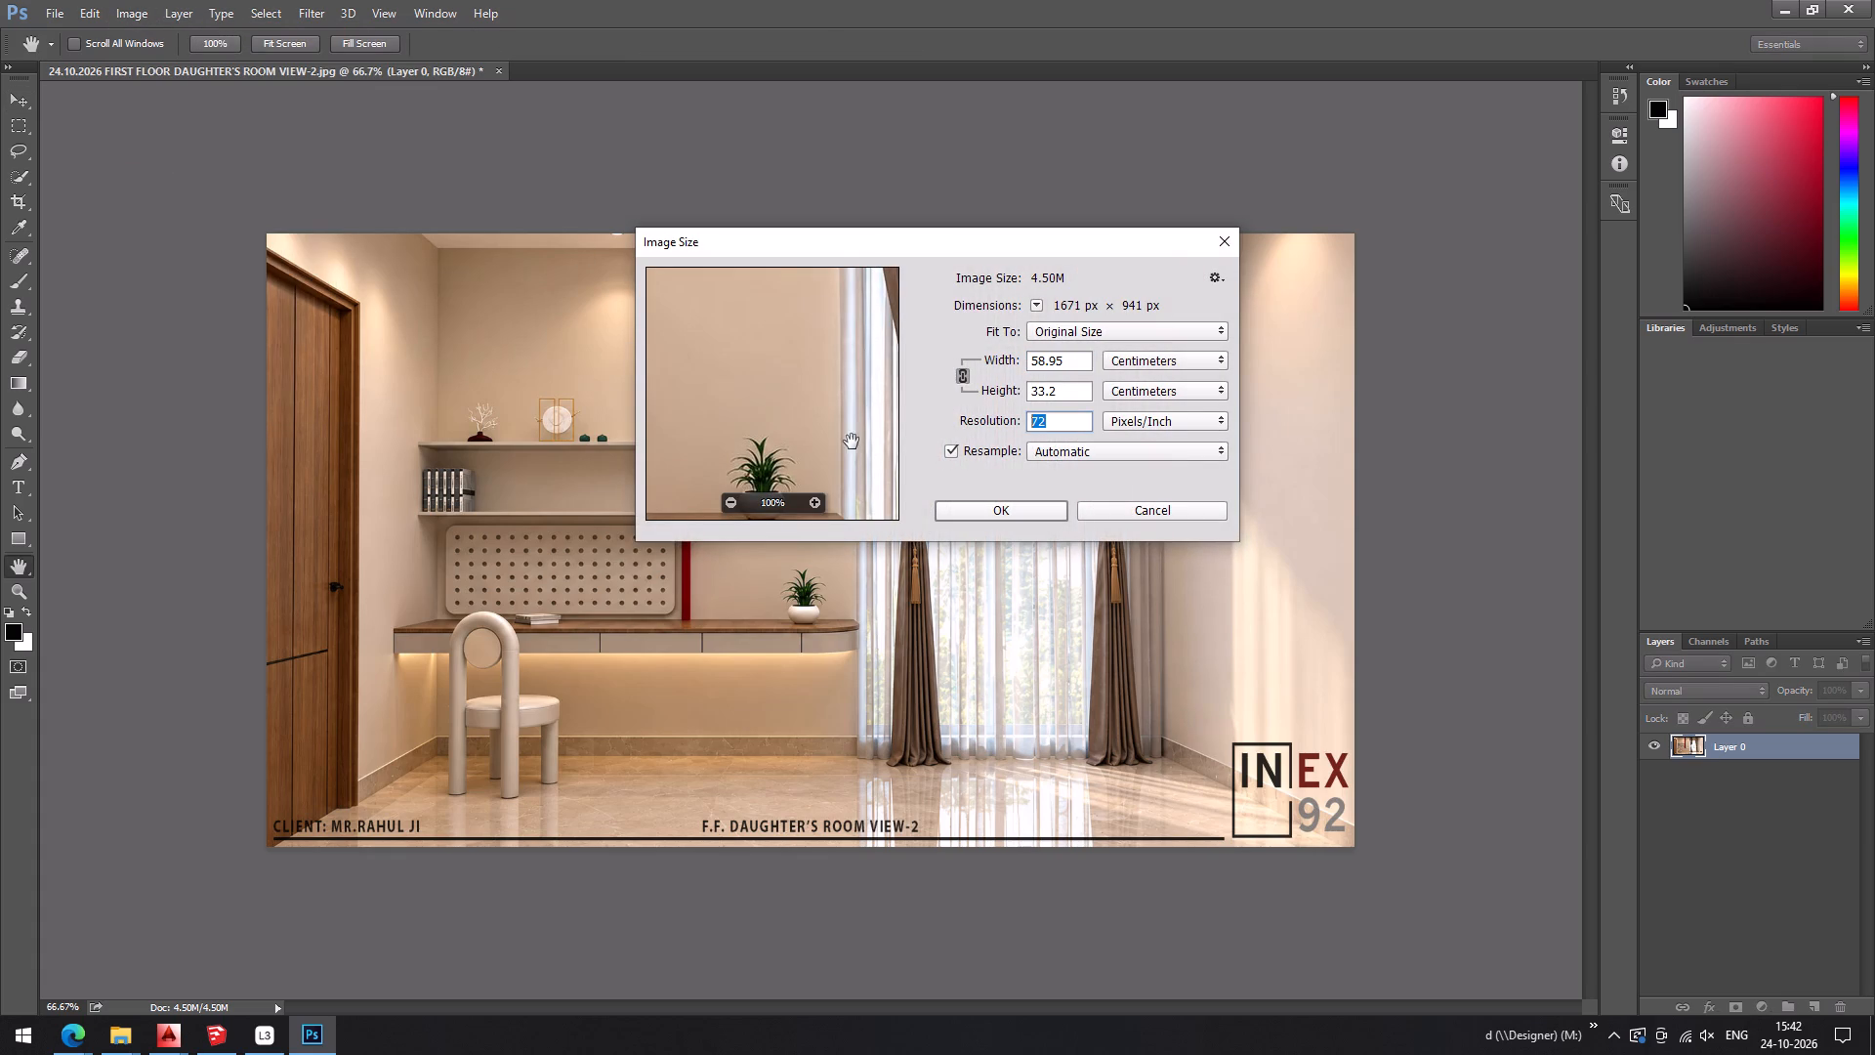
pyautogui.write('150')
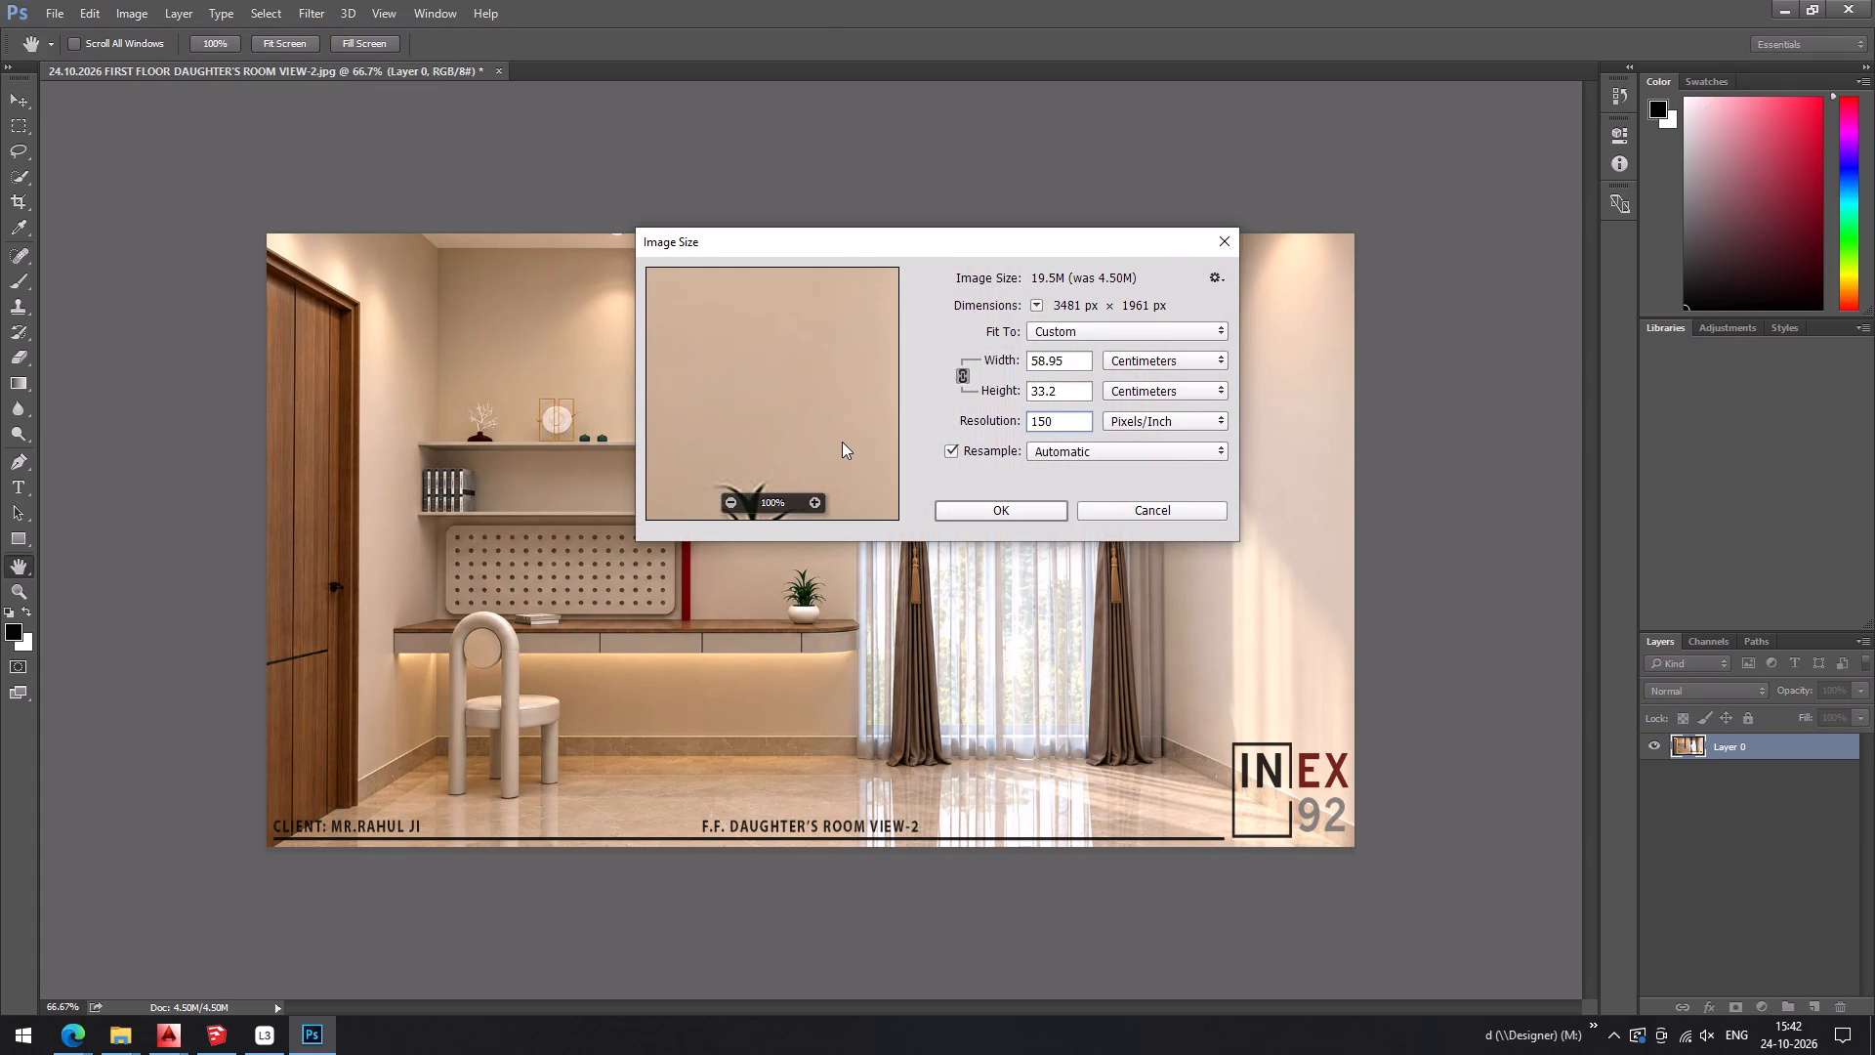
pyautogui.press('Return')
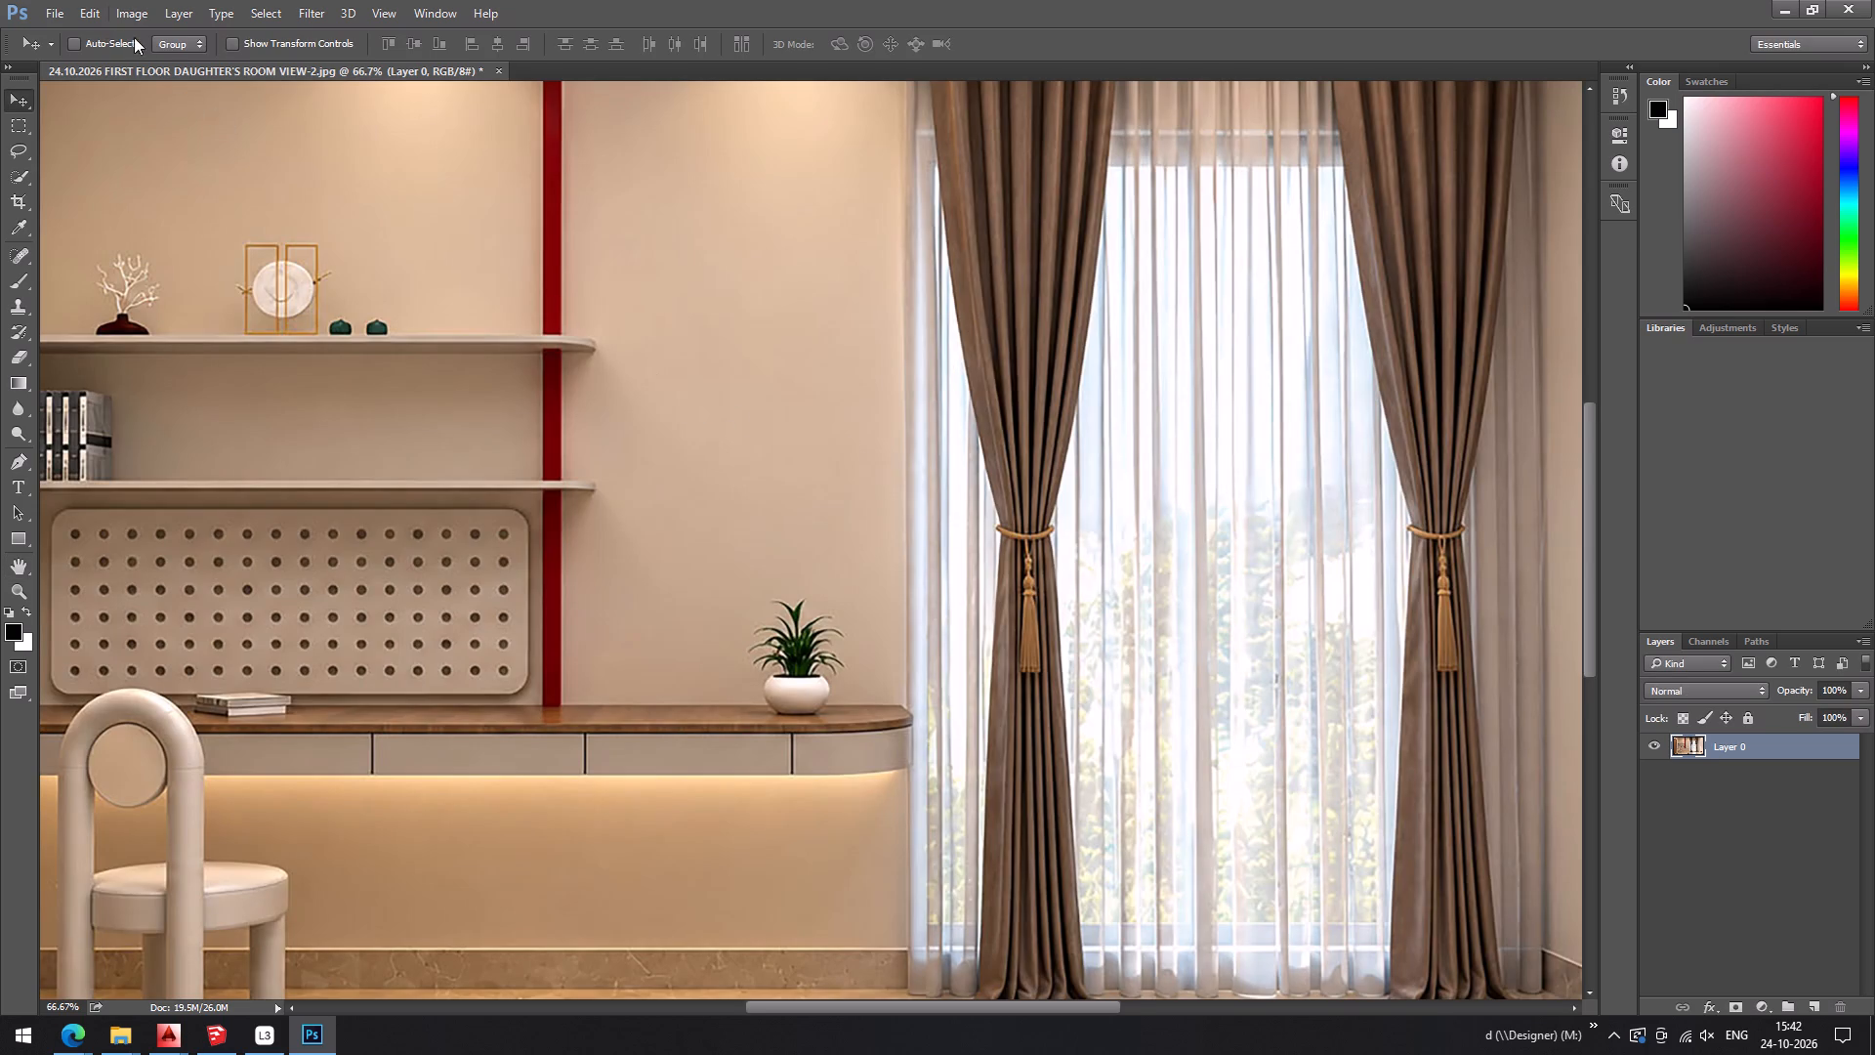
# Save the resized render as a progressive JPEG at quality 8 (High), replacing "24.10.2026 FIRST FLOOR DAUGHTER'S ROOM VIEW-2" in the RENDER folder.
pyautogui.click(43, 1)
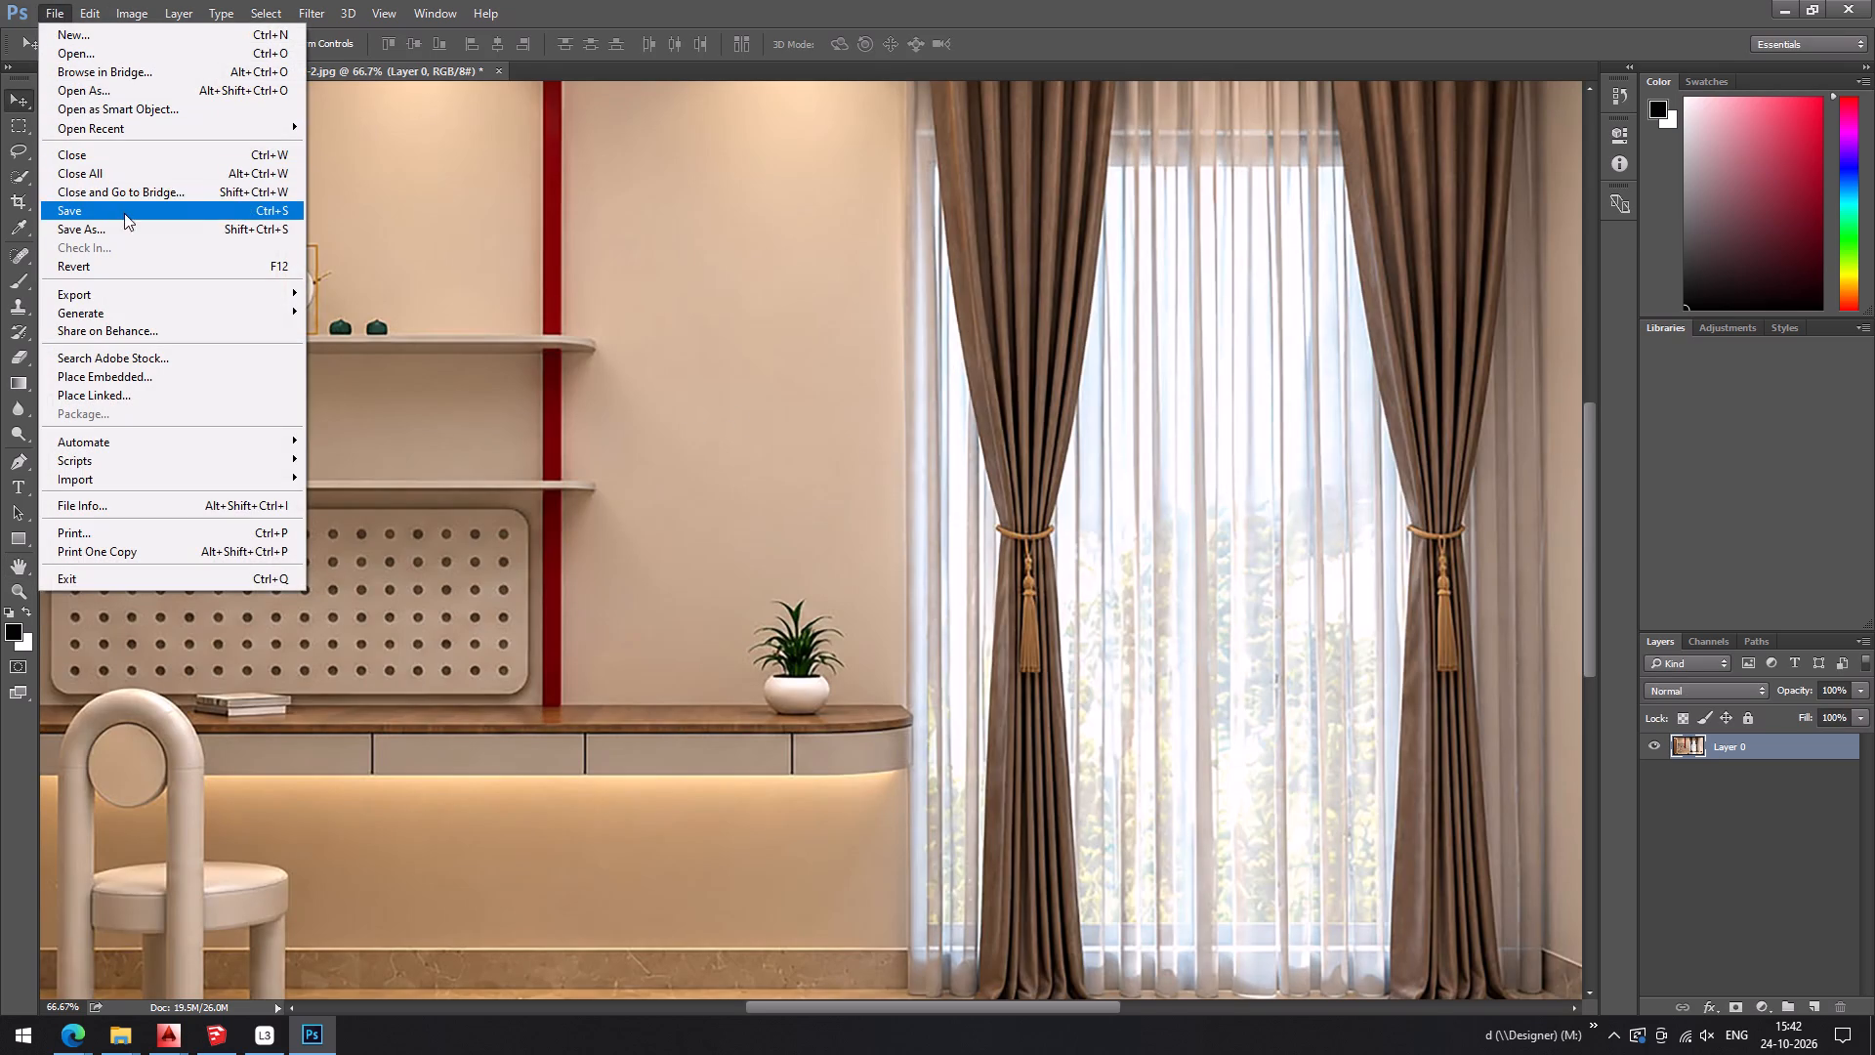
pyautogui.click(123, 232)
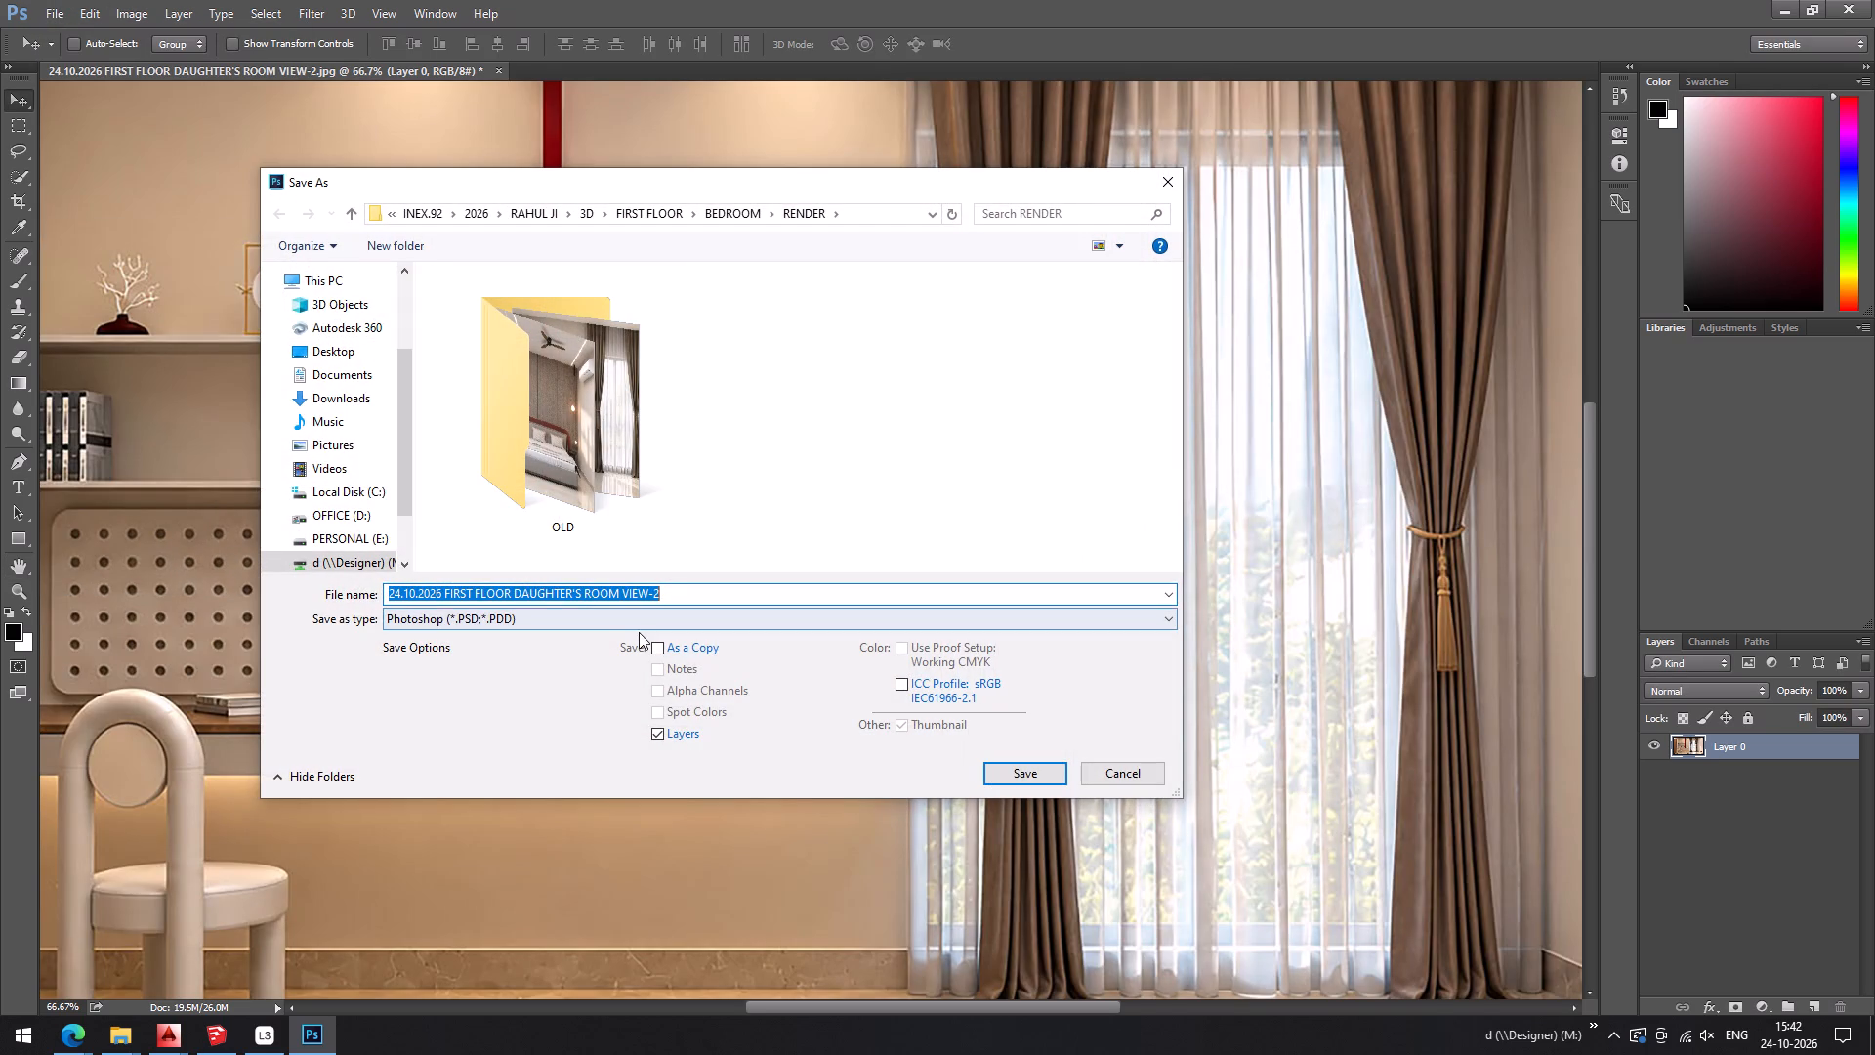
pyautogui.click(639, 628)
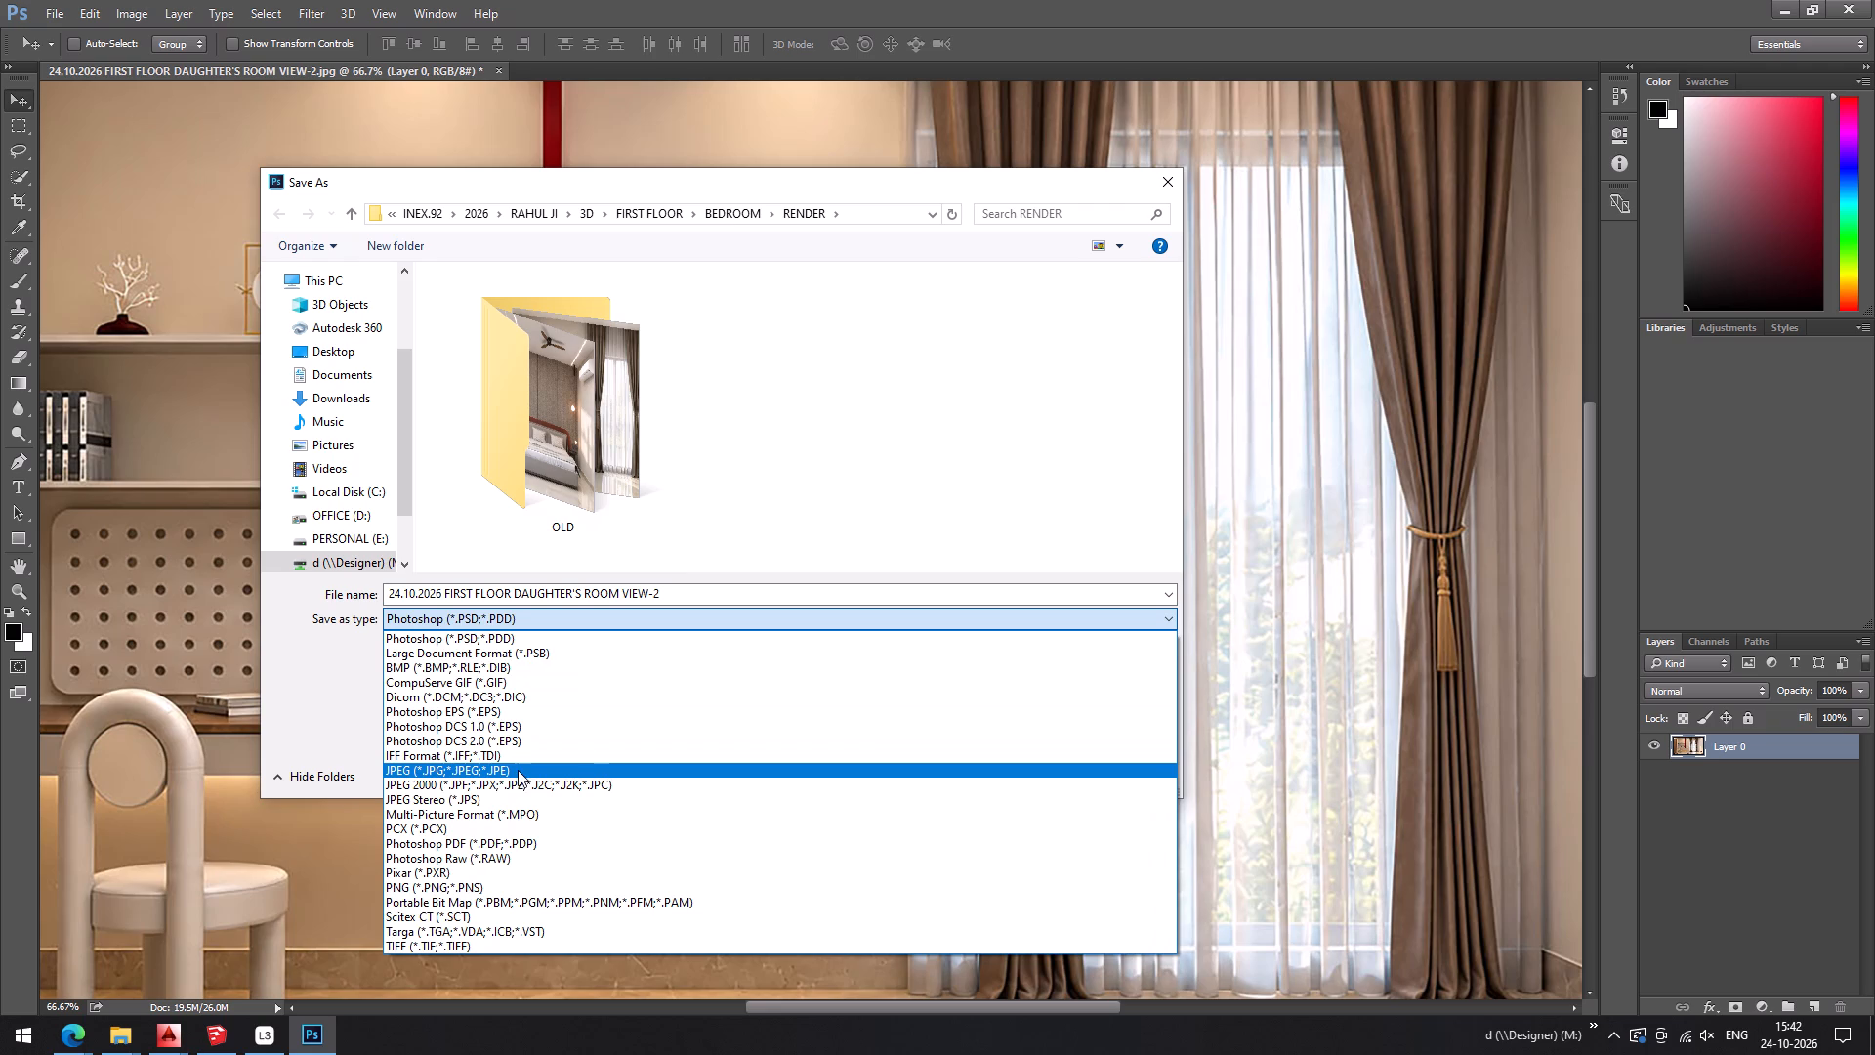
pyautogui.click(518, 770)
pyautogui.scroll(-1, 884, 409)
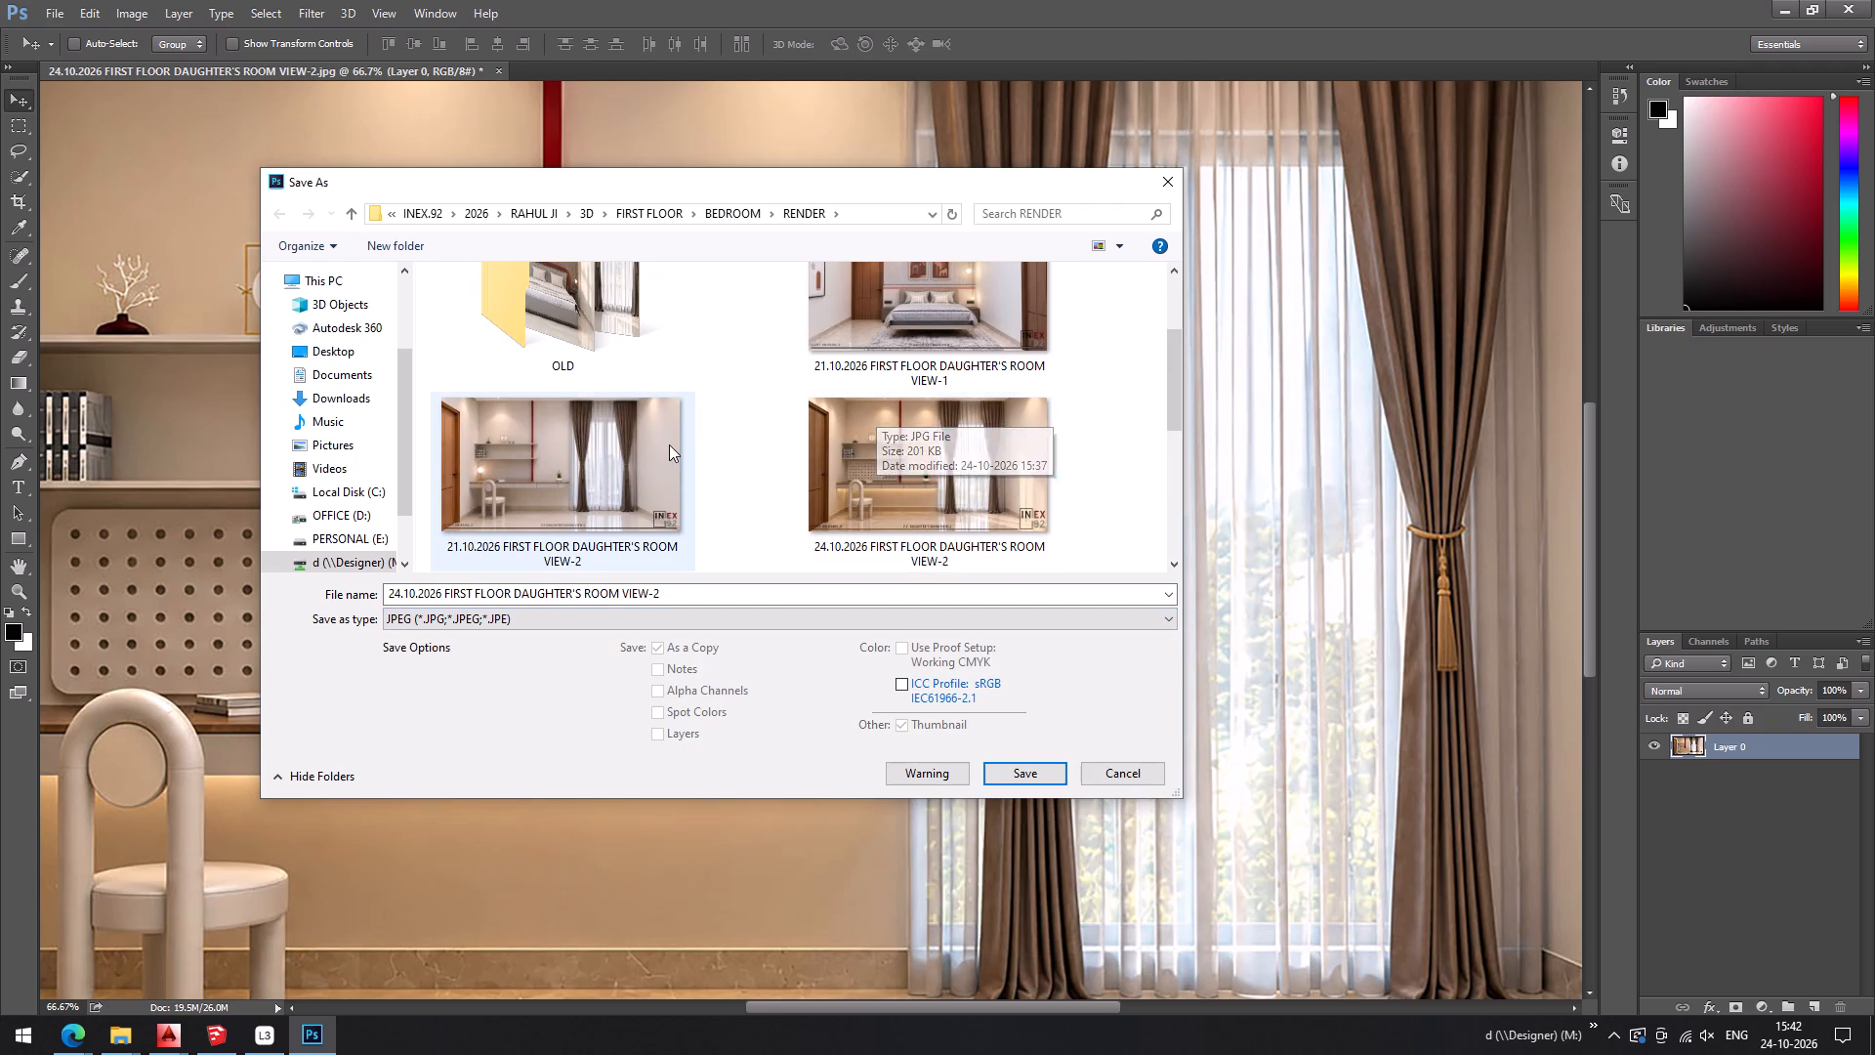
pyautogui.doubleClick(905, 455)
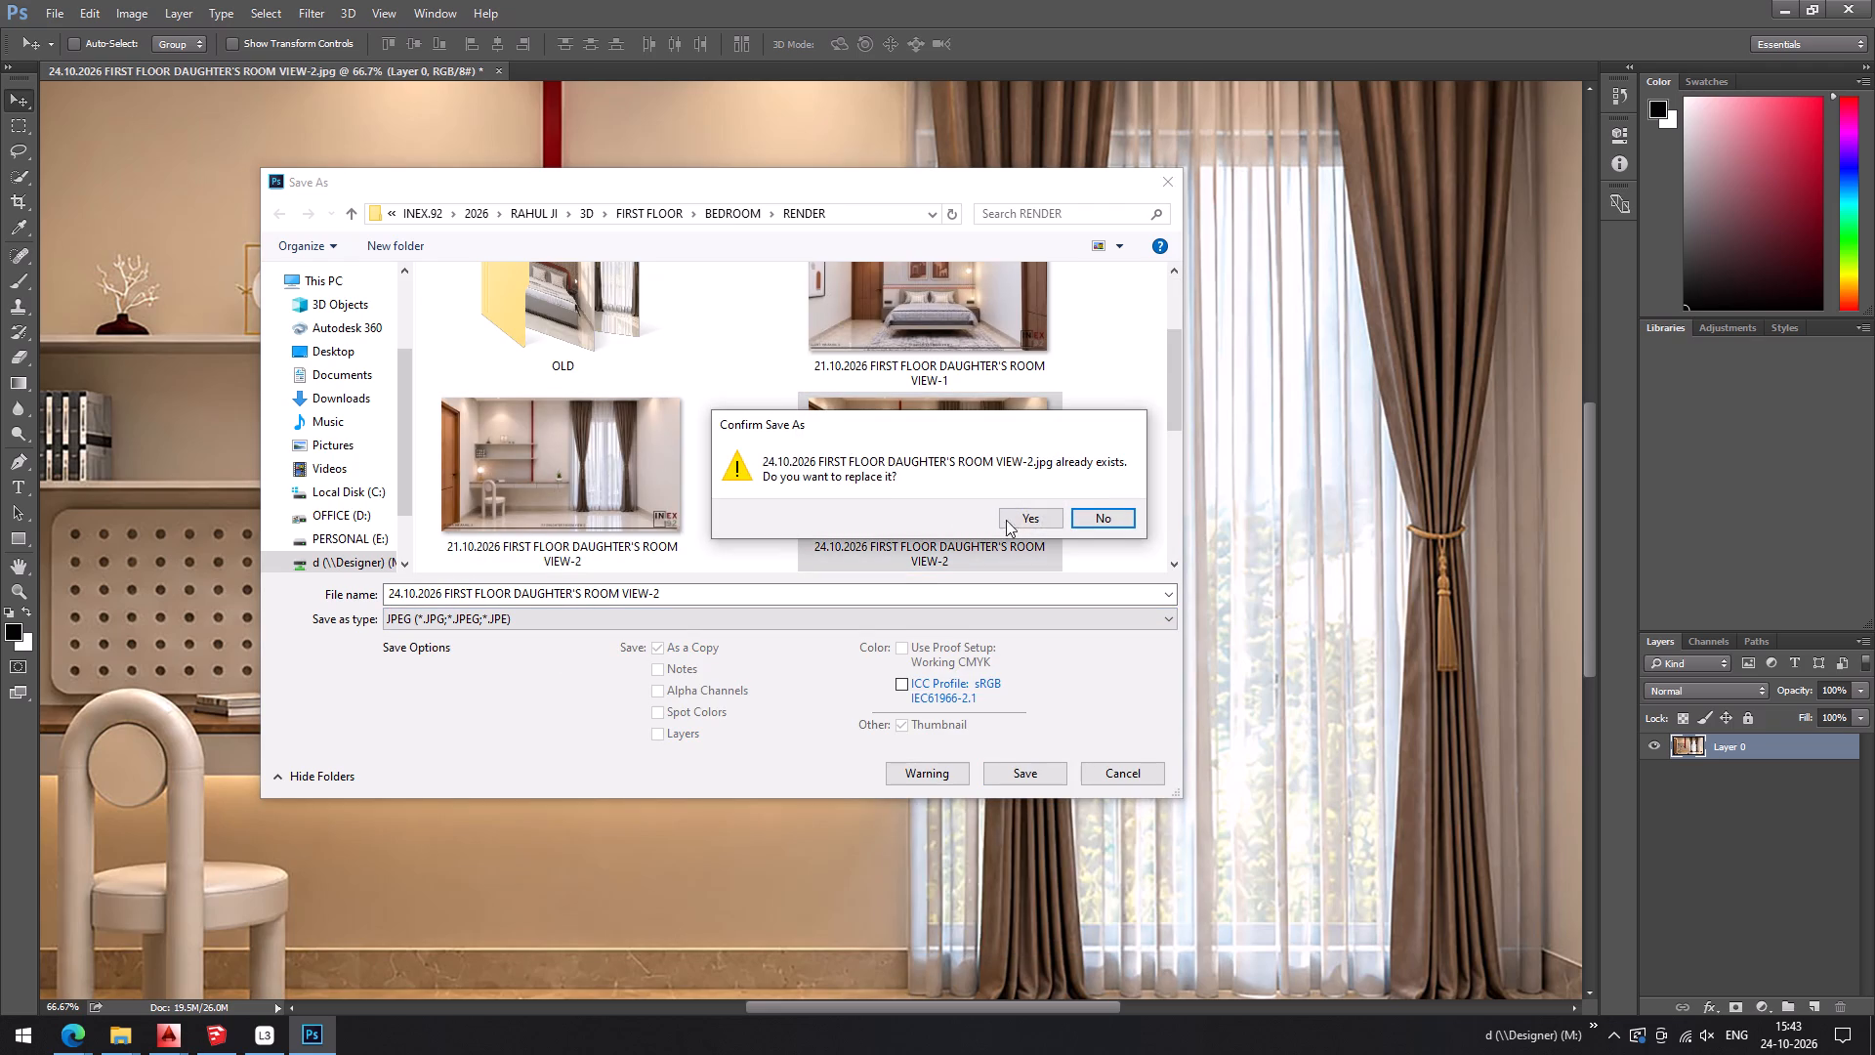
pyautogui.click(1036, 517)
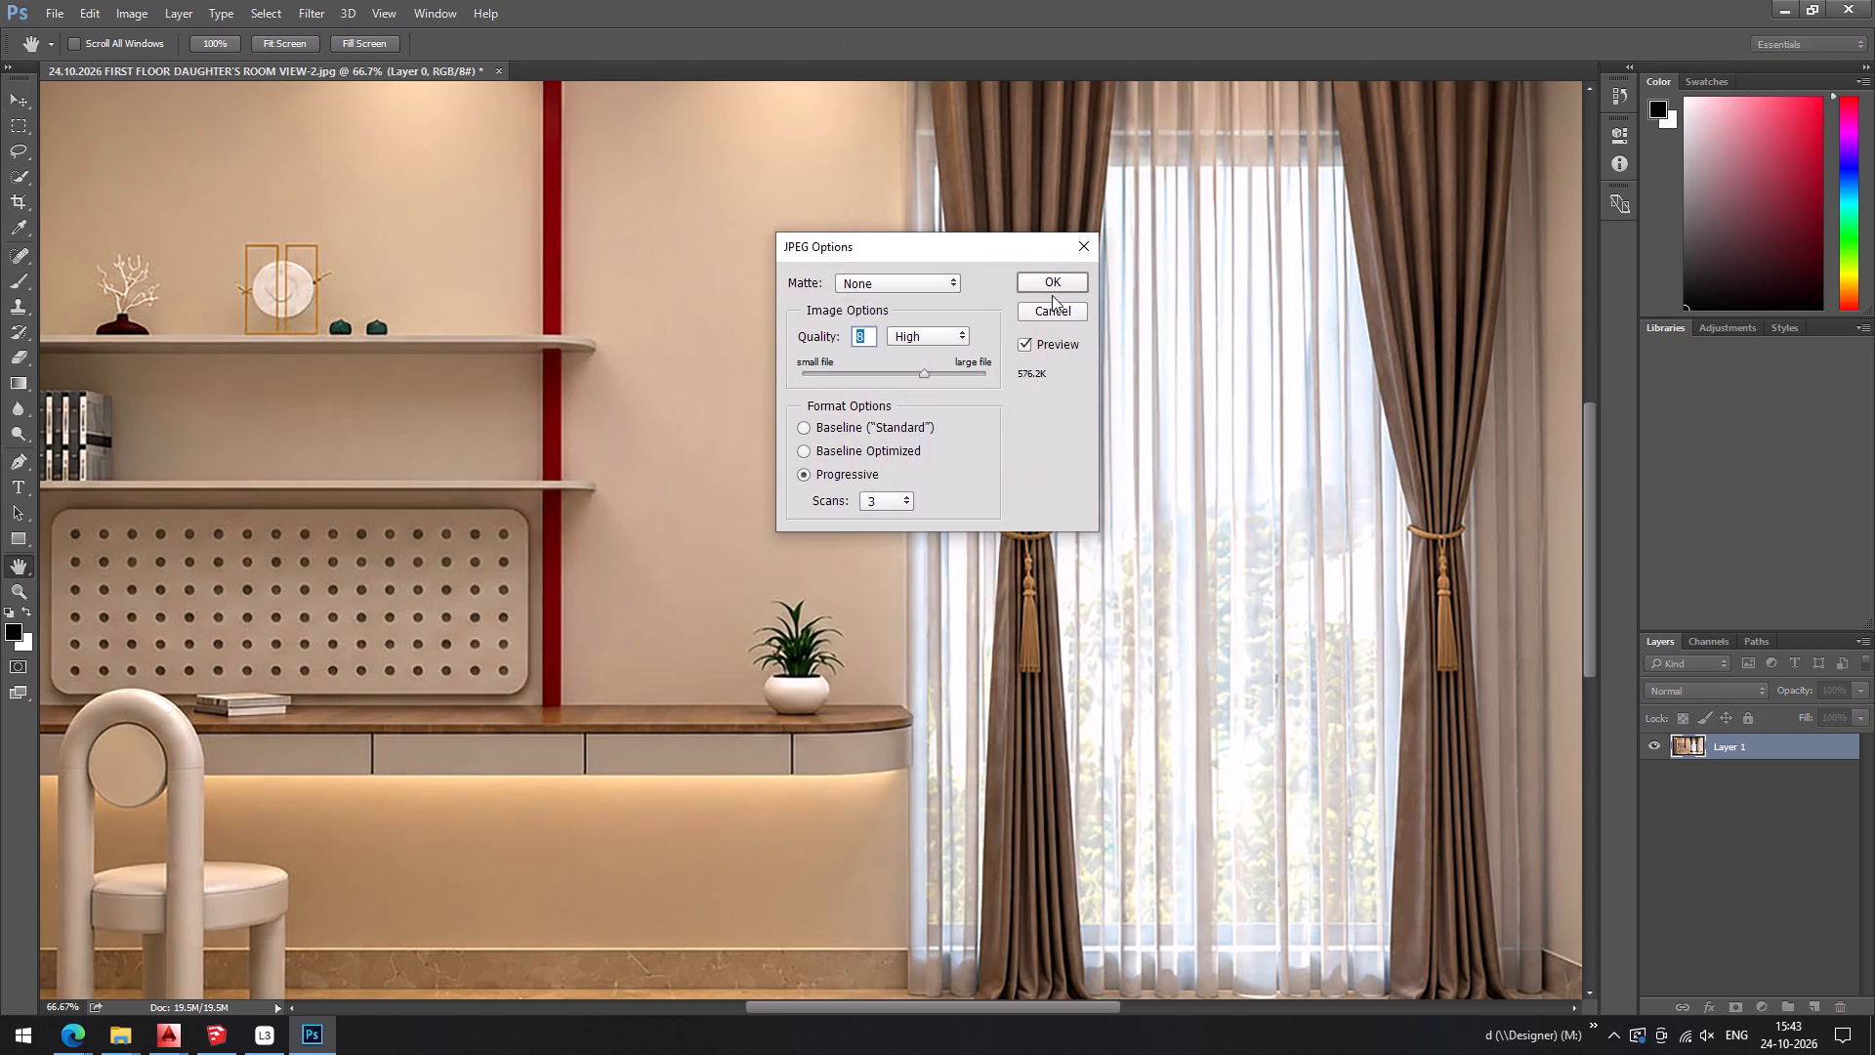
pyautogui.click(1062, 282)
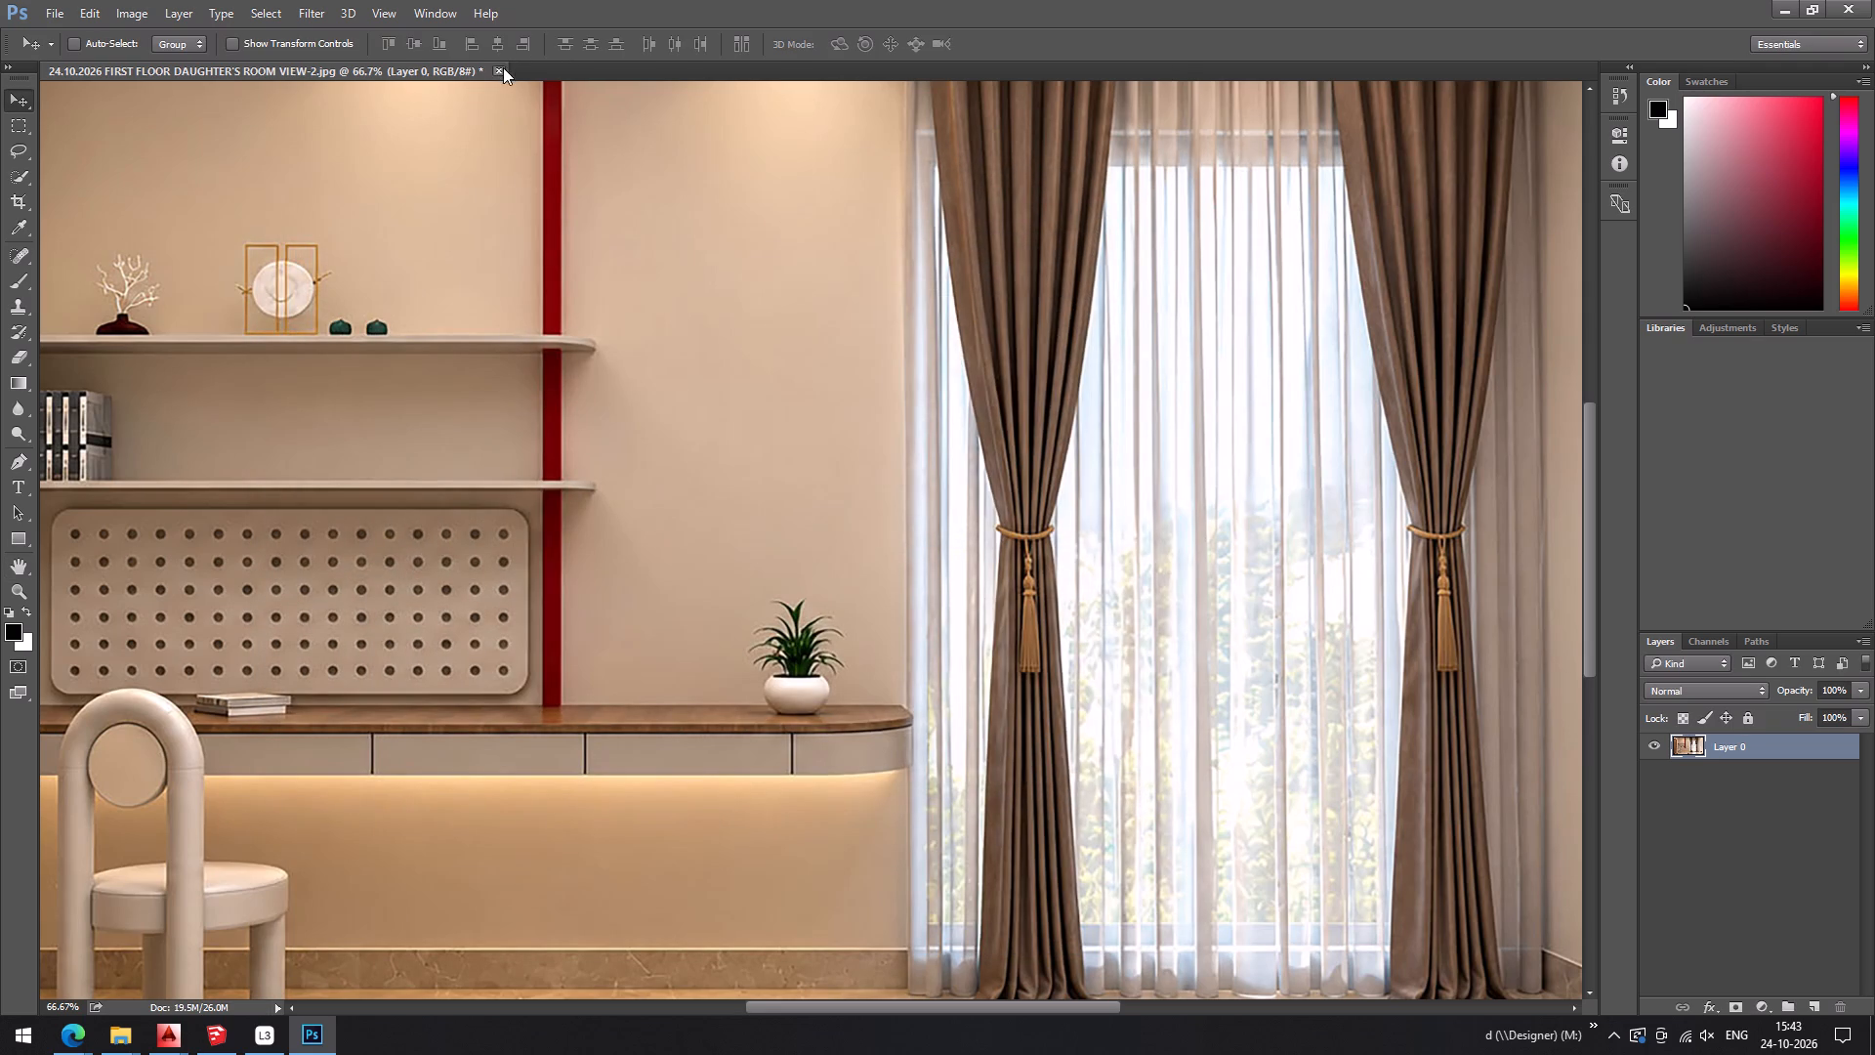
# Close the 24.10.2026 VIEW-2 document without saving its changes.
pyautogui.click(503, 67)
pyautogui.click(981, 403)
# Switch to the RENDER folder and compare the new 24.10.2026 VIEW-2 render with the 21.10.2026 VIEW-1 and VIEW-2 images.
pyautogui.hotkey('alt', 'Tab')
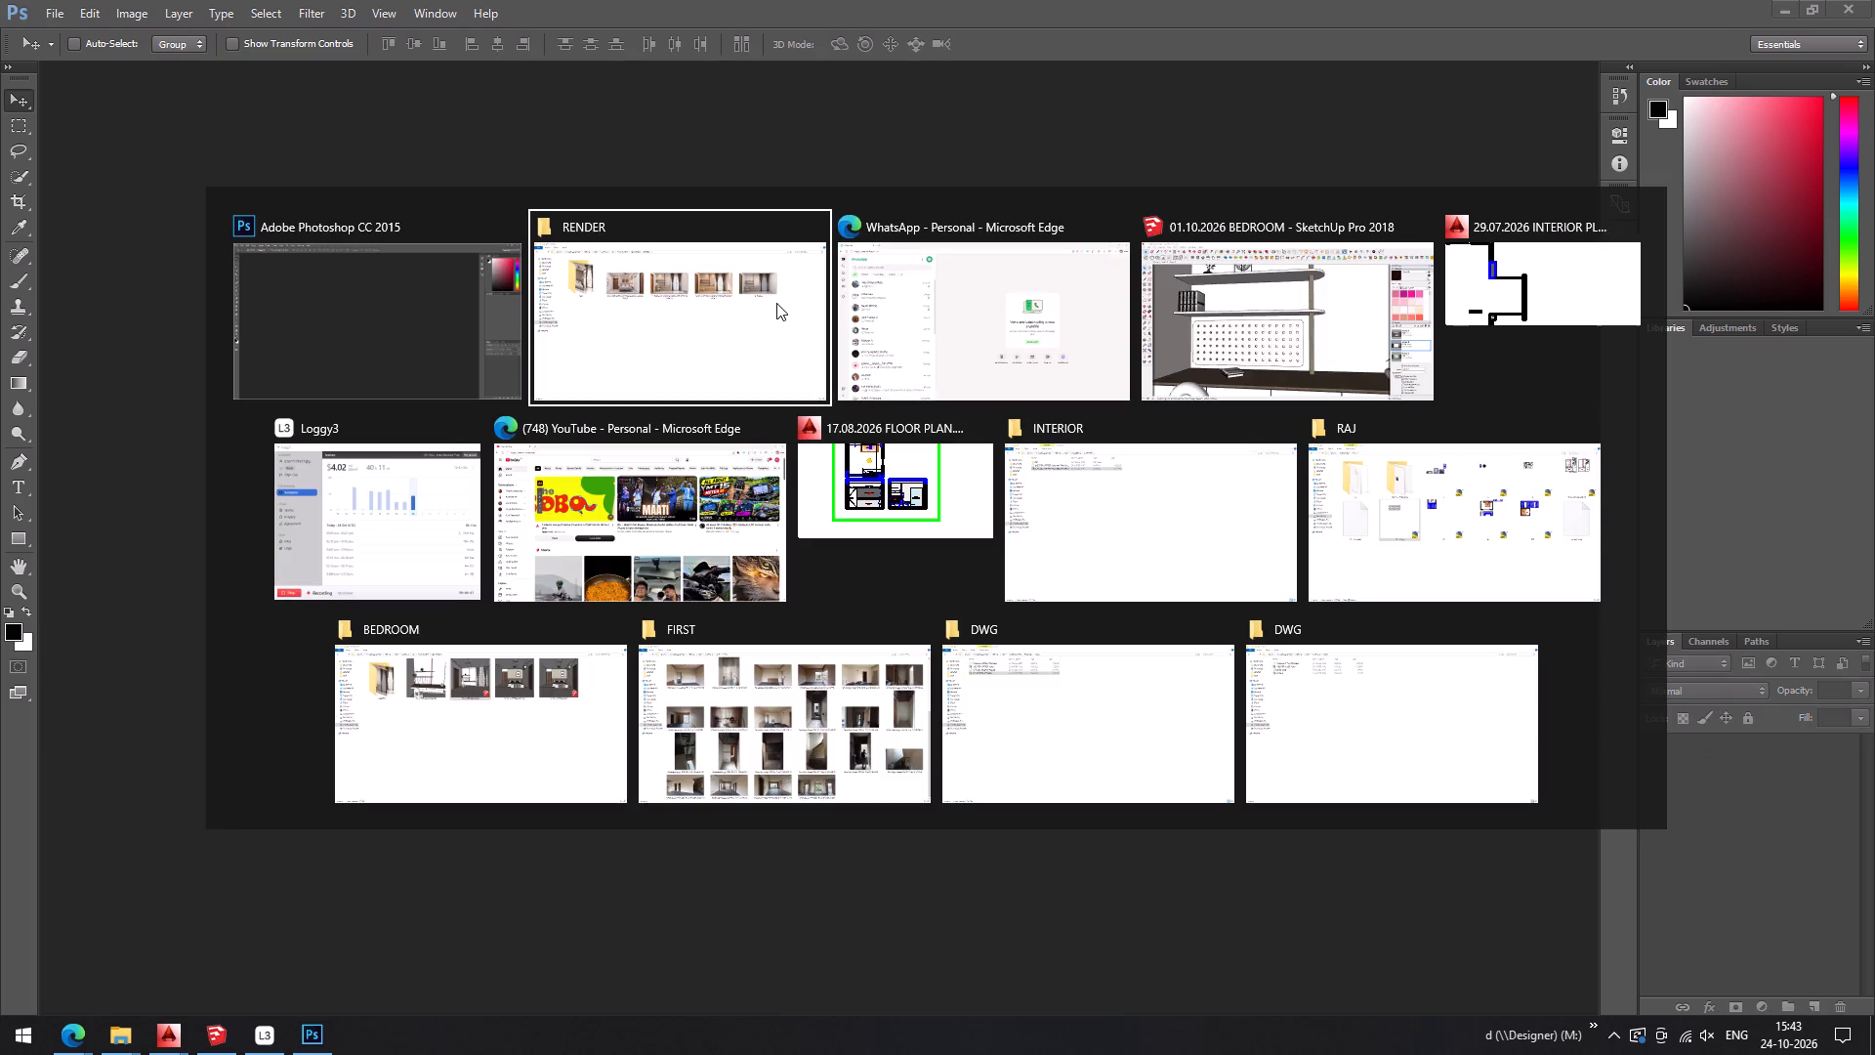
pyautogui.keyDown('alt'); pyautogui.click(776, 303); pyautogui.keyUp('alt')
pyautogui.doubleClick(640, 288)
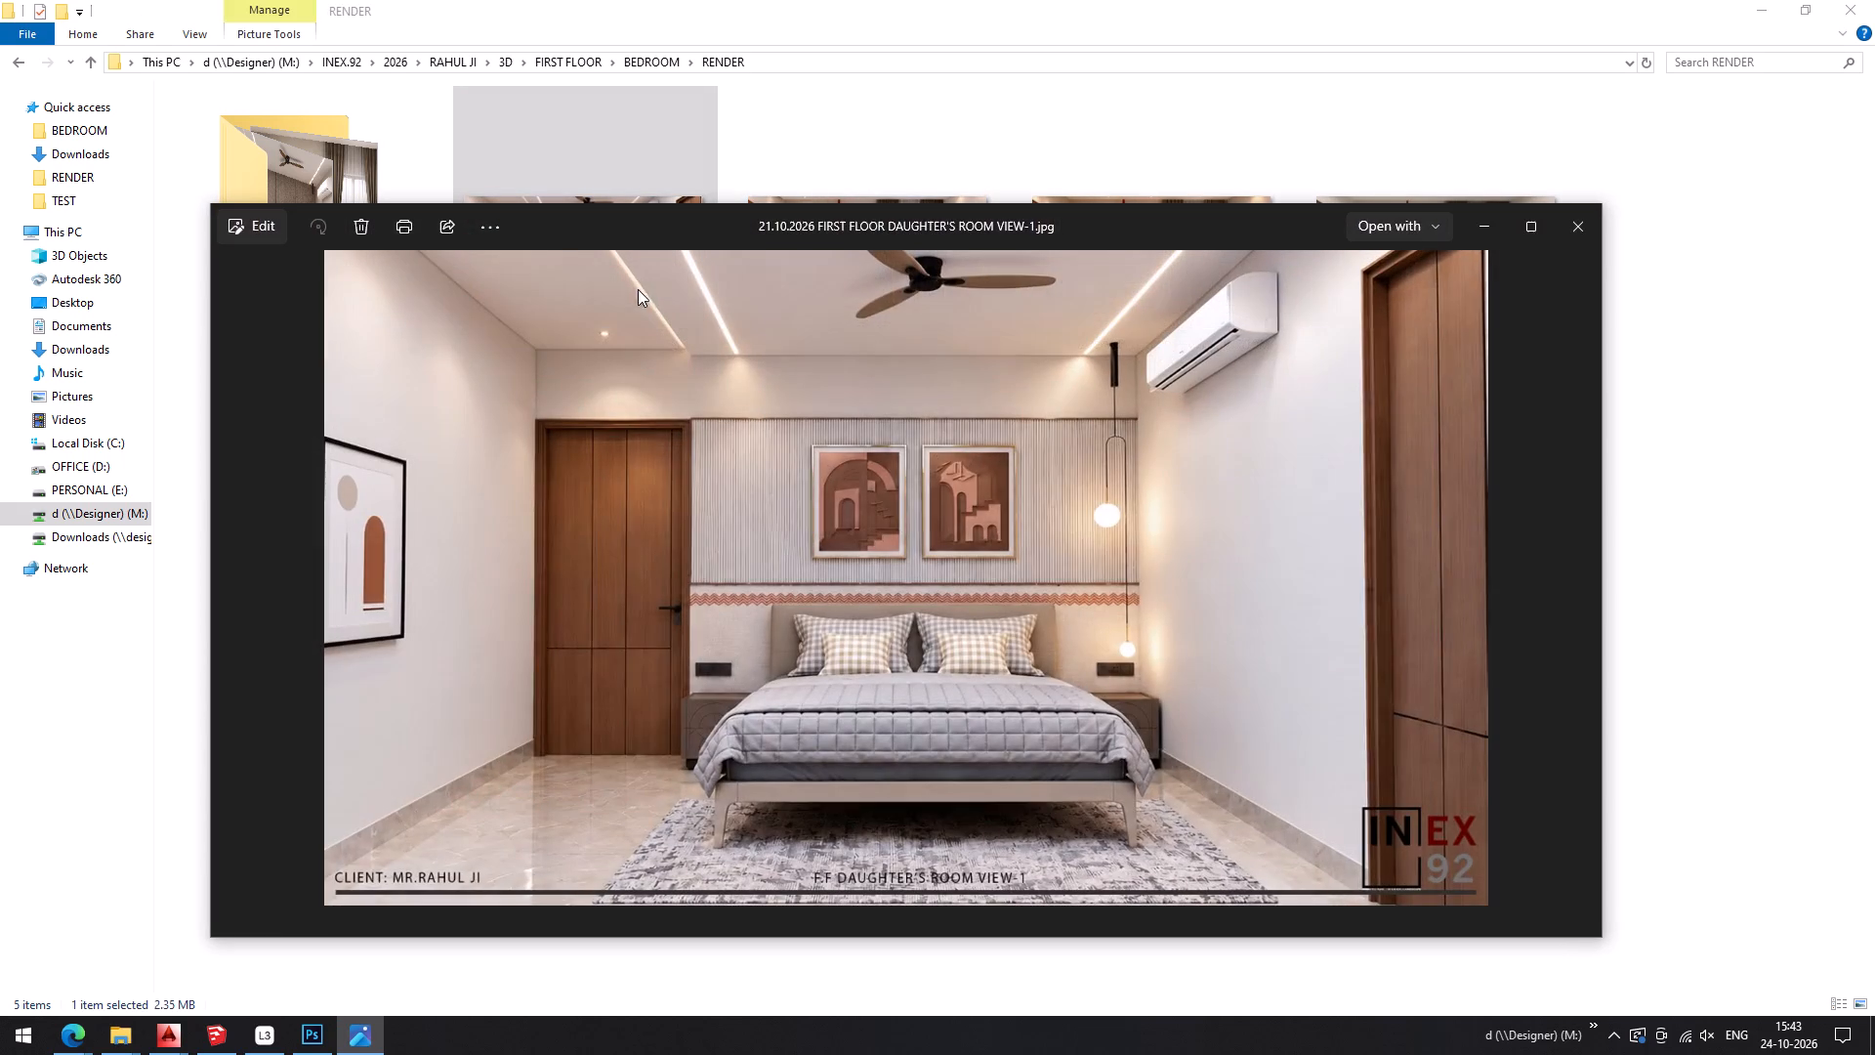
pyautogui.press('Right')
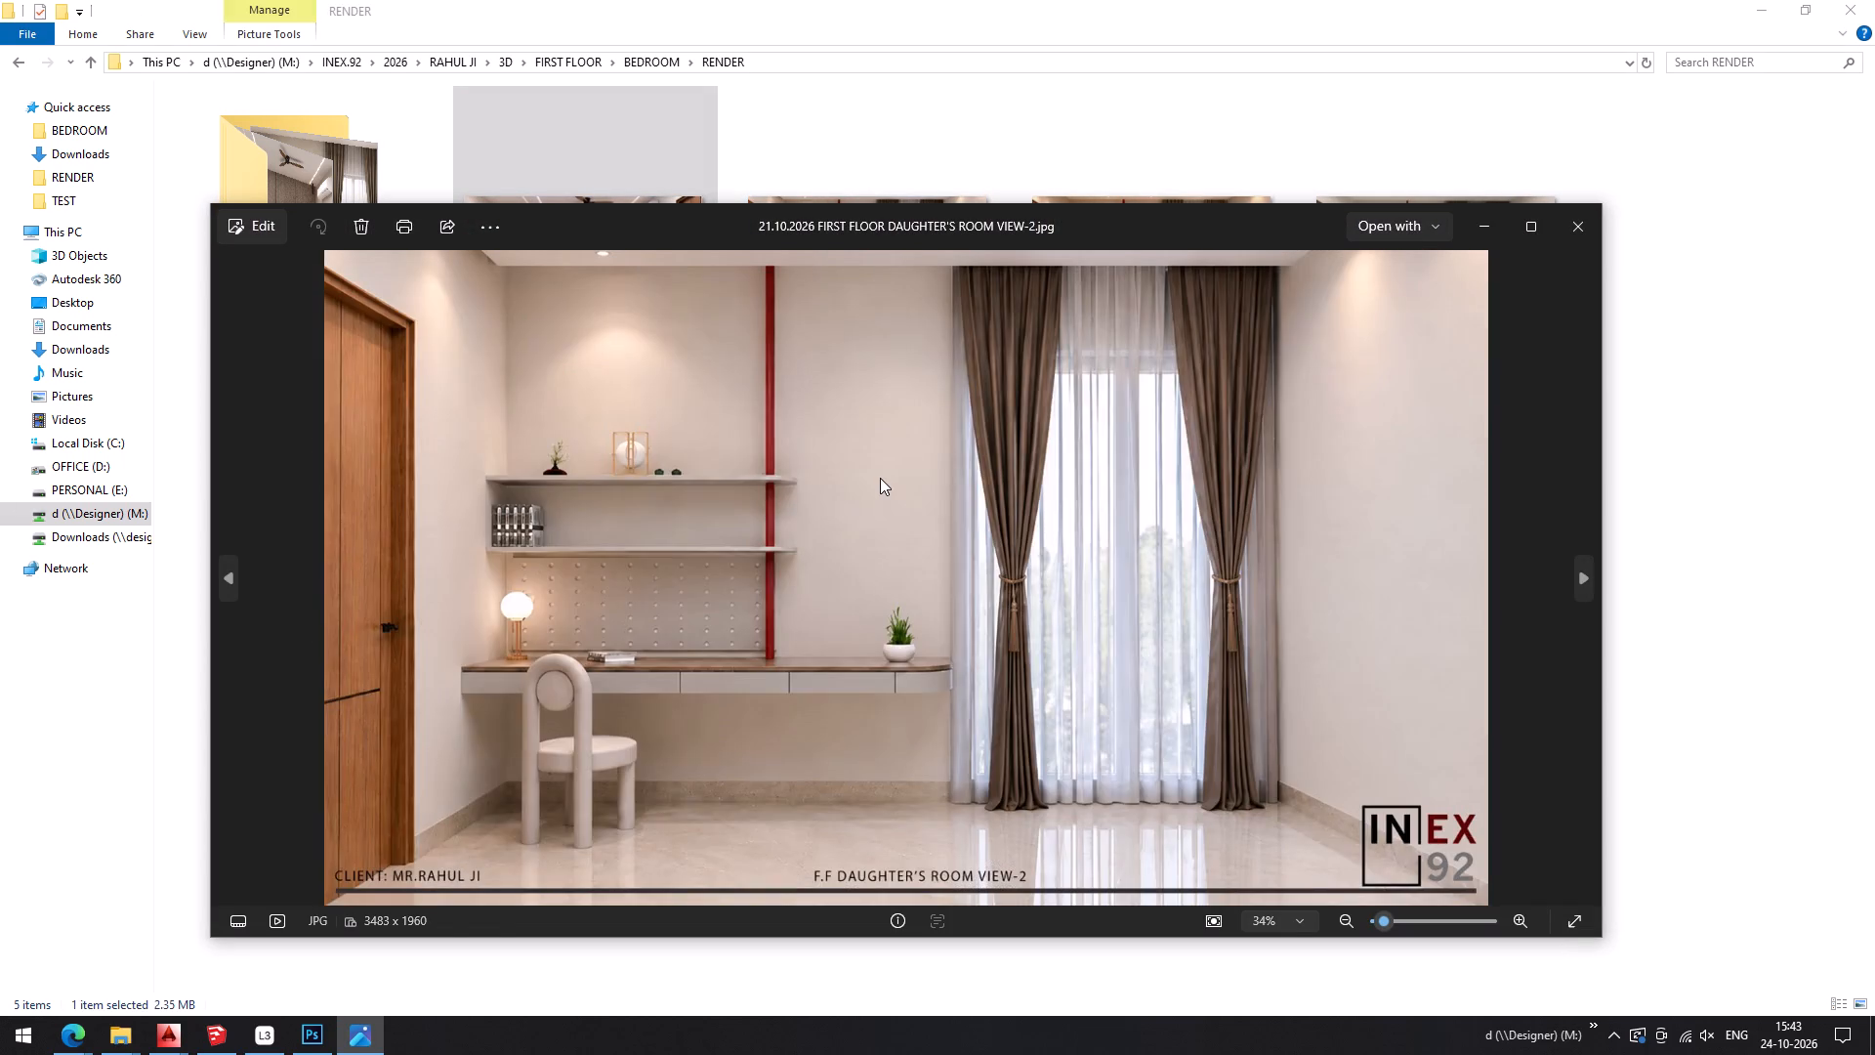
pyautogui.press('Right')
pyautogui.press('Left')
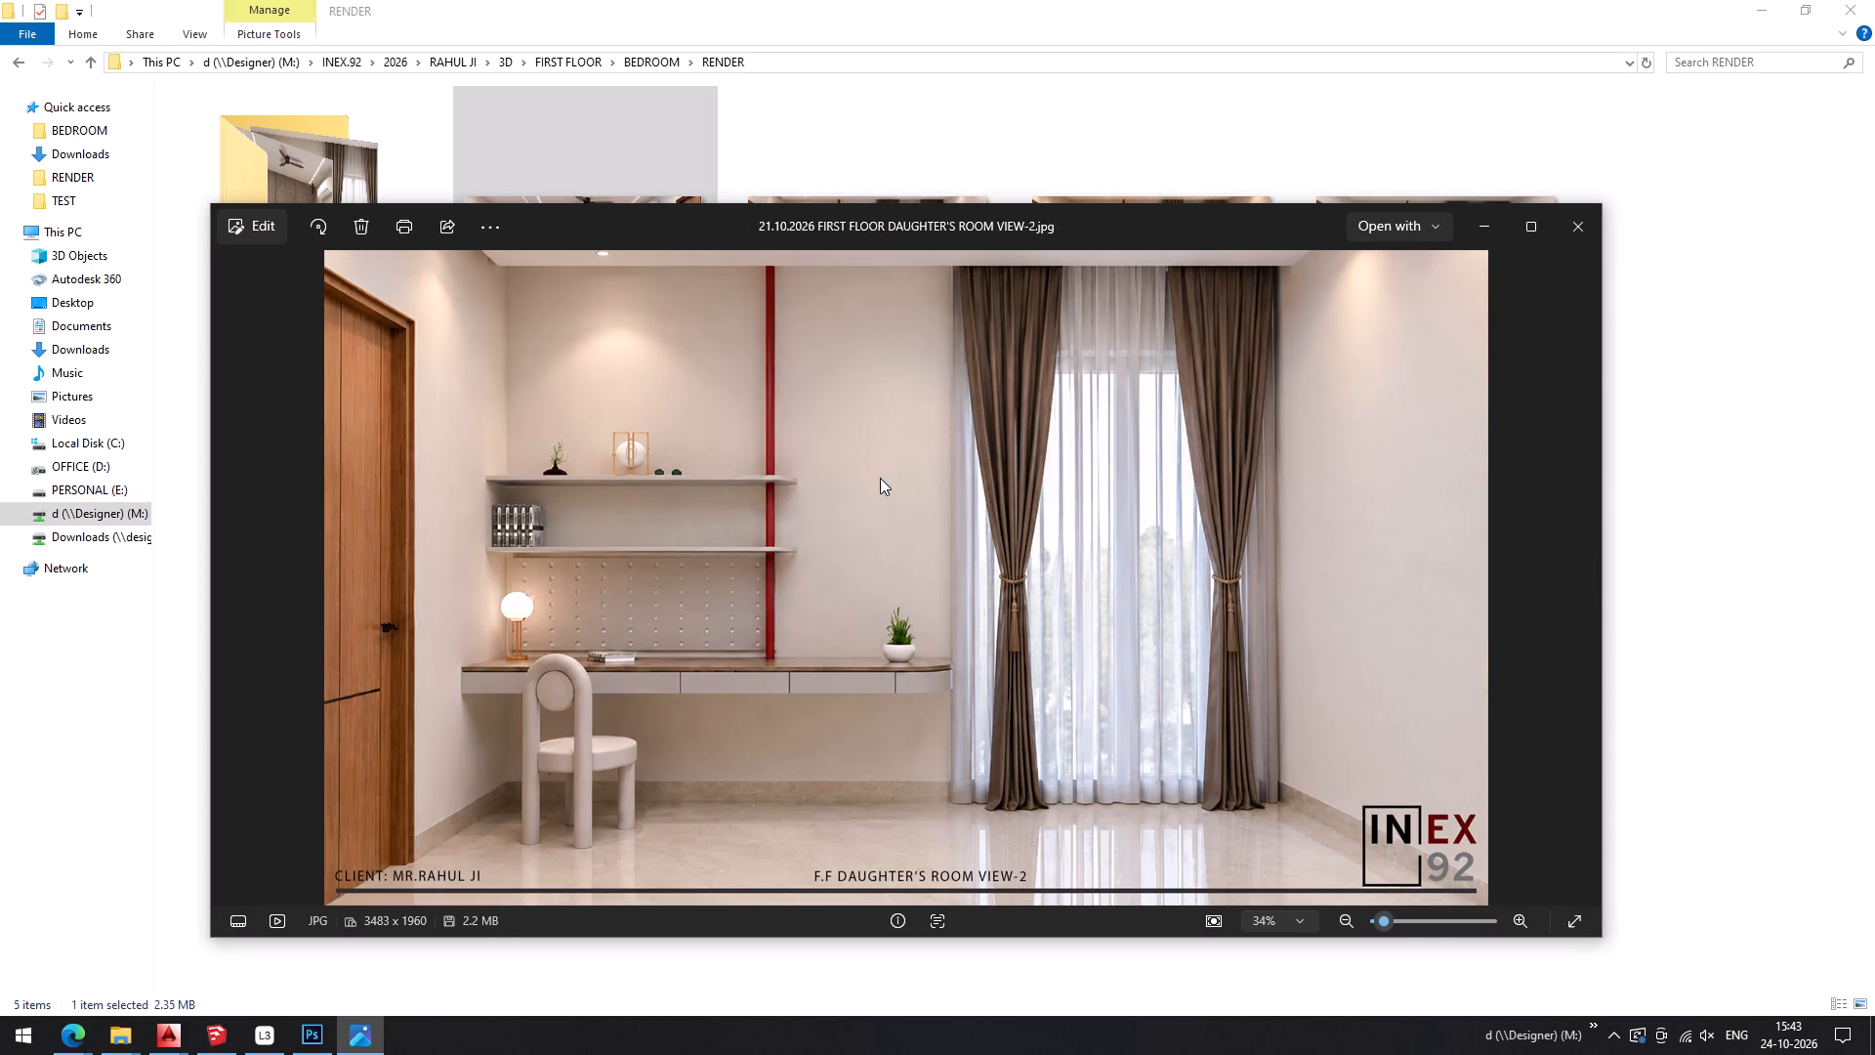
pyautogui.press('Right')
pyautogui.press('Left')
pyautogui.press('Left')
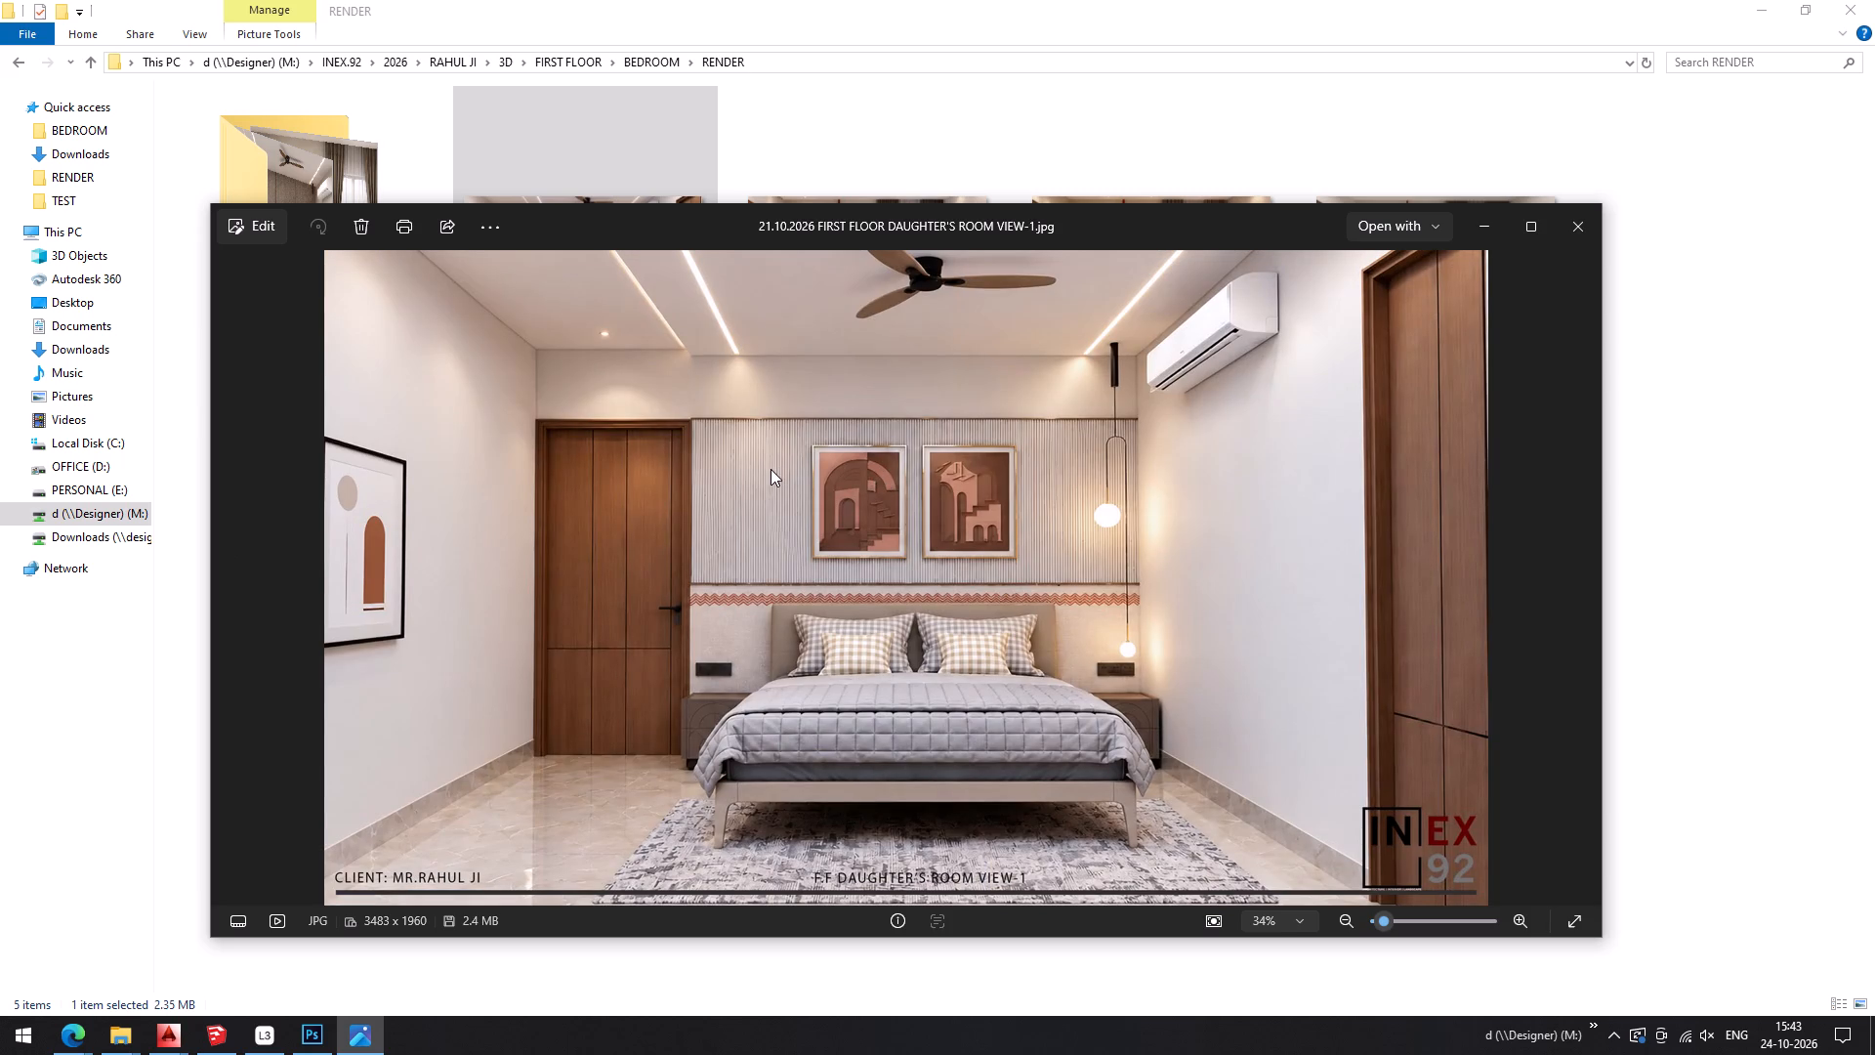
pyautogui.press('Right')
pyautogui.press('Right')
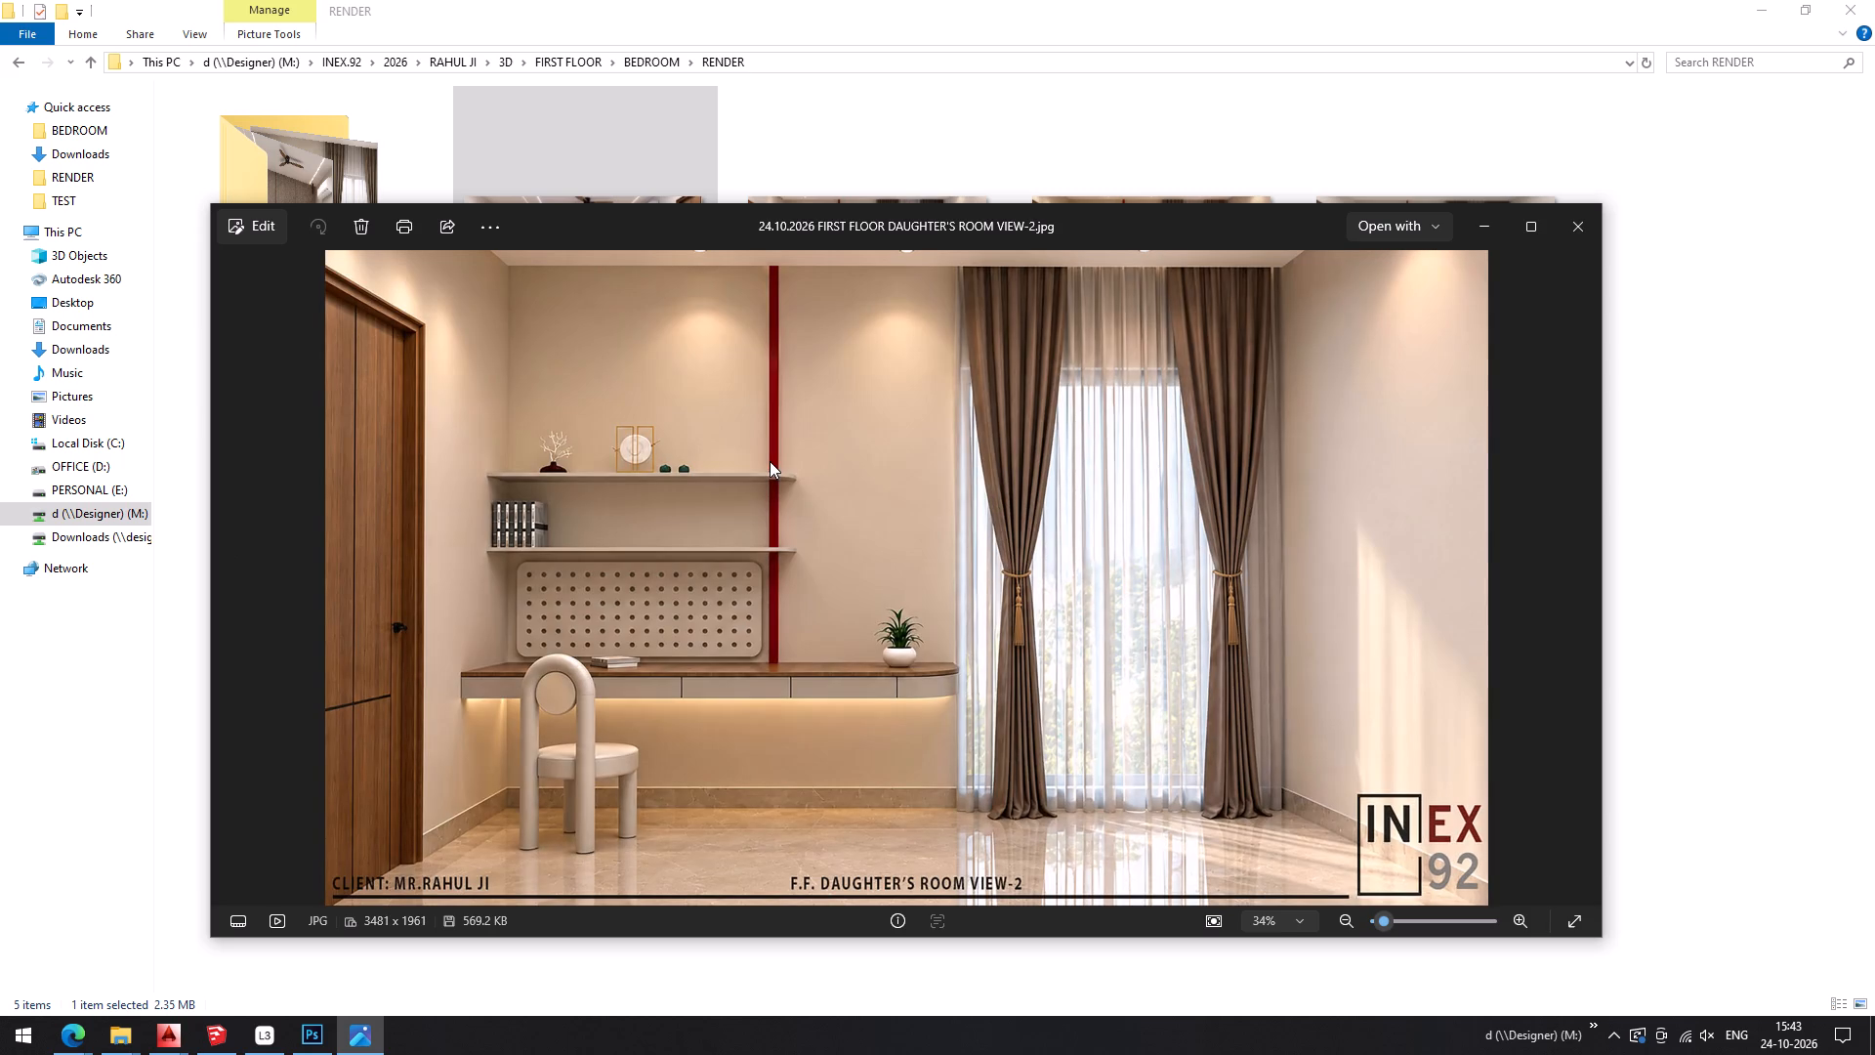
pyautogui.press('Left')
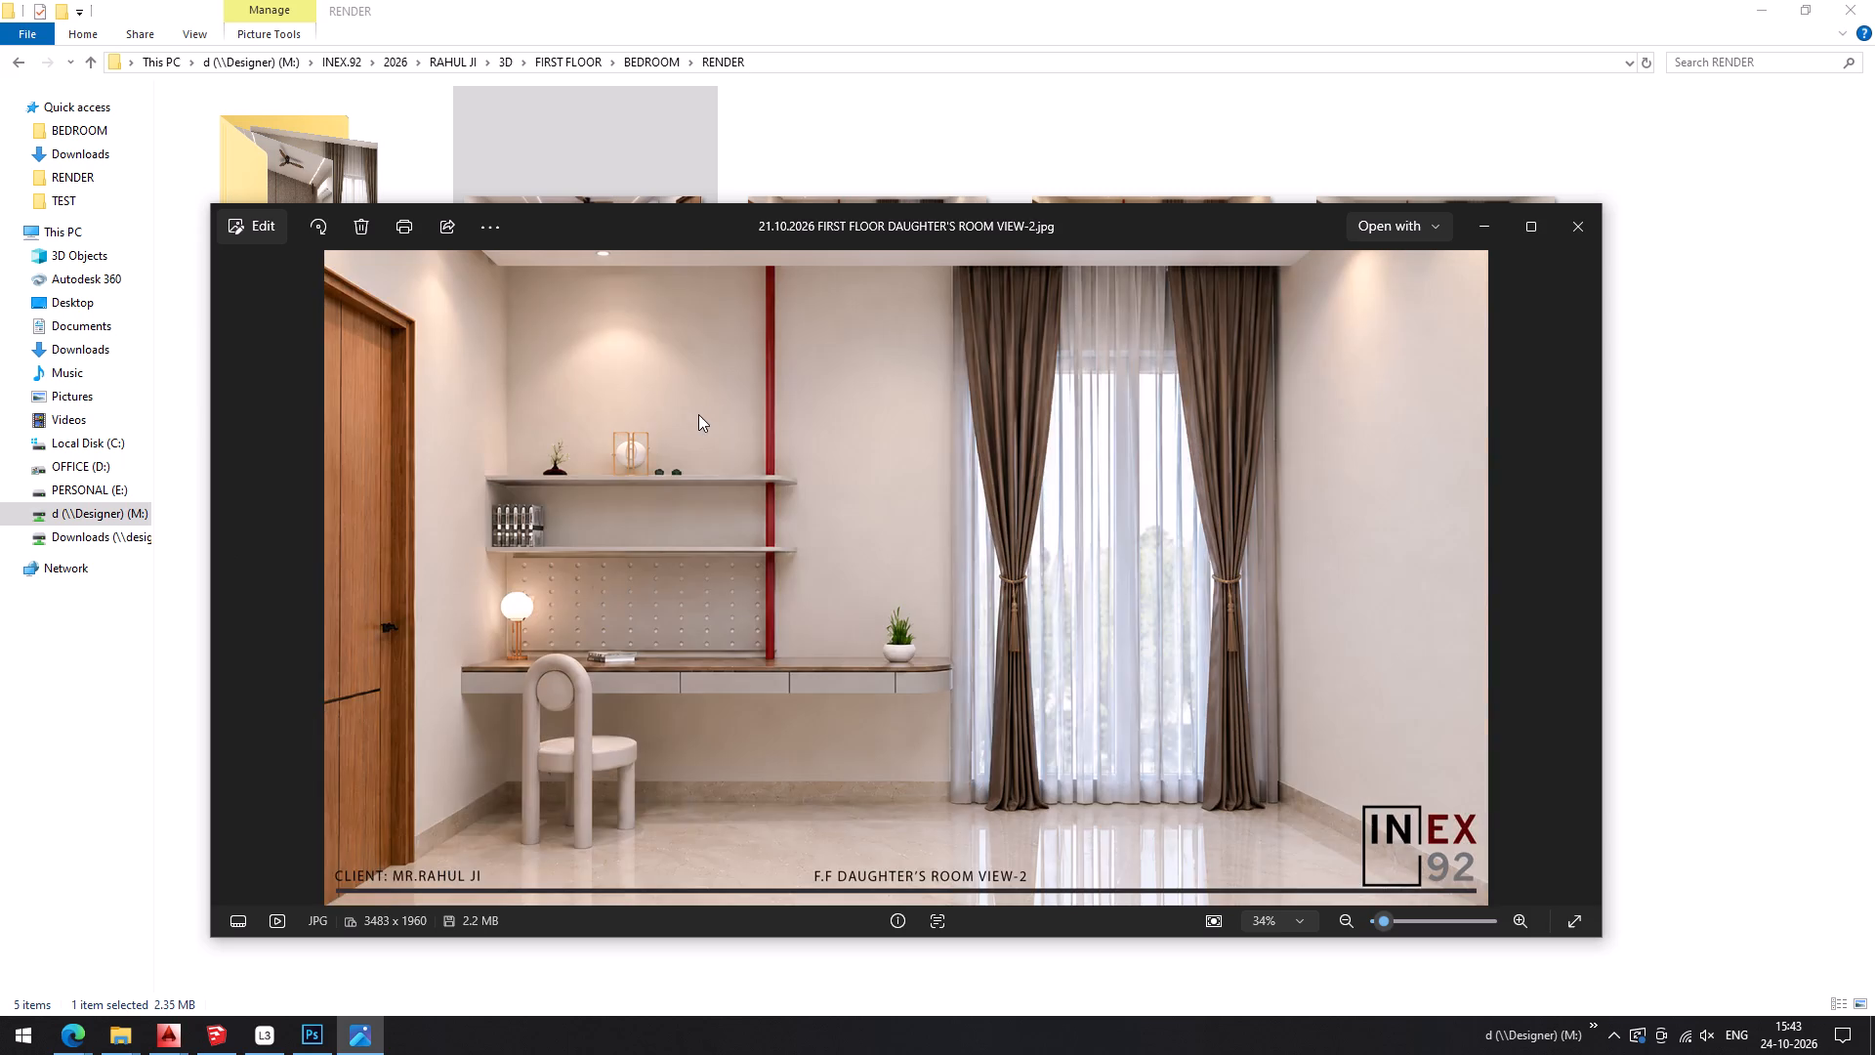
pyautogui.press('Left')
pyautogui.press('Right')
pyautogui.press('Right')
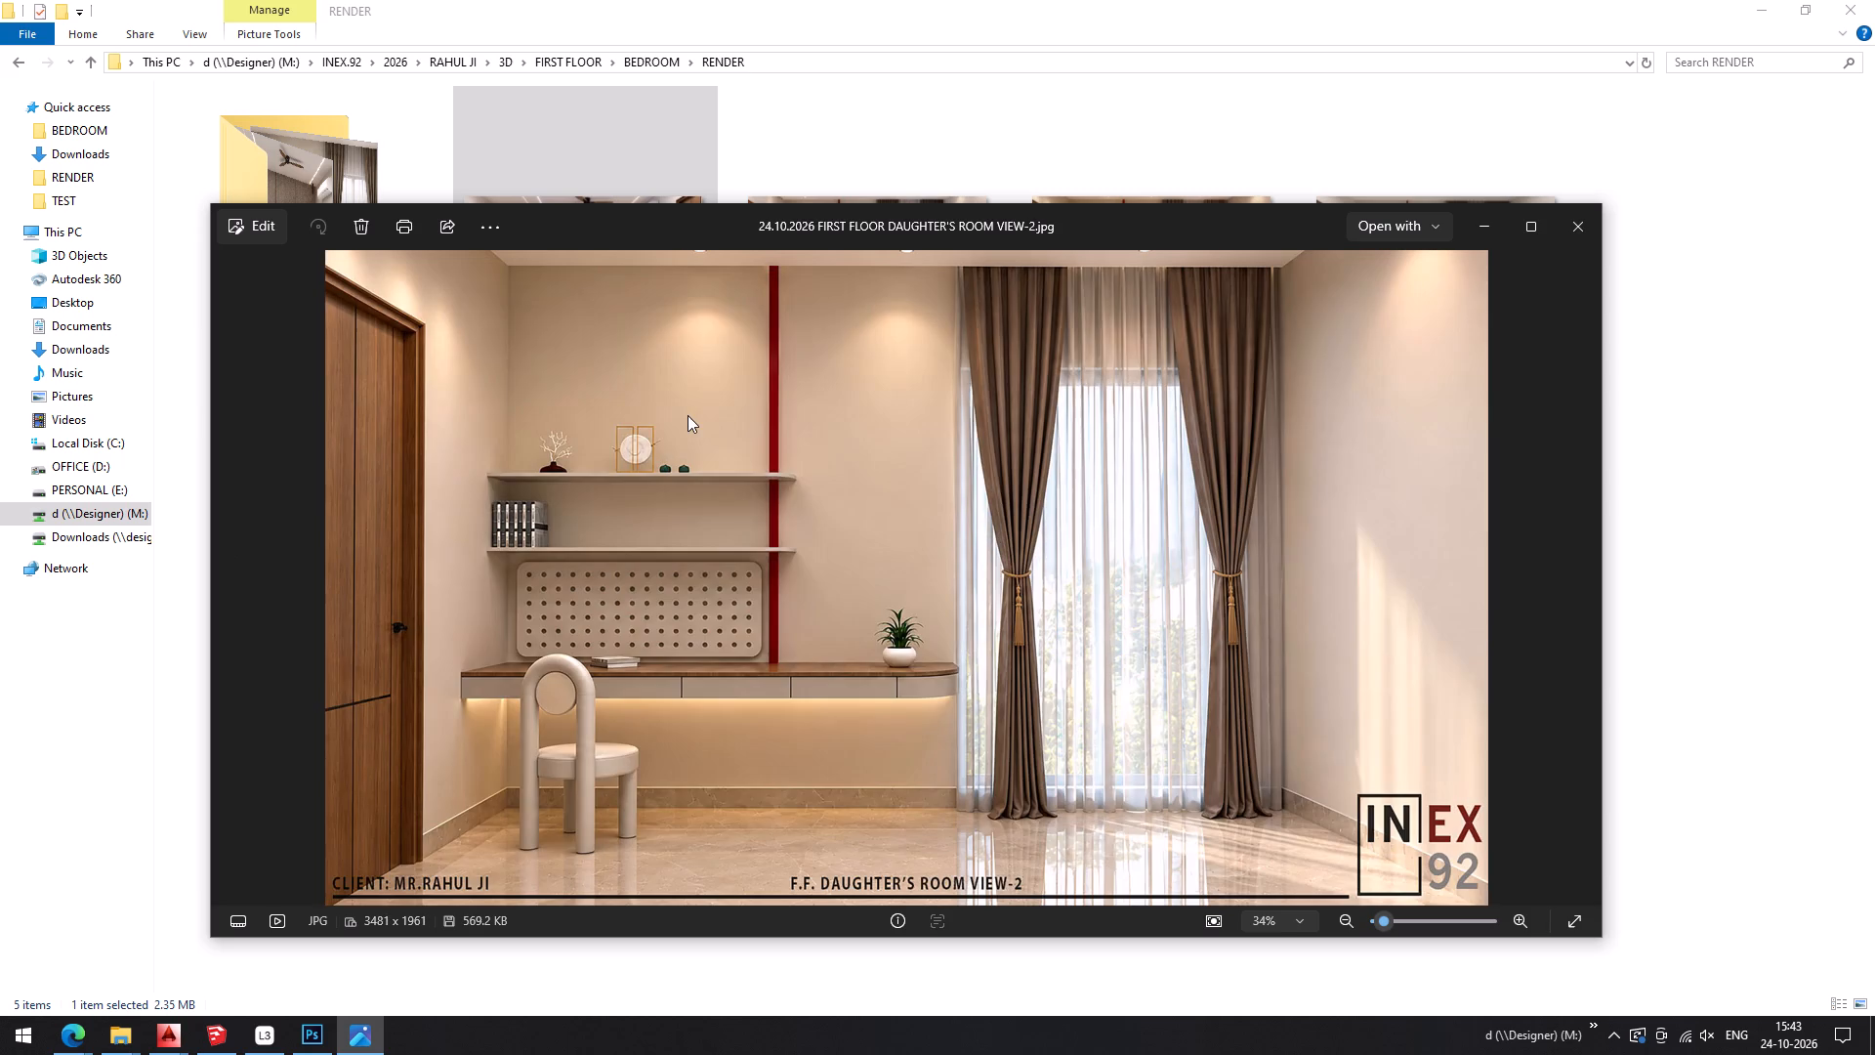
pyautogui.press('Left')
pyautogui.press('Right')
pyautogui.press('Left')
pyautogui.press('Right')
pyautogui.press('Left')
pyautogui.press('Right')
pyautogui.press('Left')
pyautogui.press('Right')
pyautogui.press('Left')
pyautogui.press('Right')
pyautogui.press('Left')
pyautogui.press('Right')
pyautogui.press('Left')
pyautogui.press('Right')
pyautogui.press('Left')
pyautogui.press('Right')
pyautogui.press('Left')
pyautogui.press('Right')
pyautogui.press('Left')
pyautogui.press('Right')
pyautogui.press('Left')
pyautogui.press('Right')
pyautogui.press('Left')
pyautogui.press('Right')
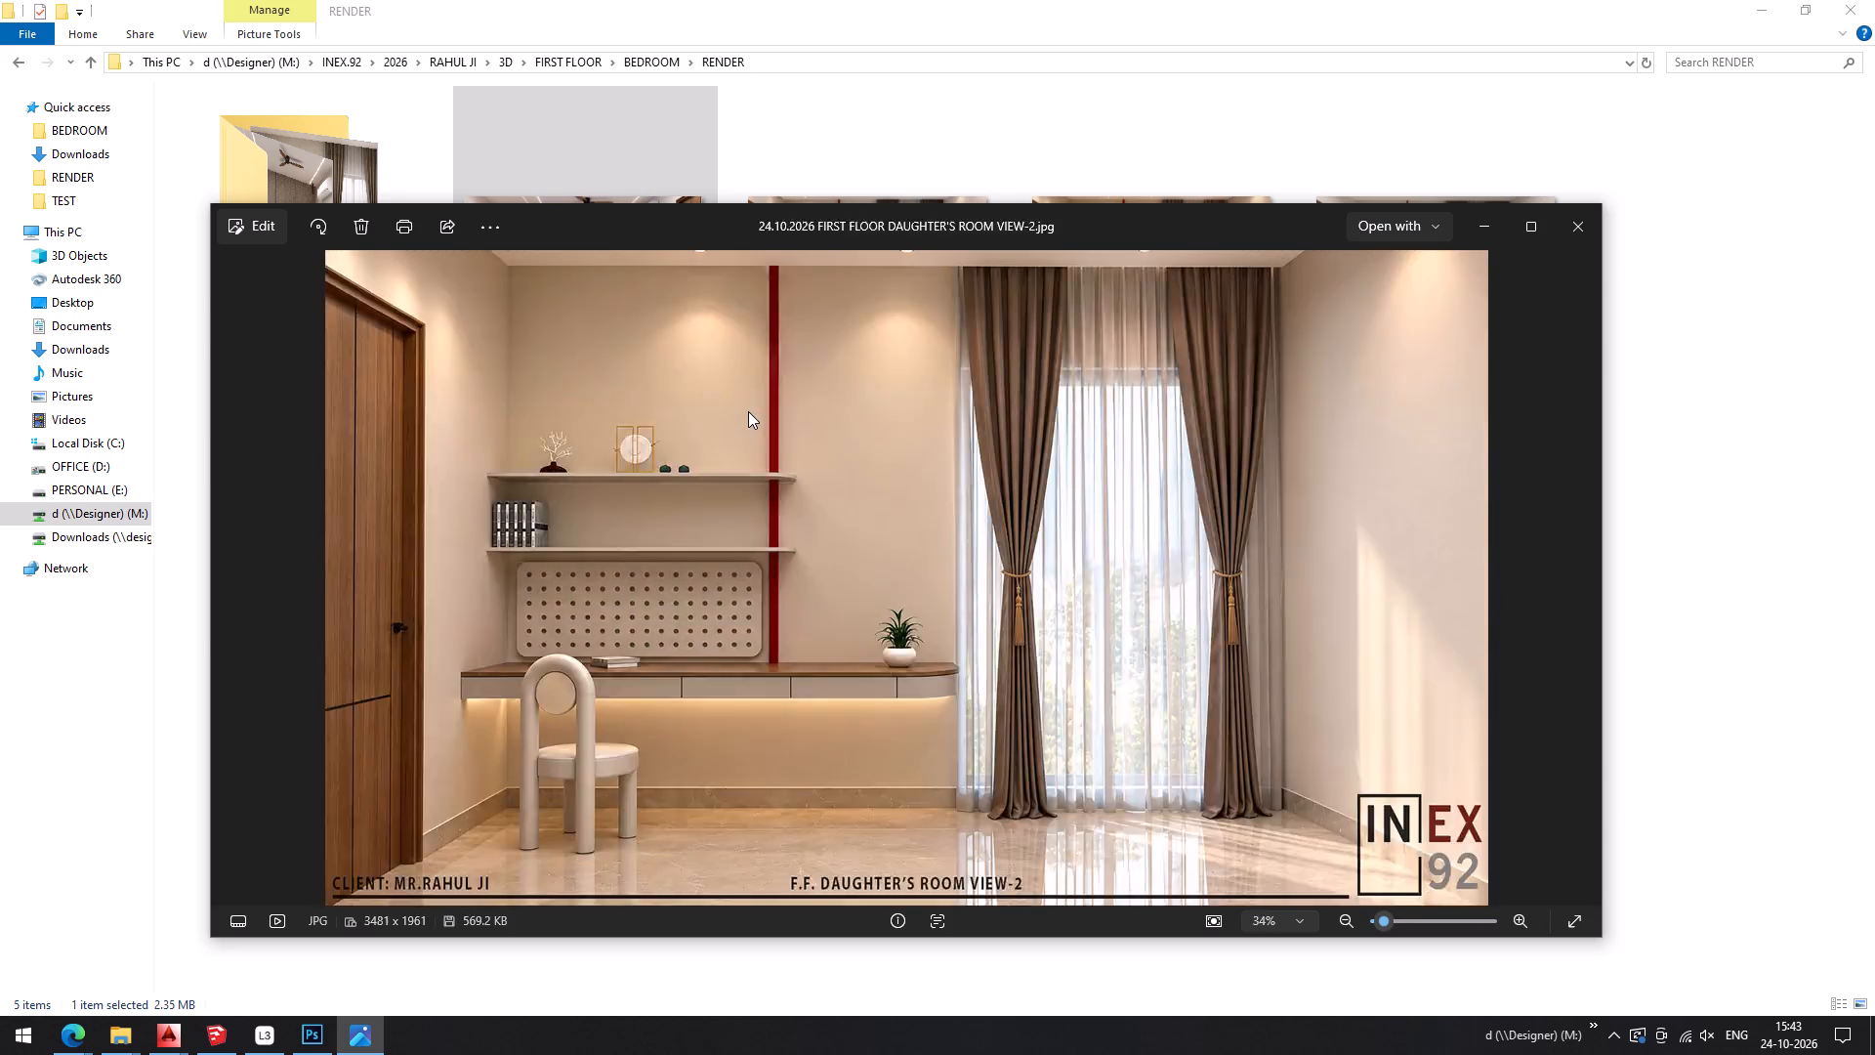
pyautogui.press('Left')
pyautogui.press('Right')
pyautogui.press('Left')
pyautogui.press('Left')
pyautogui.press('Right')
pyautogui.press('Left')
pyautogui.press('Right')
pyautogui.press('Left')
pyautogui.press('Right')
pyautogui.press('Left')
pyautogui.press('Right')
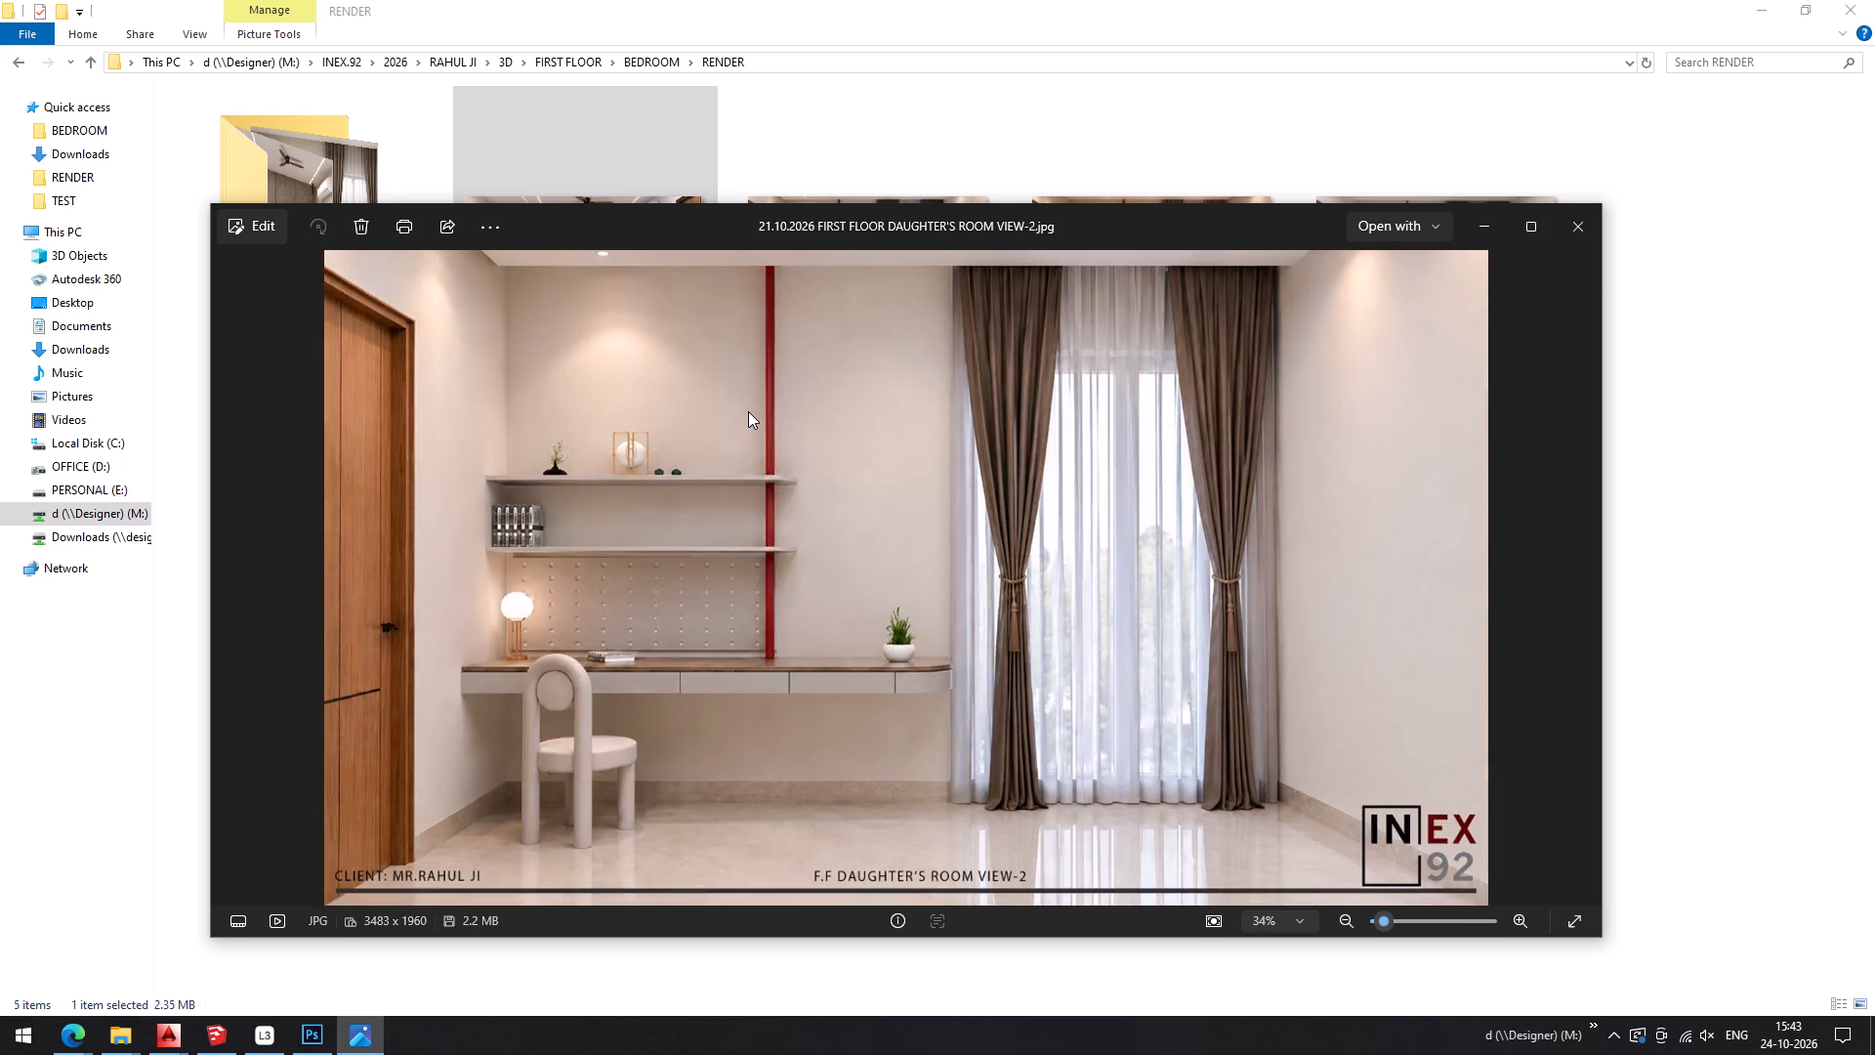
pyautogui.press('Right')
pyautogui.press('Left')
pyautogui.press('Right')
pyautogui.press('Left')
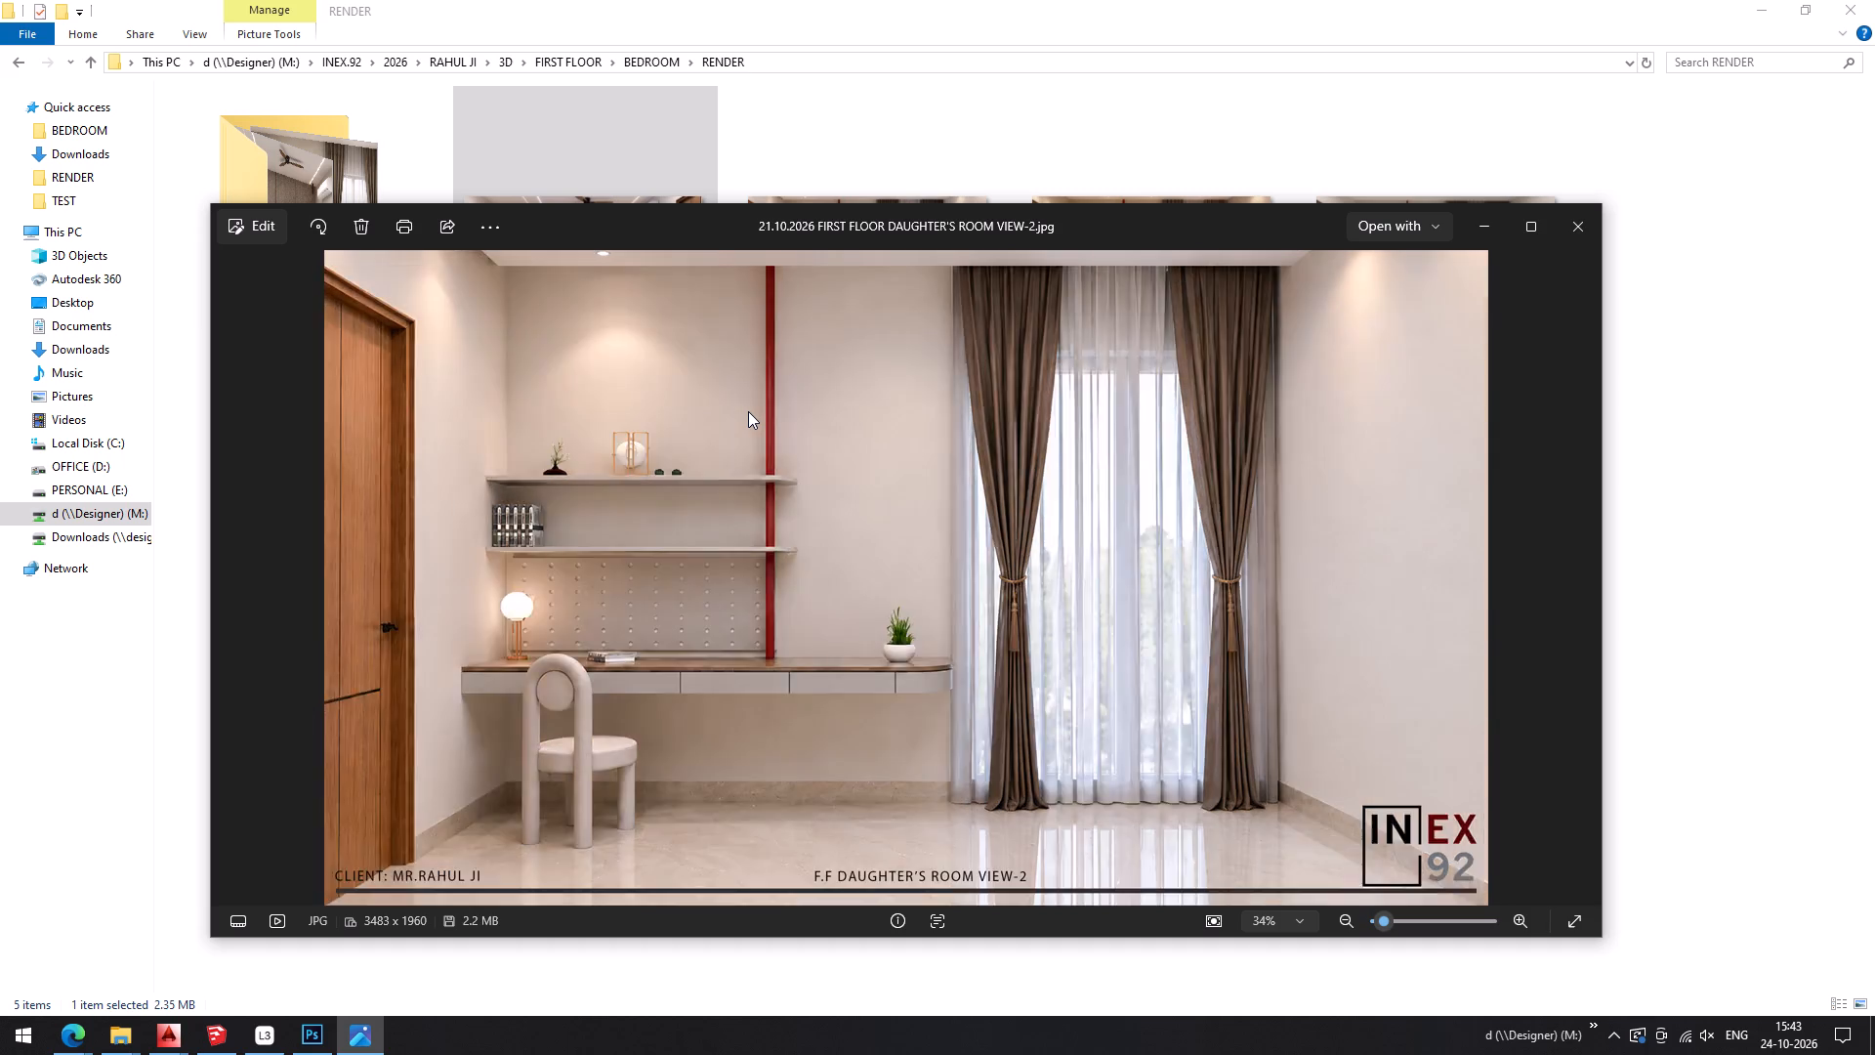
pyautogui.press('Left')
pyautogui.press('Right')
pyautogui.press('Left')
pyautogui.press('Right')
pyautogui.press('Left')
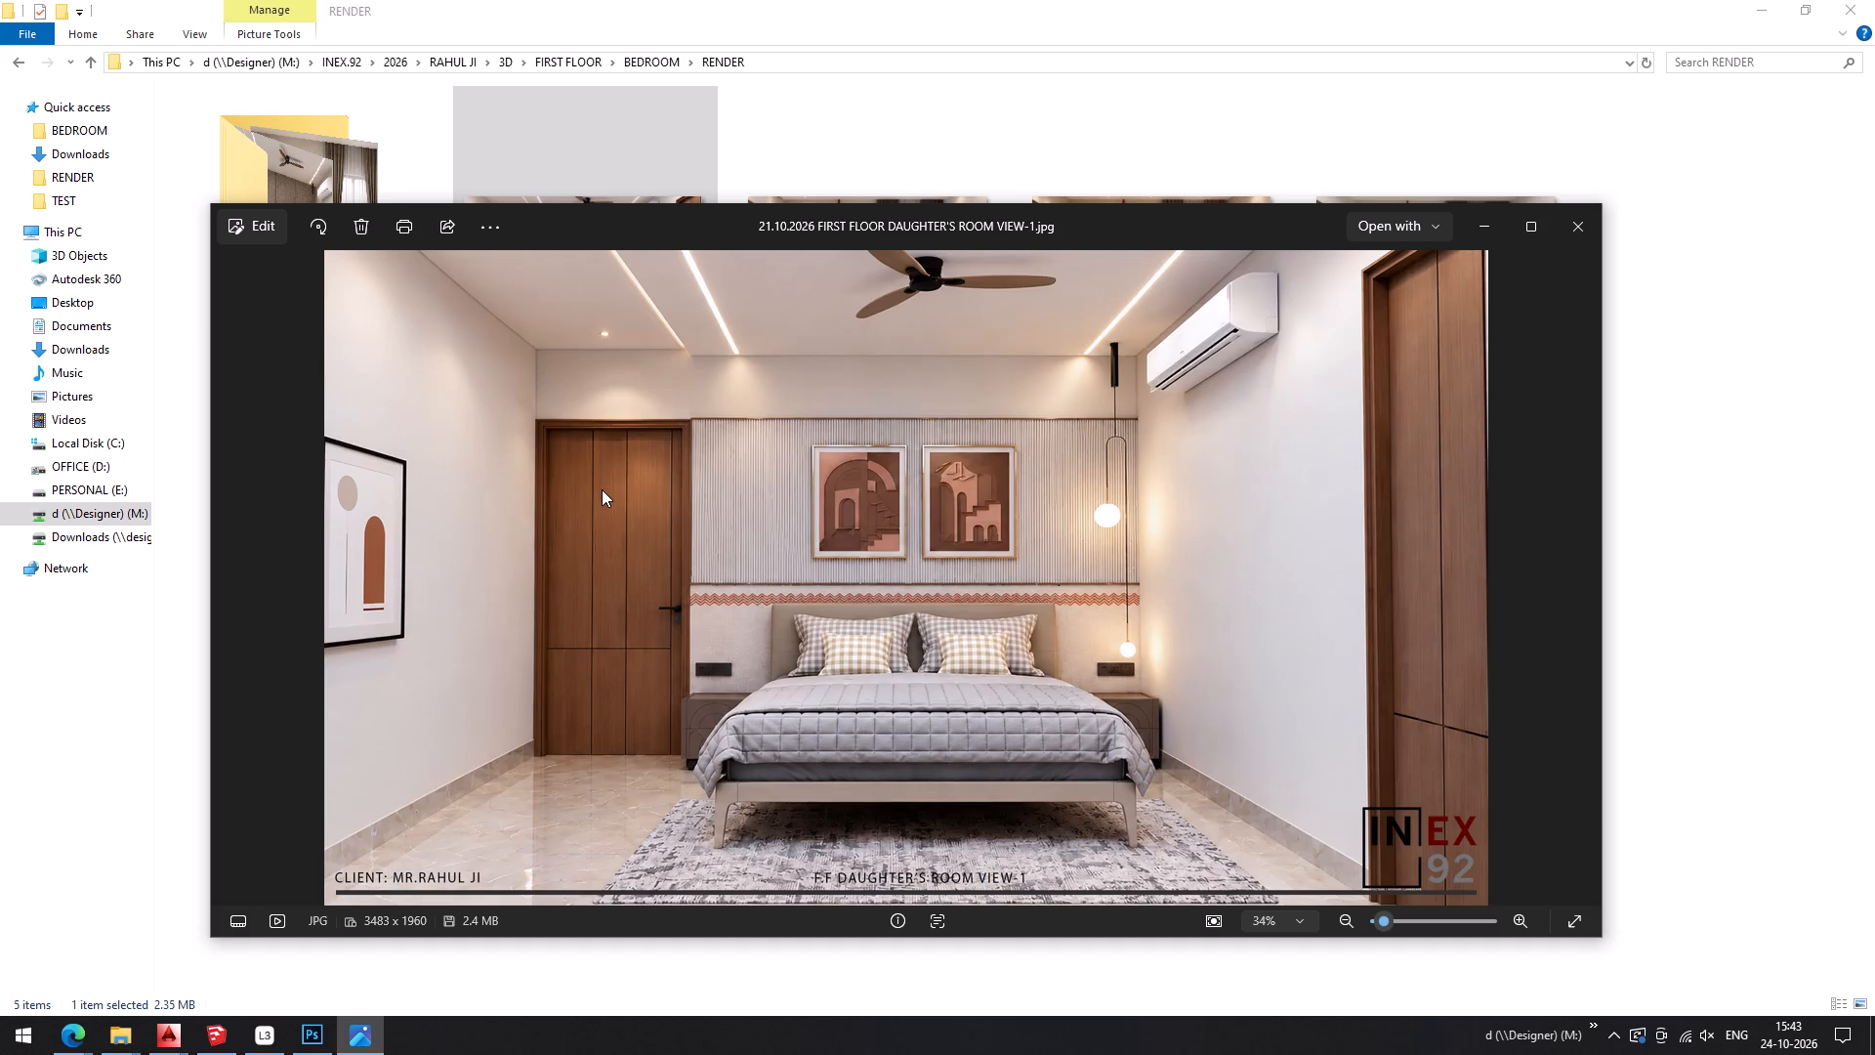
pyautogui.press('Right')
pyautogui.press('Left')
pyautogui.press('Left')
pyautogui.press('Left')
pyautogui.press('Left')
pyautogui.press('Right')
pyautogui.press('Right')
pyautogui.press('Left')
pyautogui.press('Left')
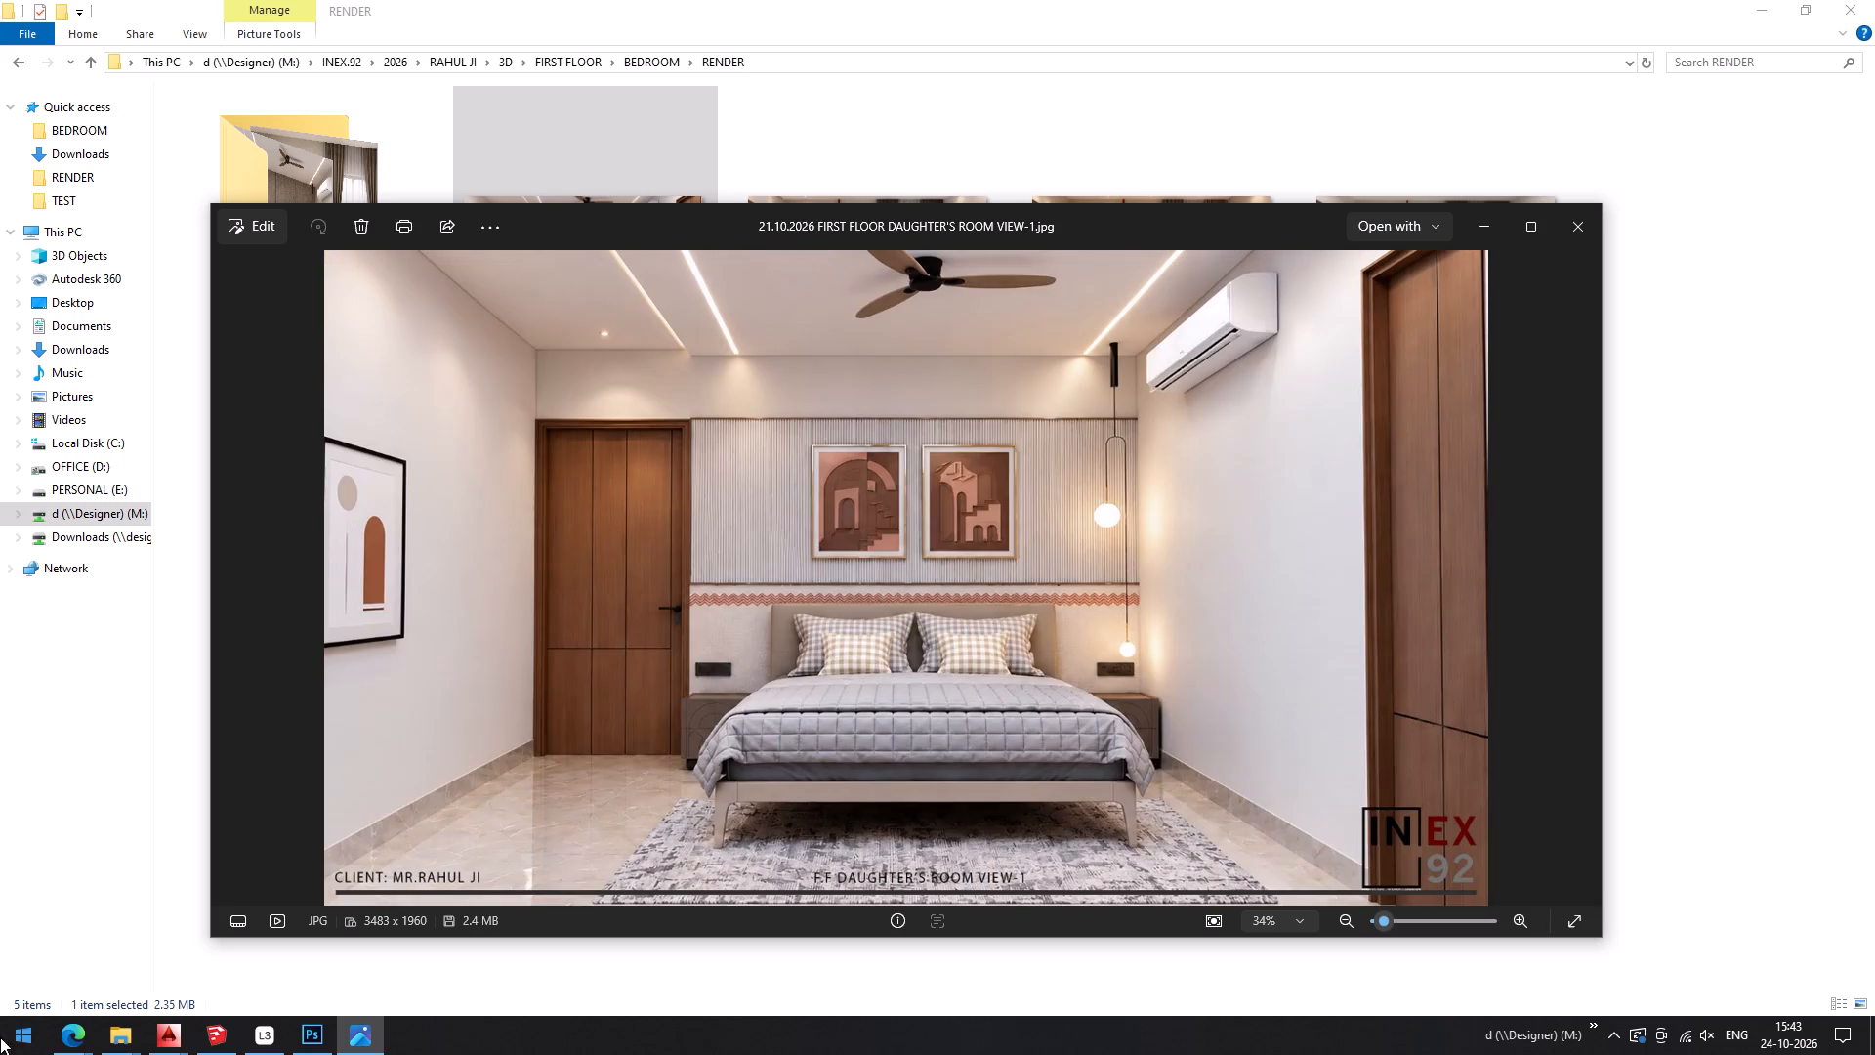
pyautogui.press('Left')
pyautogui.click(171, 661)
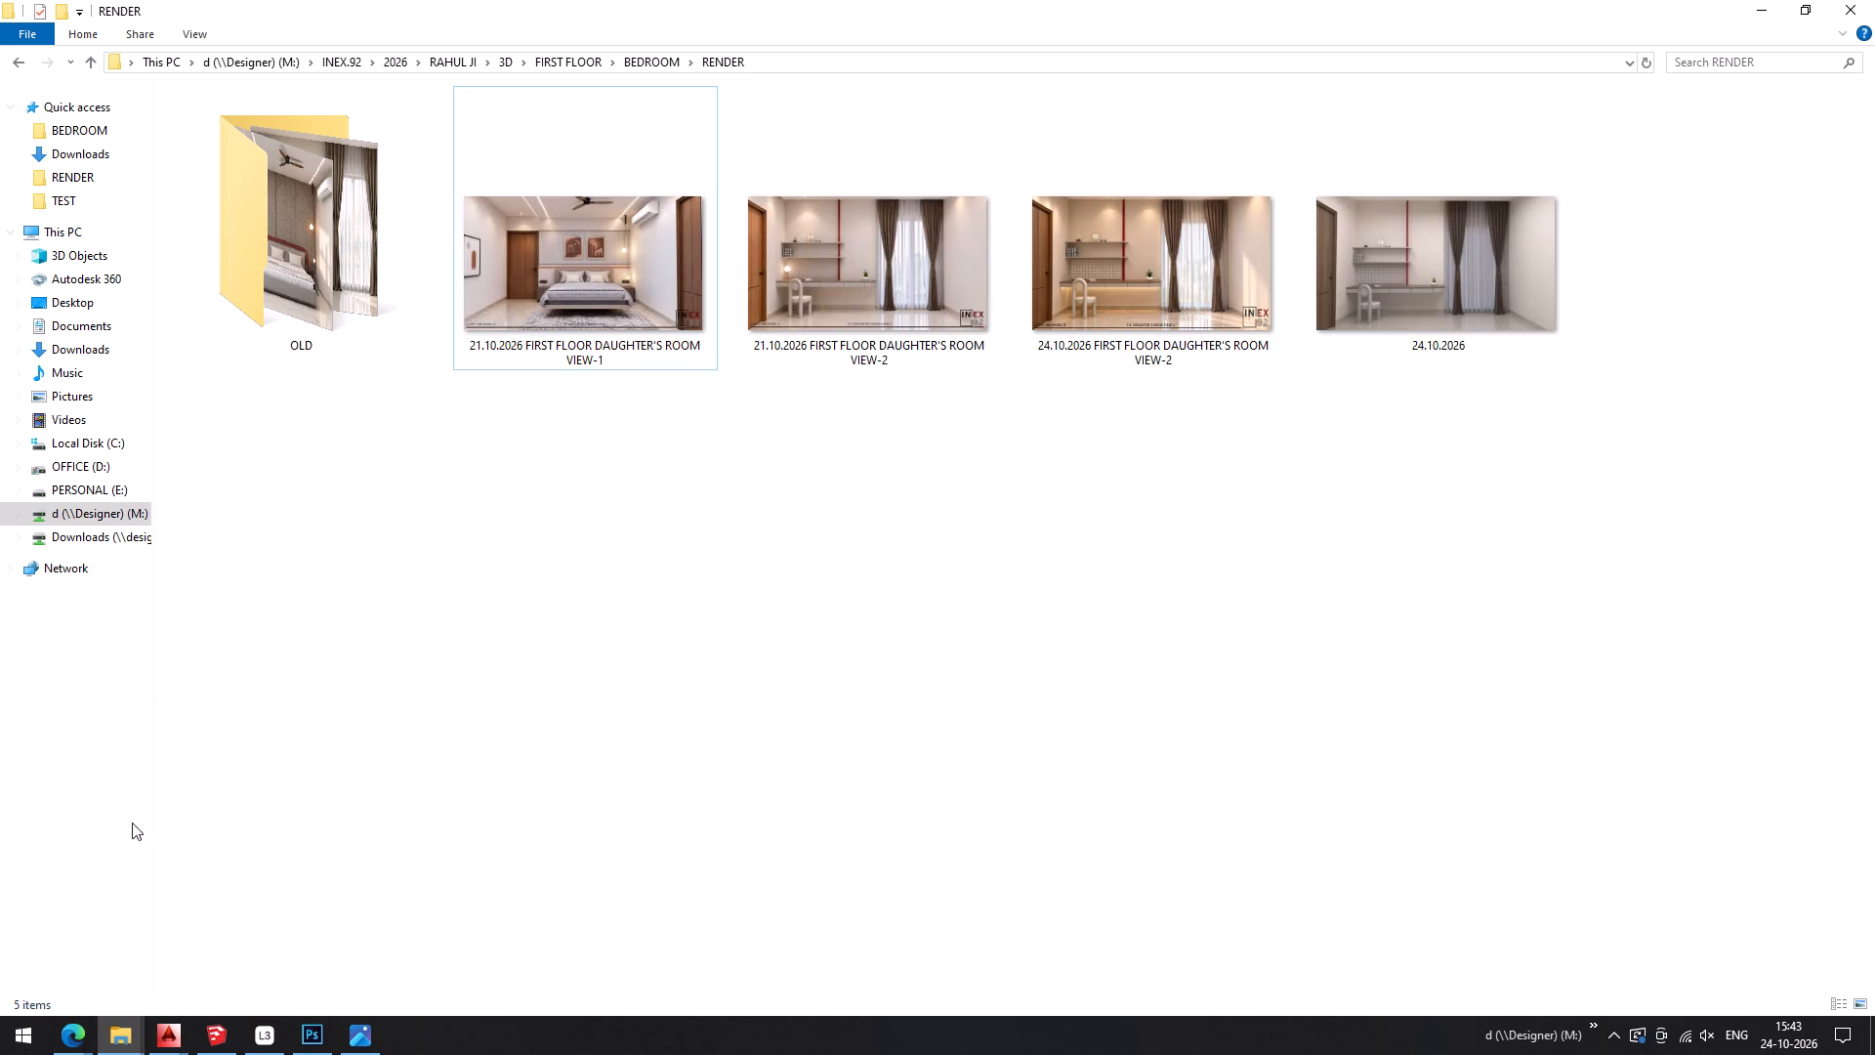
# Bring up the open Microsoft Edge windows.
pyautogui.click(89, 1043)
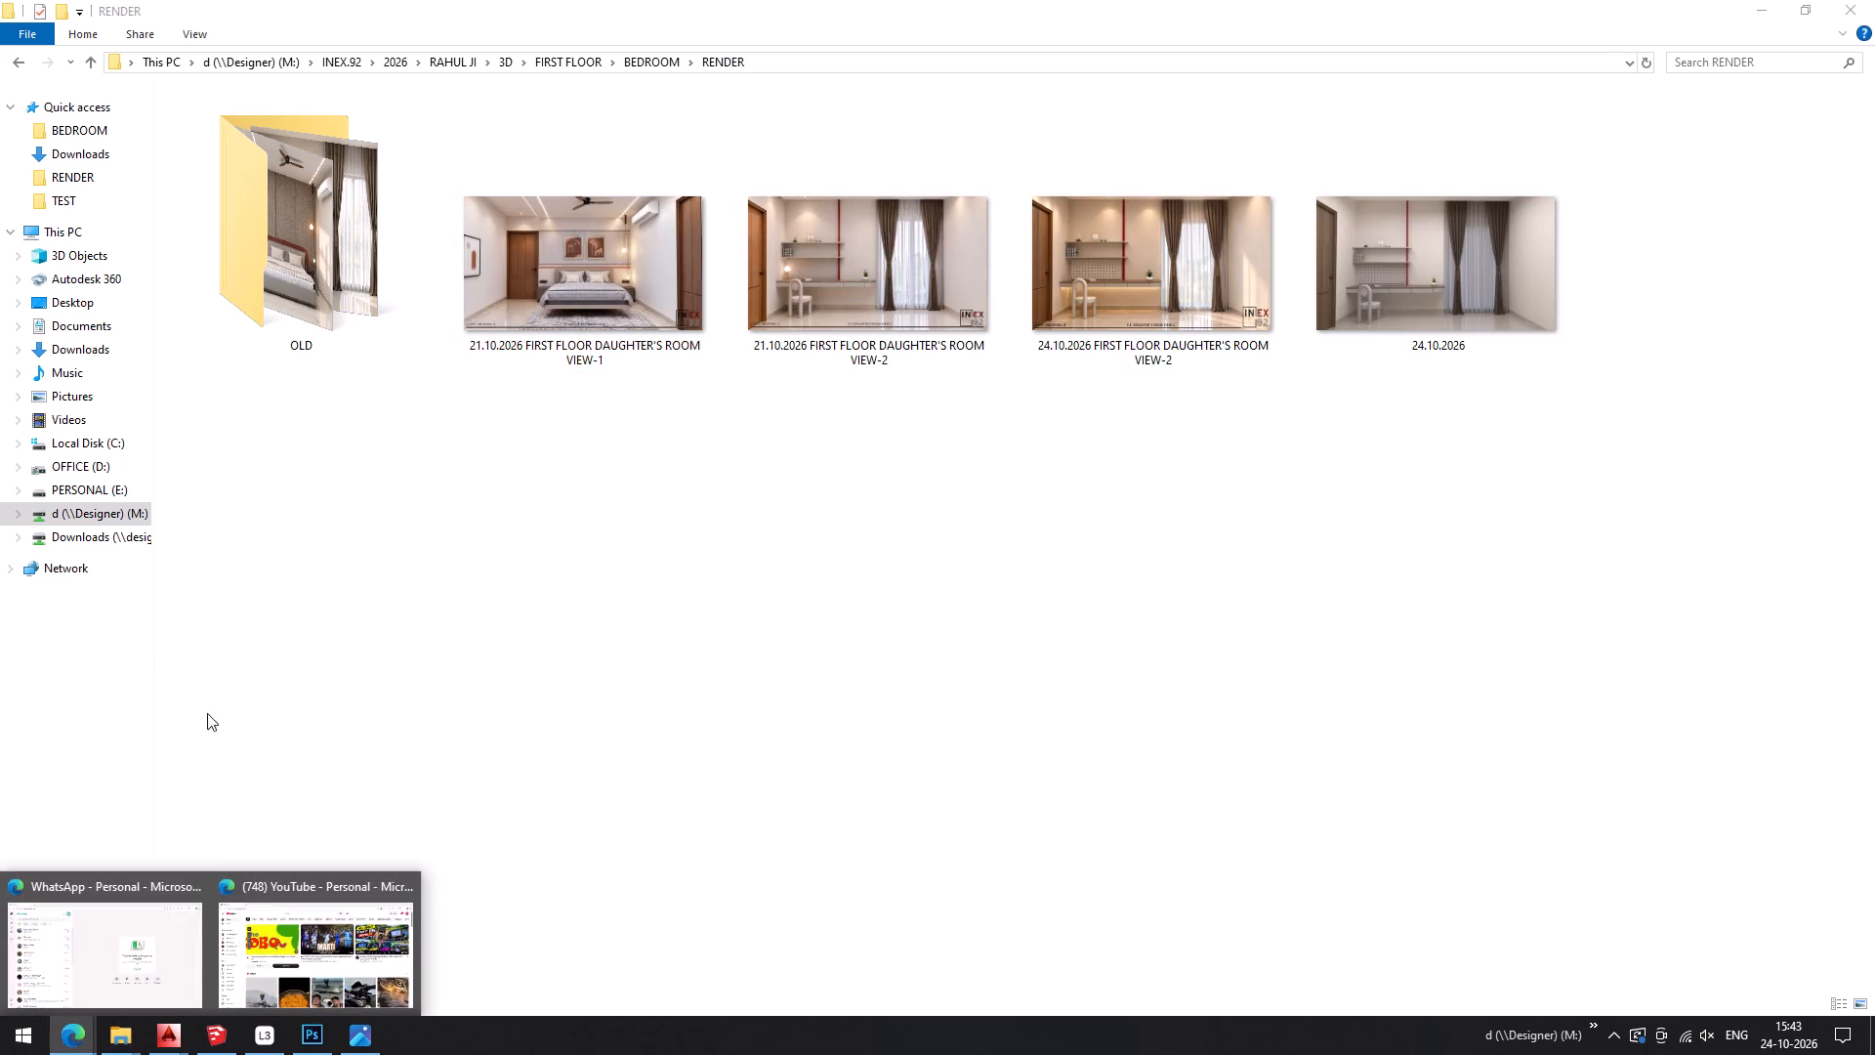